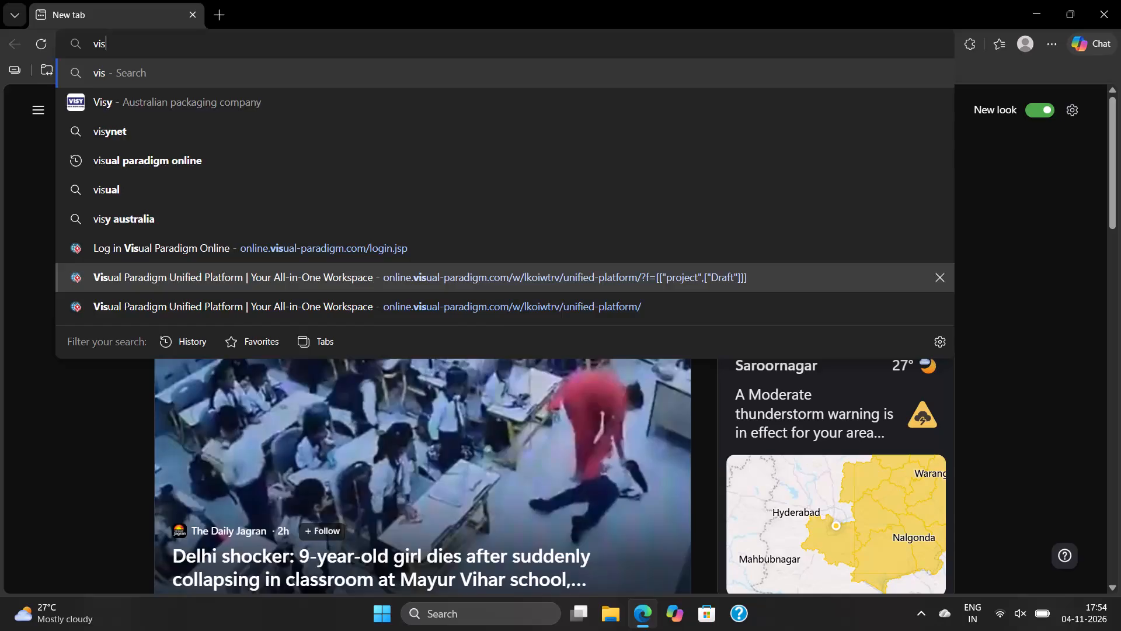
Search the web for "visual paradigm online".
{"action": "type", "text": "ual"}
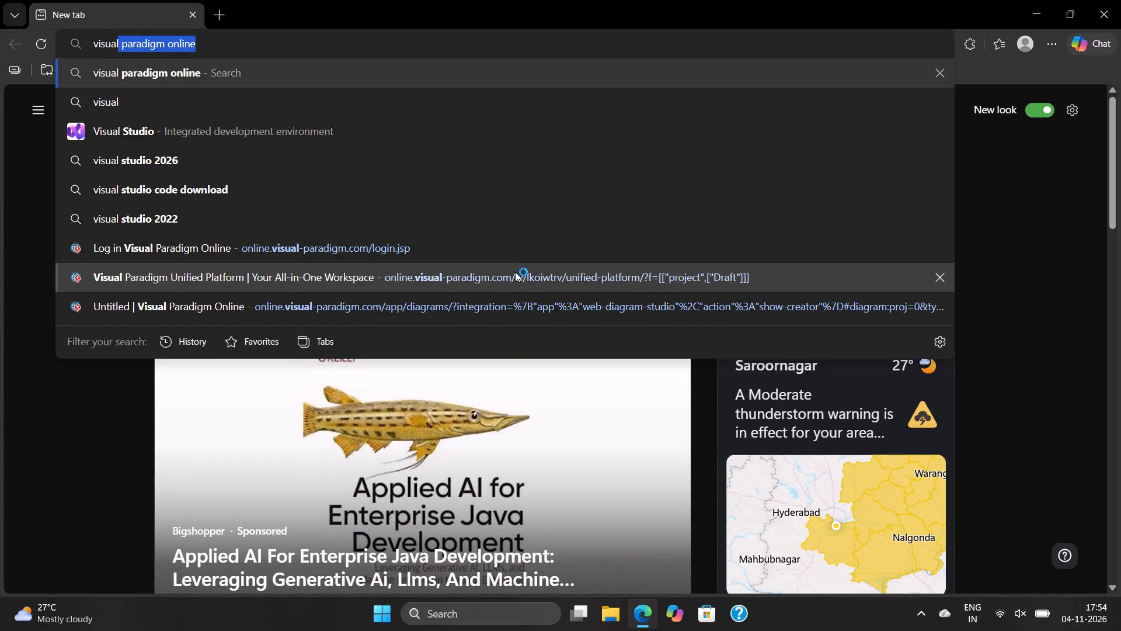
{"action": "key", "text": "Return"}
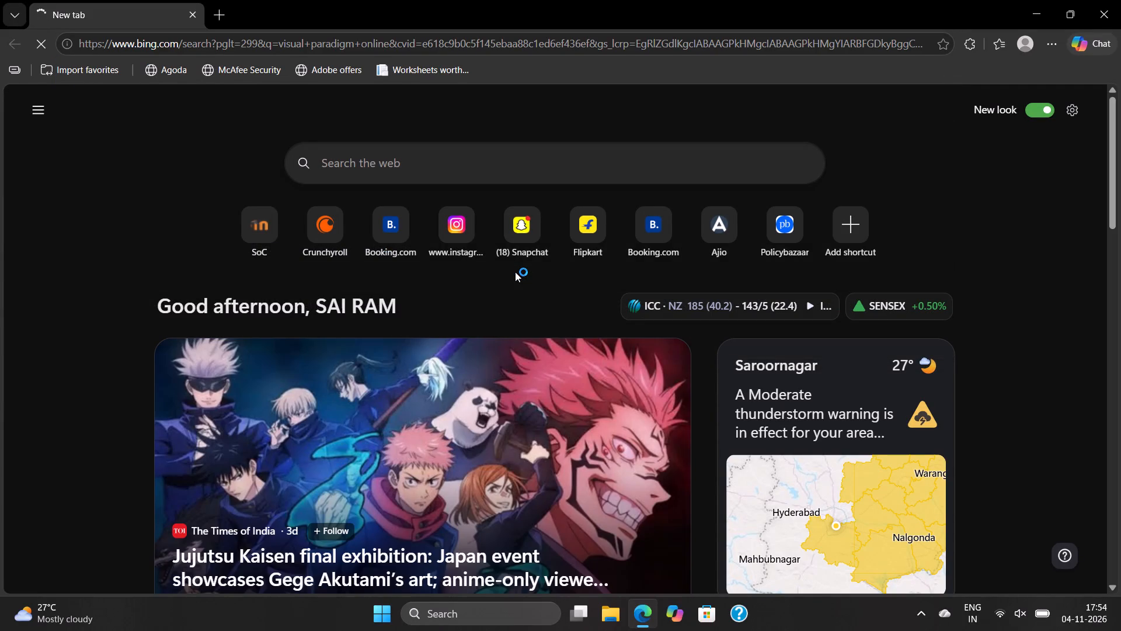
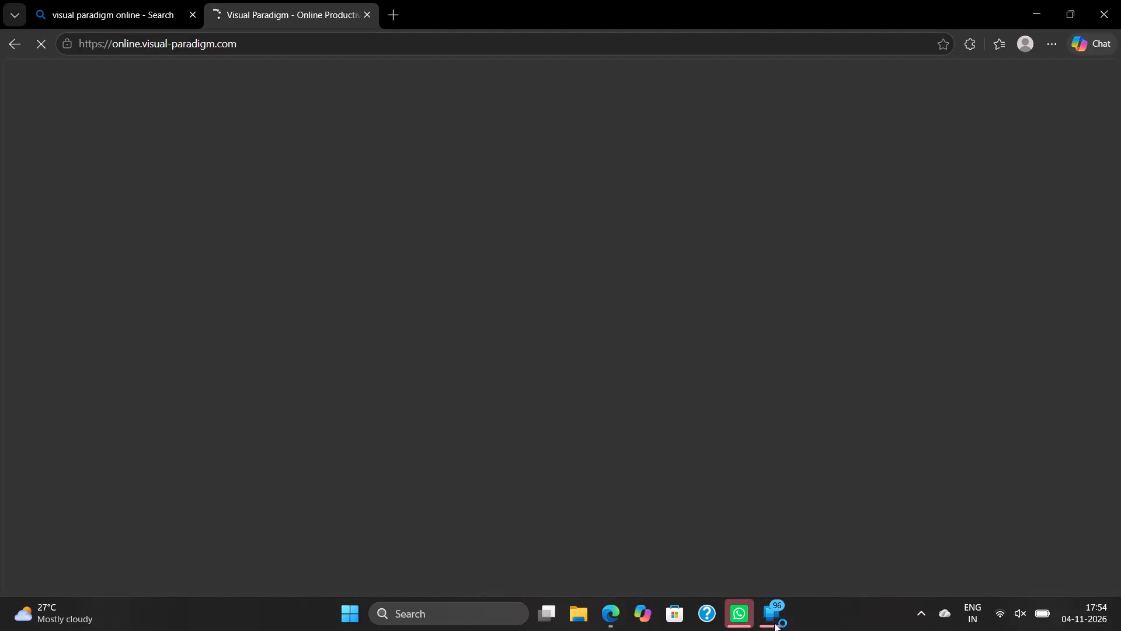
Close the Phone Link window while the Visual Paradigm Online page loads.
{"action": "left_click", "coordinate": [833, 487]}
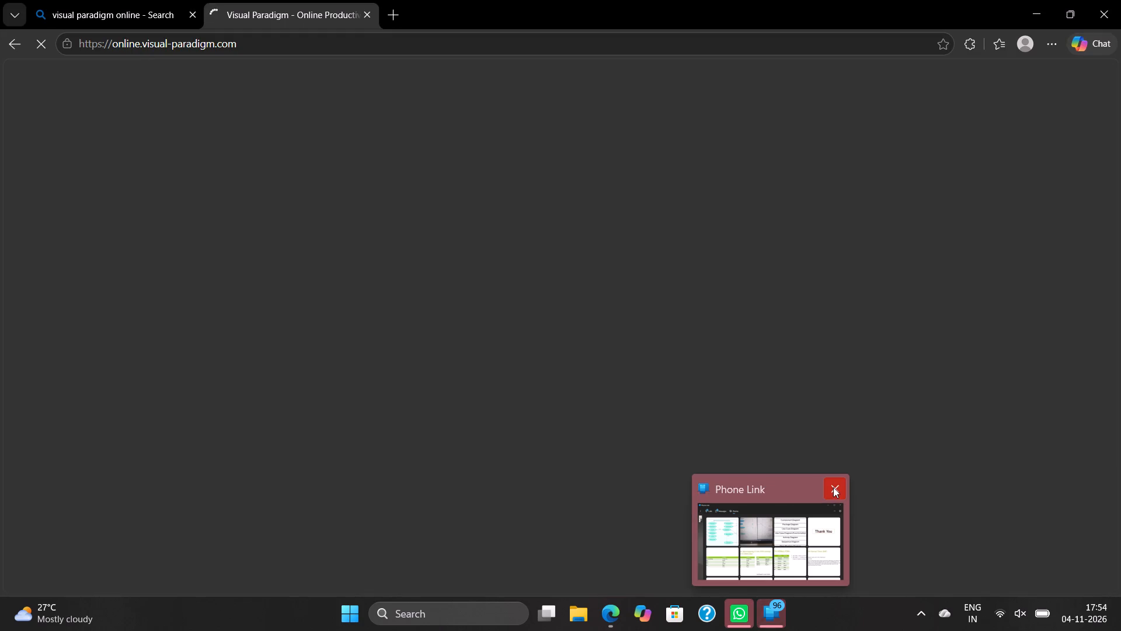
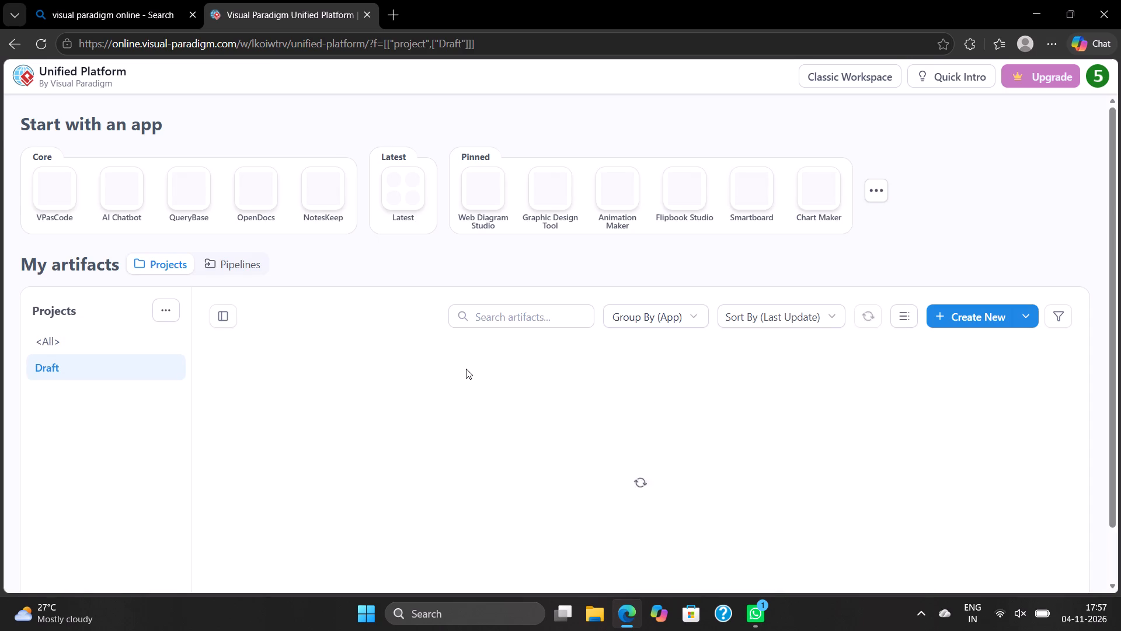
Open the Package Diagram and the upper of the two Class Diagrams from the Draft project, each in its own browser tab.
{"action": "scroll", "coordinate": [466, 369], "scroll_direction": "down", "scroll_amount": 2}
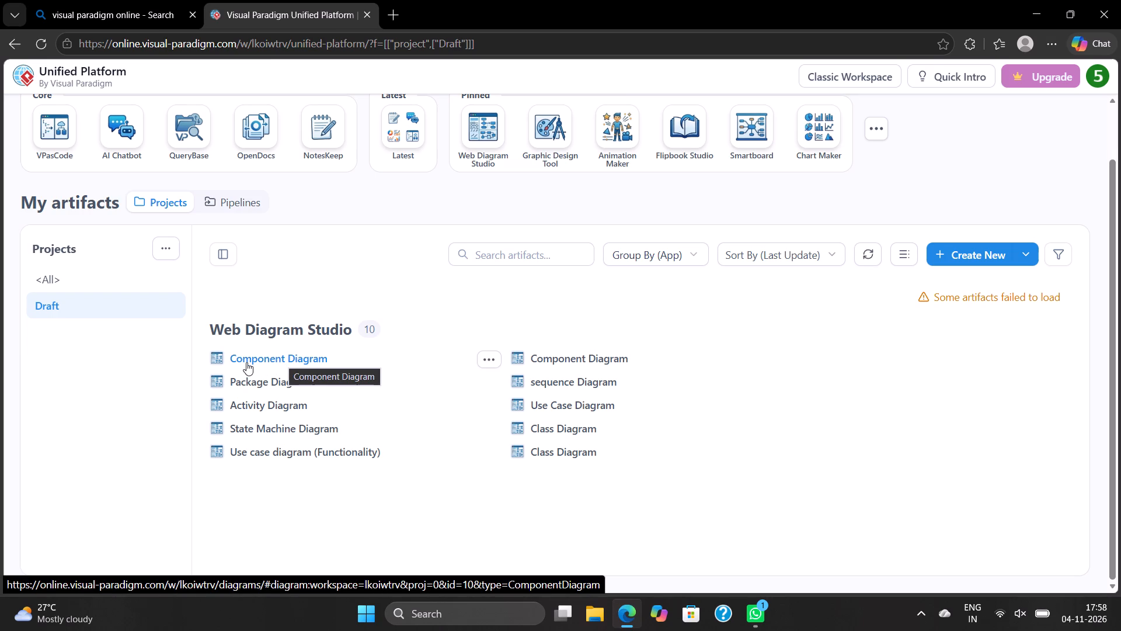
{"action": "double_click", "coordinate": [242, 378]}
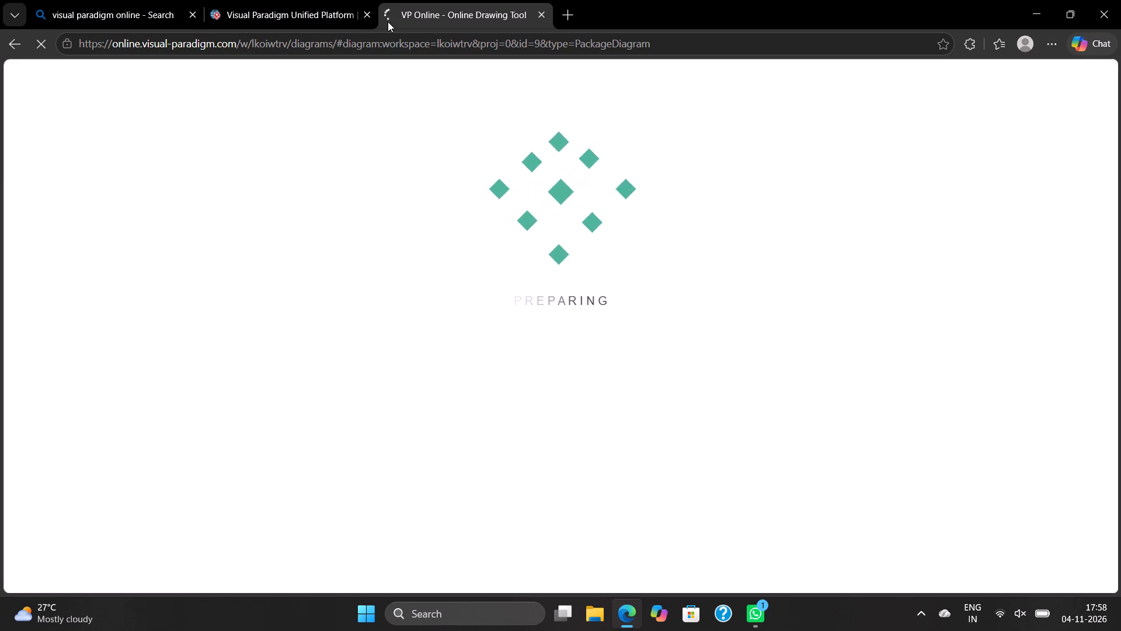
{"action": "left_click", "coordinate": [335, 23]}
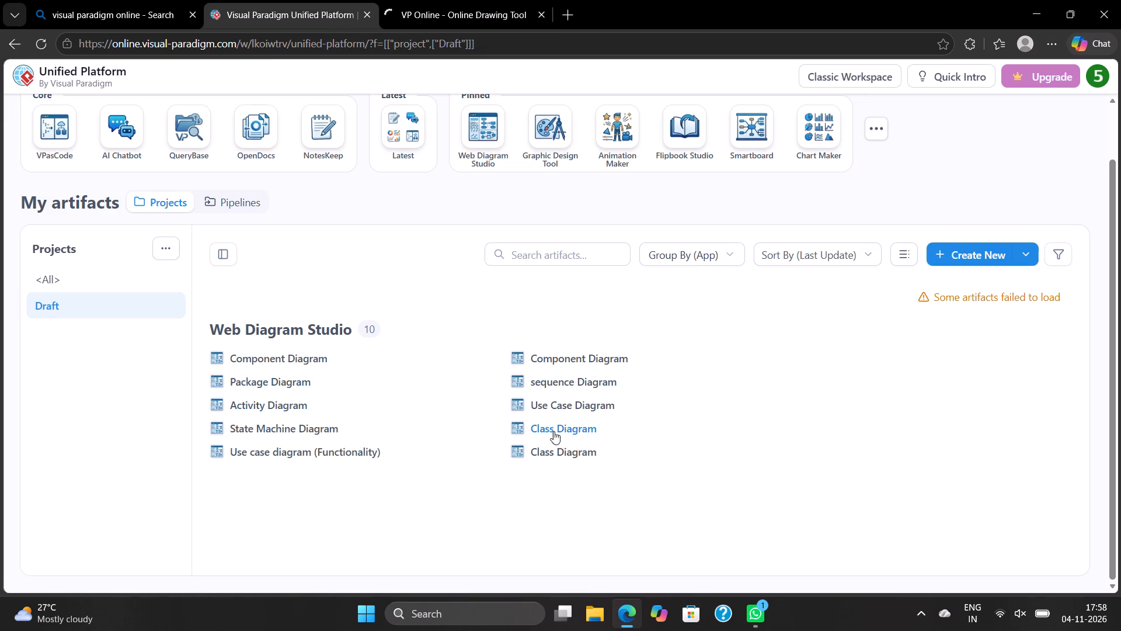
{"action": "double_click", "coordinate": [546, 432]}
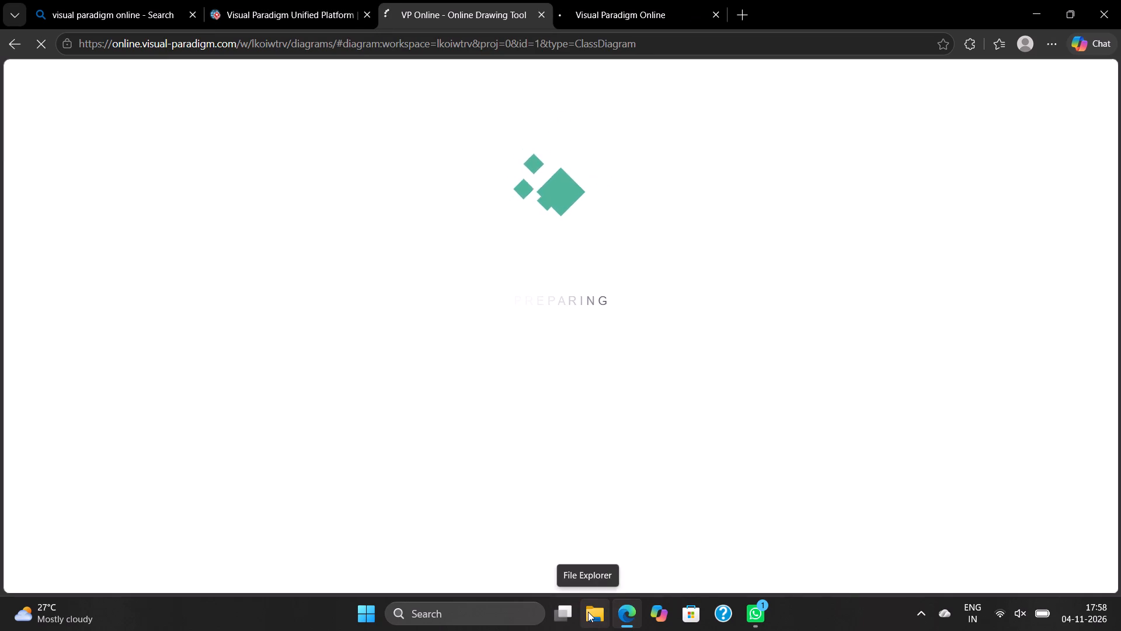
Switch to File Explorer and open the Downloads folder.
{"action": "left_click", "coordinate": [588, 612]}
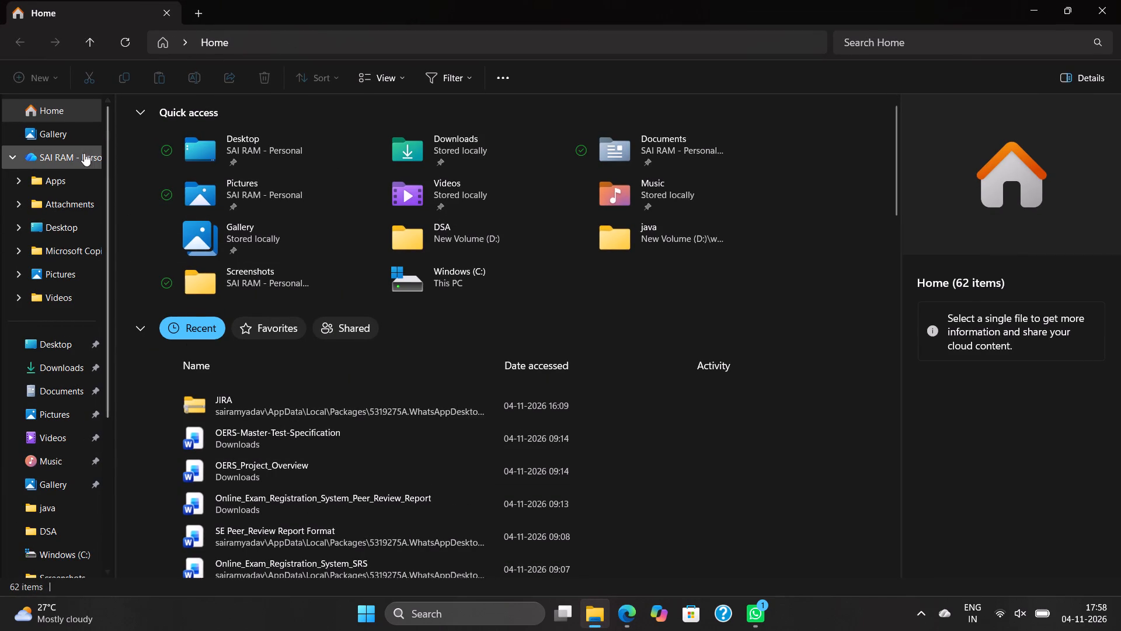
{"action": "scroll", "coordinate": [398, 275], "scroll_direction": "down", "scroll_amount": 6}
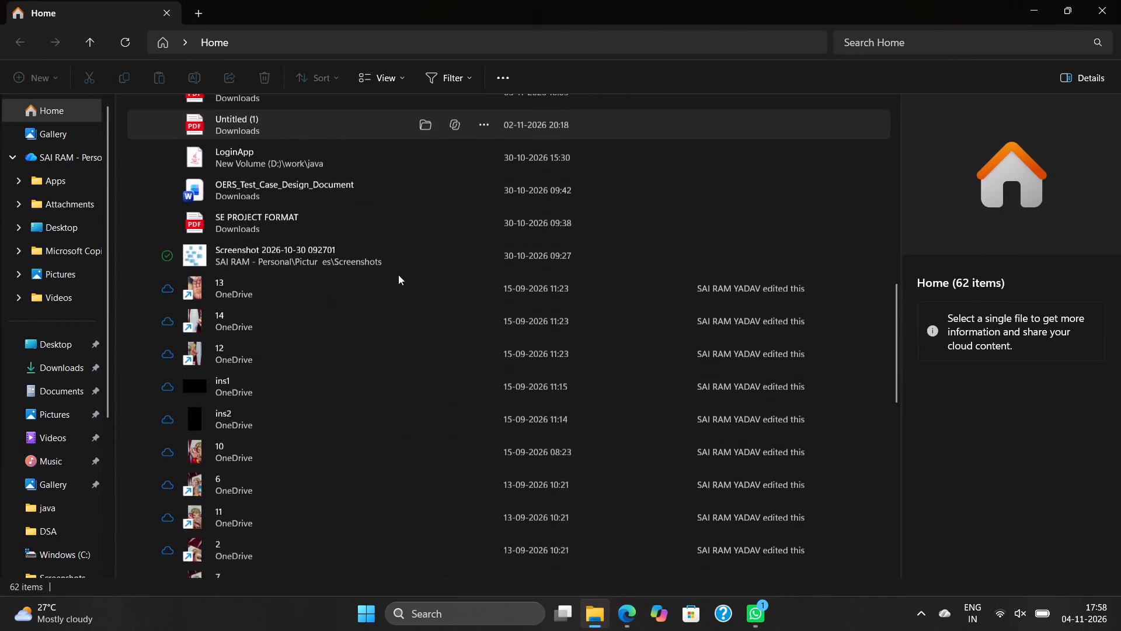
{"action": "scroll", "coordinate": [398, 275], "scroll_direction": "up", "scroll_amount": 7}
{"action": "scroll", "coordinate": [398, 275], "scroll_direction": "down", "scroll_amount": 1}
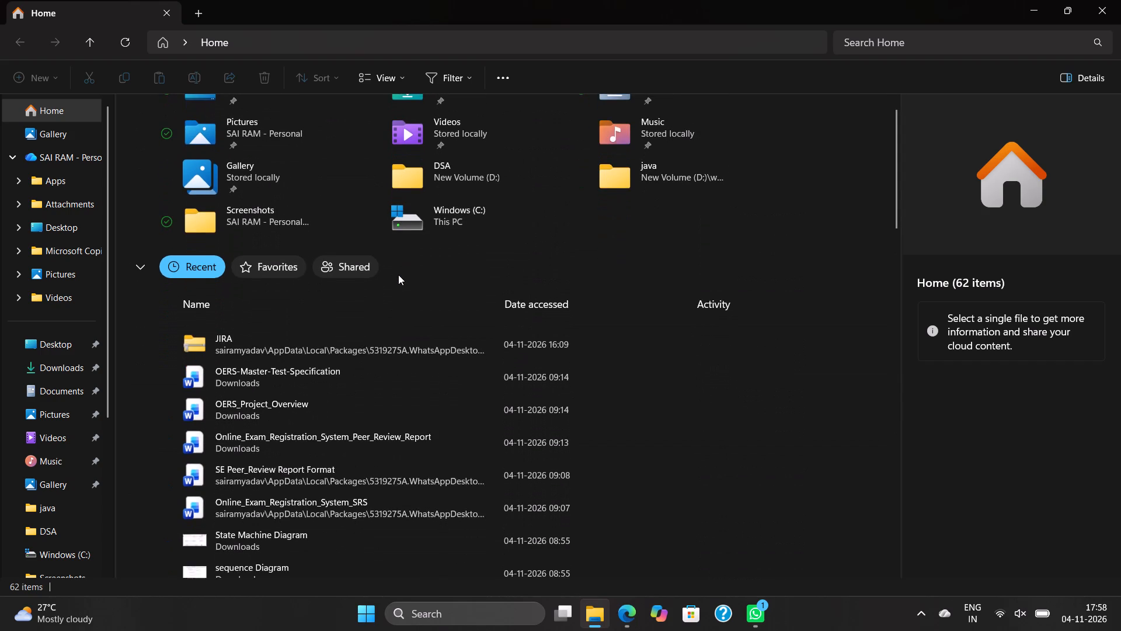
{"action": "scroll", "coordinate": [398, 275], "scroll_direction": "down", "scroll_amount": 3}
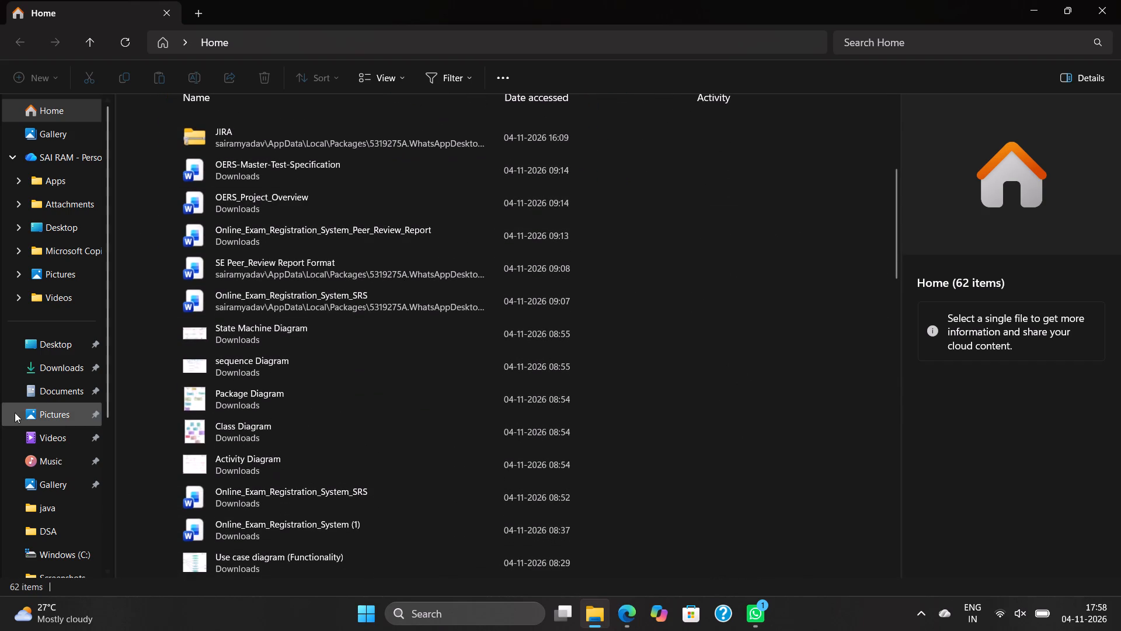
{"action": "left_click", "coordinate": [48, 366]}
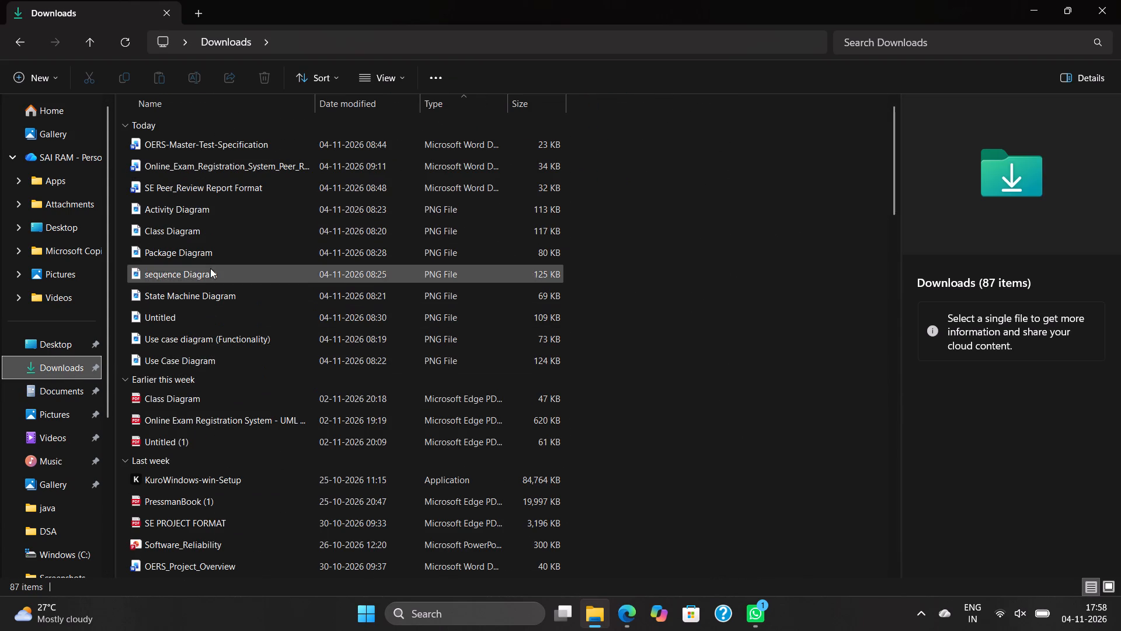
Delete today's eight diagram PNG files, from Activity Diagram through Use Case Diagram, from Downloads.
{"action": "left_click", "coordinate": [211, 216]}
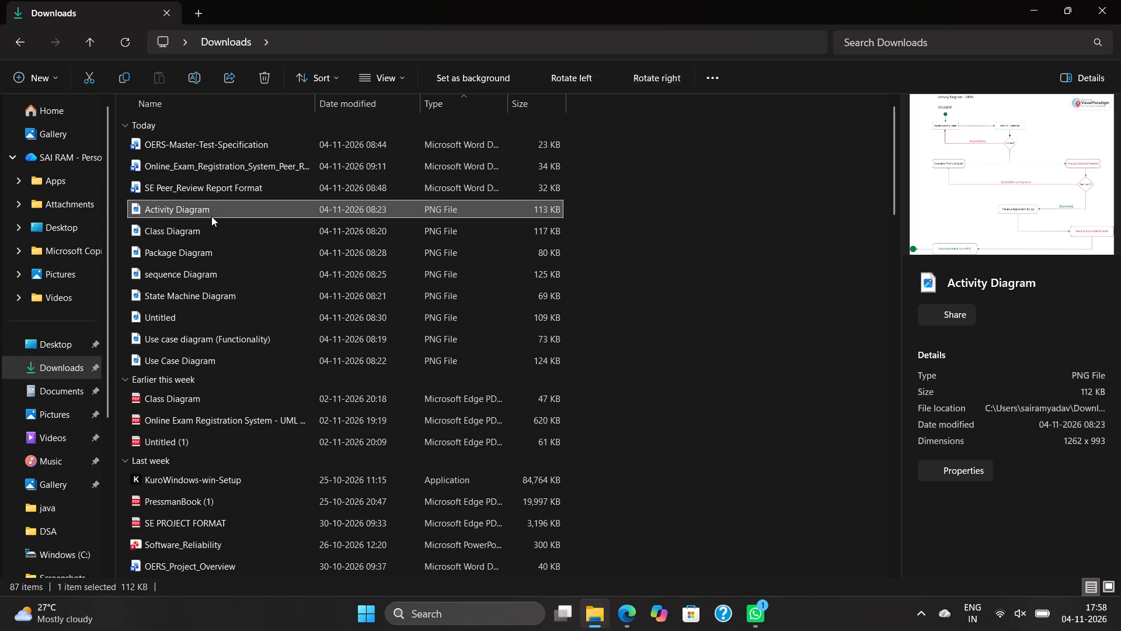
{"action": "key", "text": "shift+Down"}
{"action": "key", "text": "shift+Down"}
{"action": "key", "text": "shift+Down"}
{"action": "key", "text": "shift+Down"}
{"action": "key", "text": "shift+Down"}
{"action": "key", "text": "shift+Down"}
{"action": "key", "text": "shift+Down"}
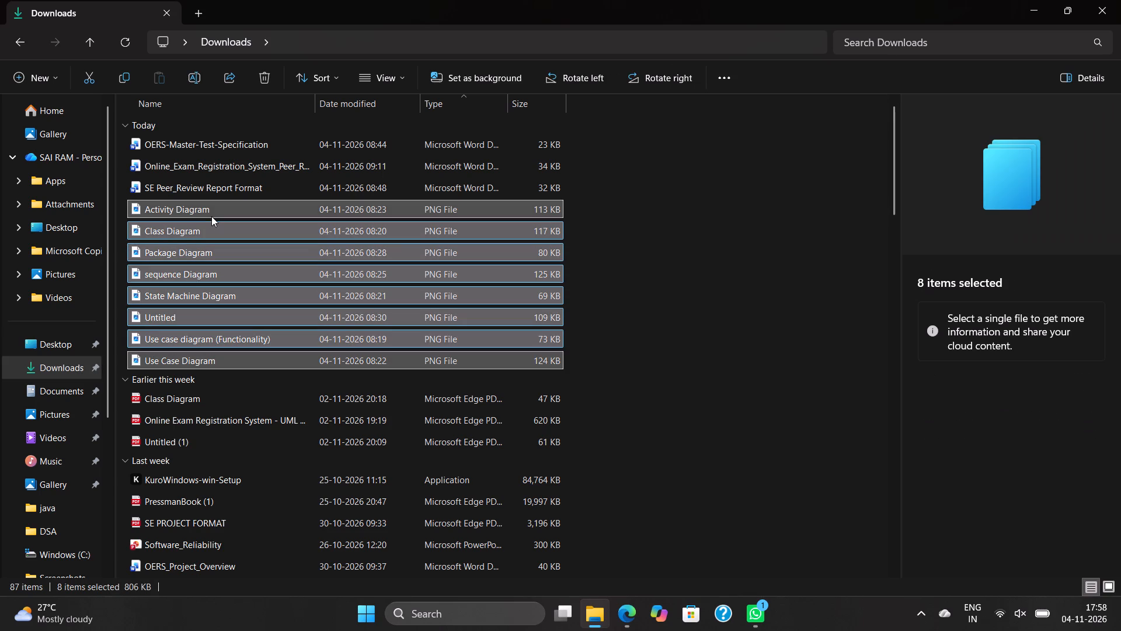
{"action": "left_click", "coordinate": [262, 74]}
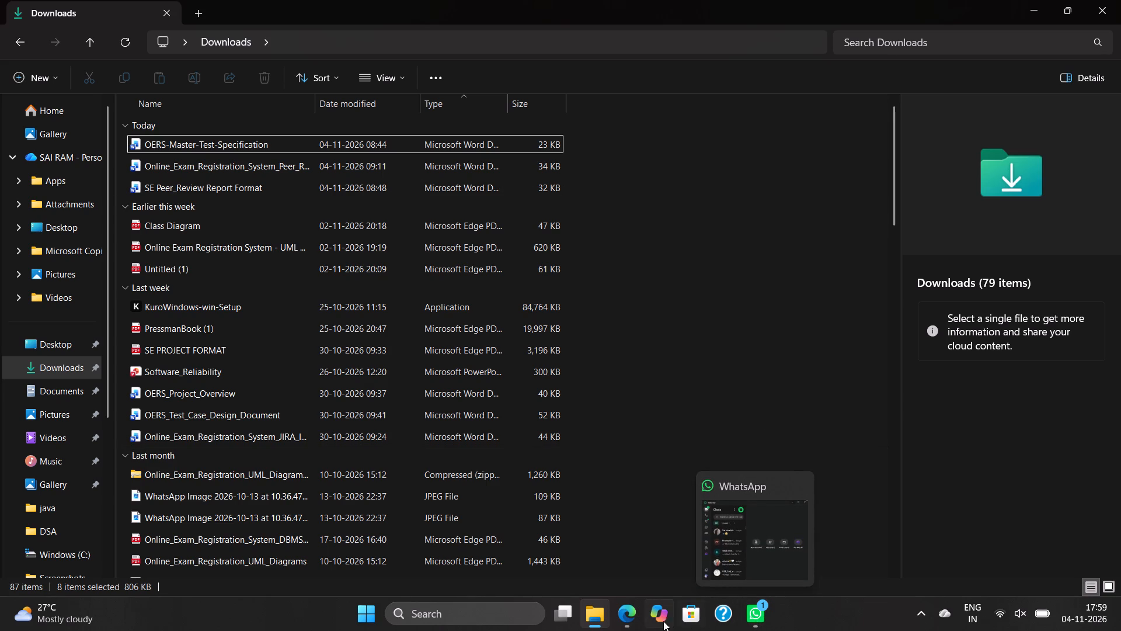
Switch back to Edge and bring the Class Diagram's title and classes into view.
{"action": "left_click", "coordinate": [619, 577]}
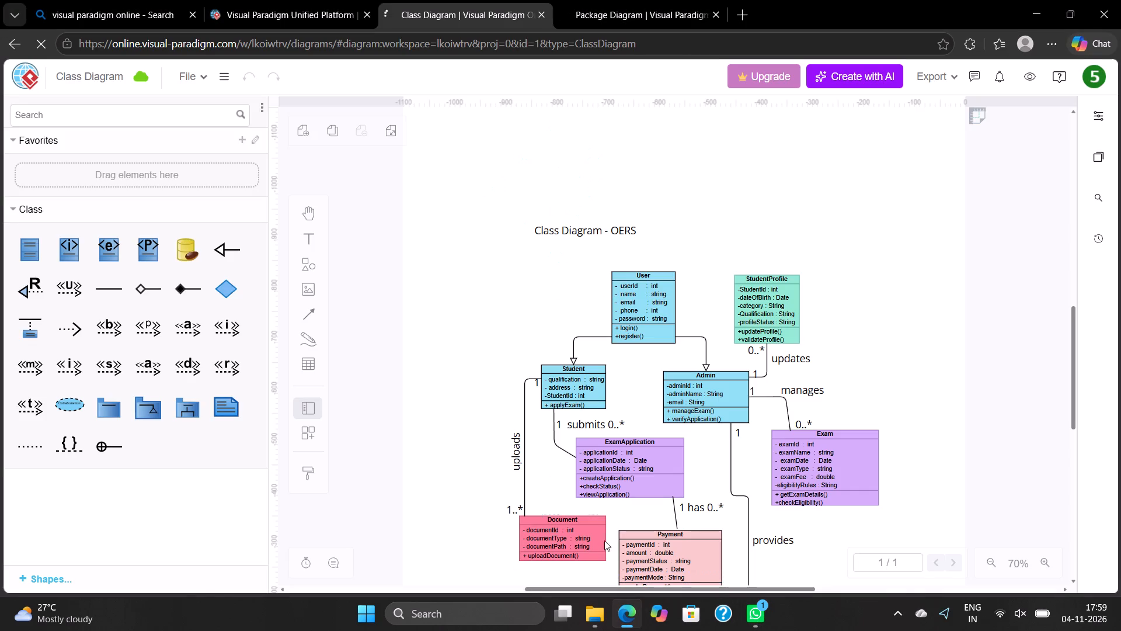
{"action": "scroll", "coordinate": [597, 313], "scroll_direction": "down", "scroll_amount": 1}
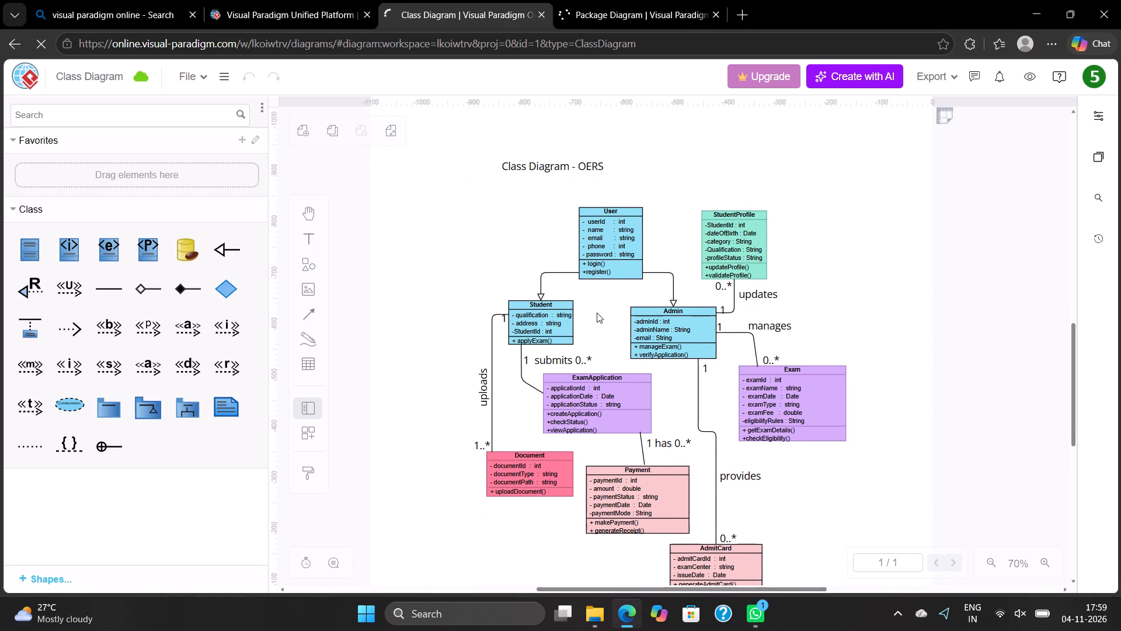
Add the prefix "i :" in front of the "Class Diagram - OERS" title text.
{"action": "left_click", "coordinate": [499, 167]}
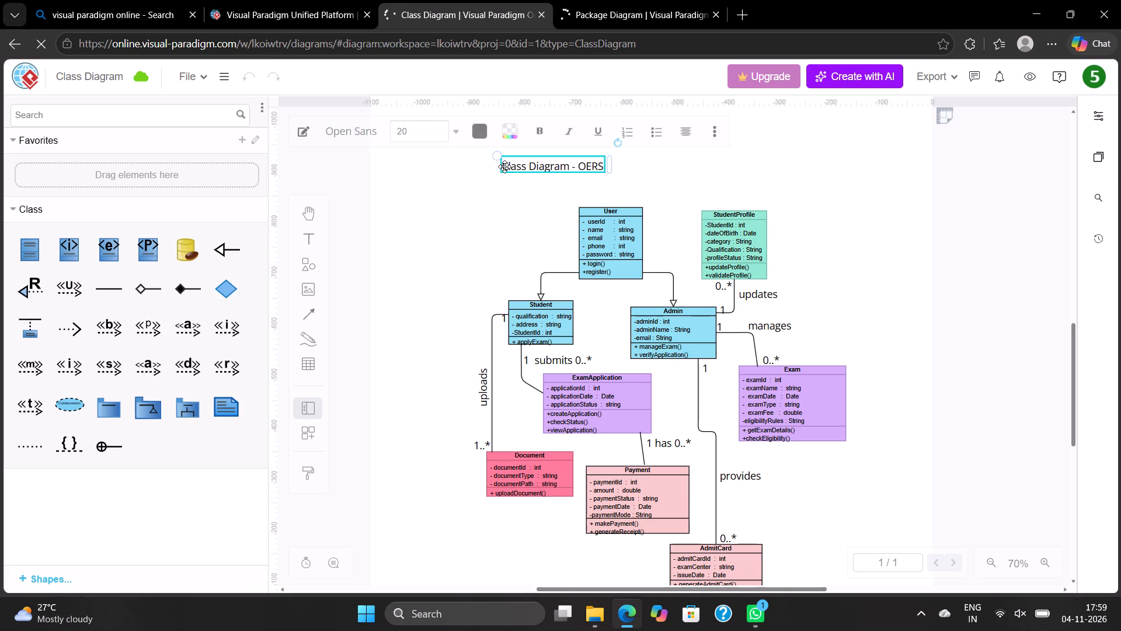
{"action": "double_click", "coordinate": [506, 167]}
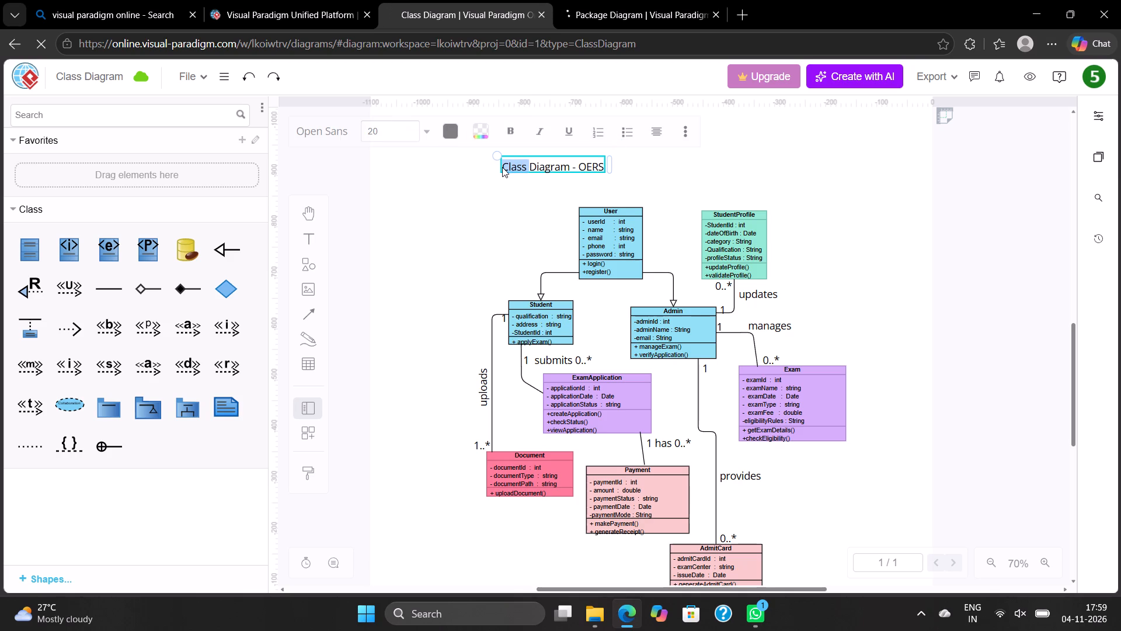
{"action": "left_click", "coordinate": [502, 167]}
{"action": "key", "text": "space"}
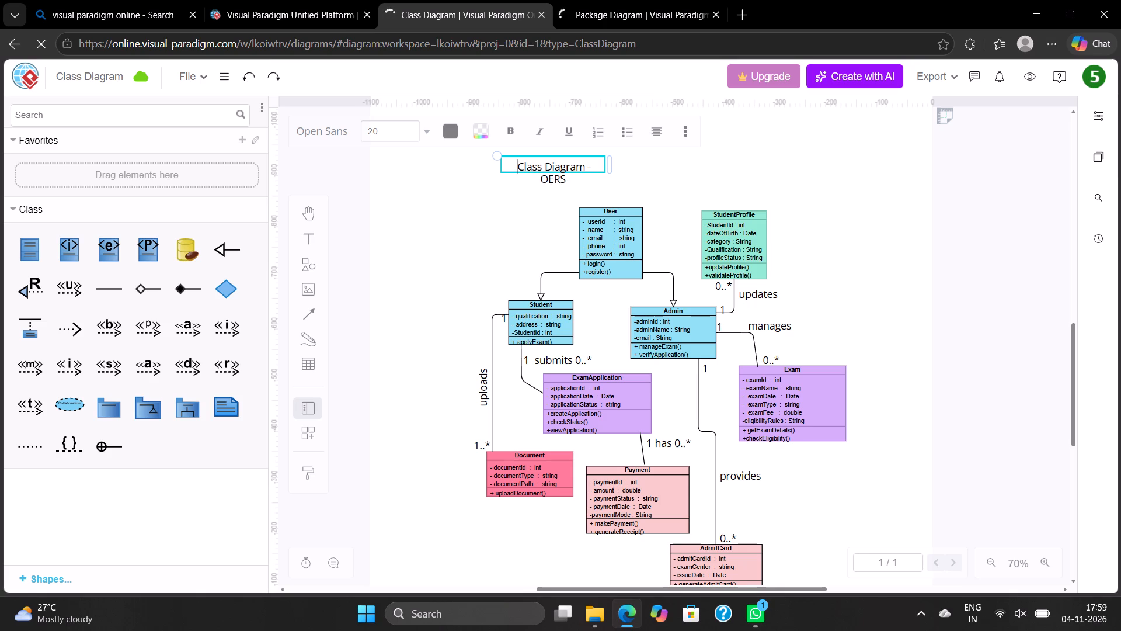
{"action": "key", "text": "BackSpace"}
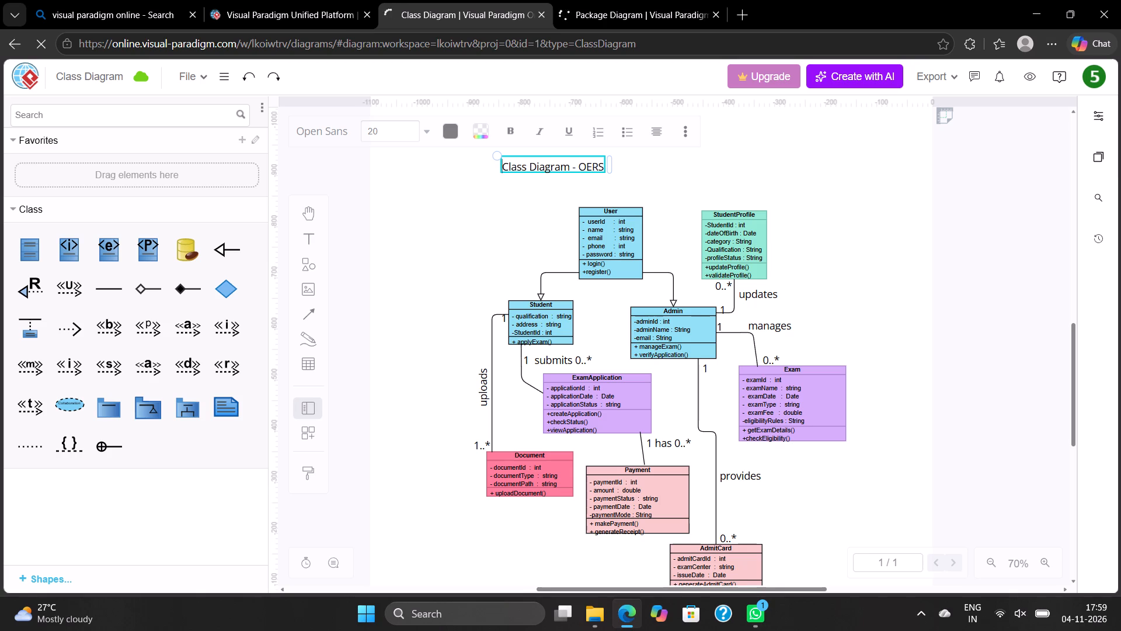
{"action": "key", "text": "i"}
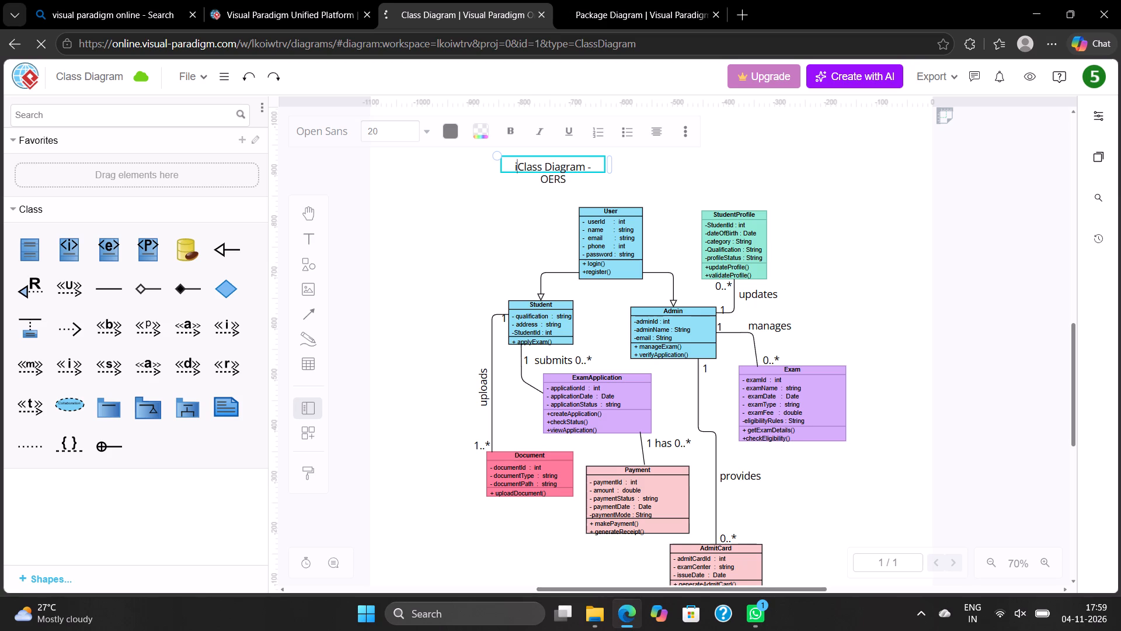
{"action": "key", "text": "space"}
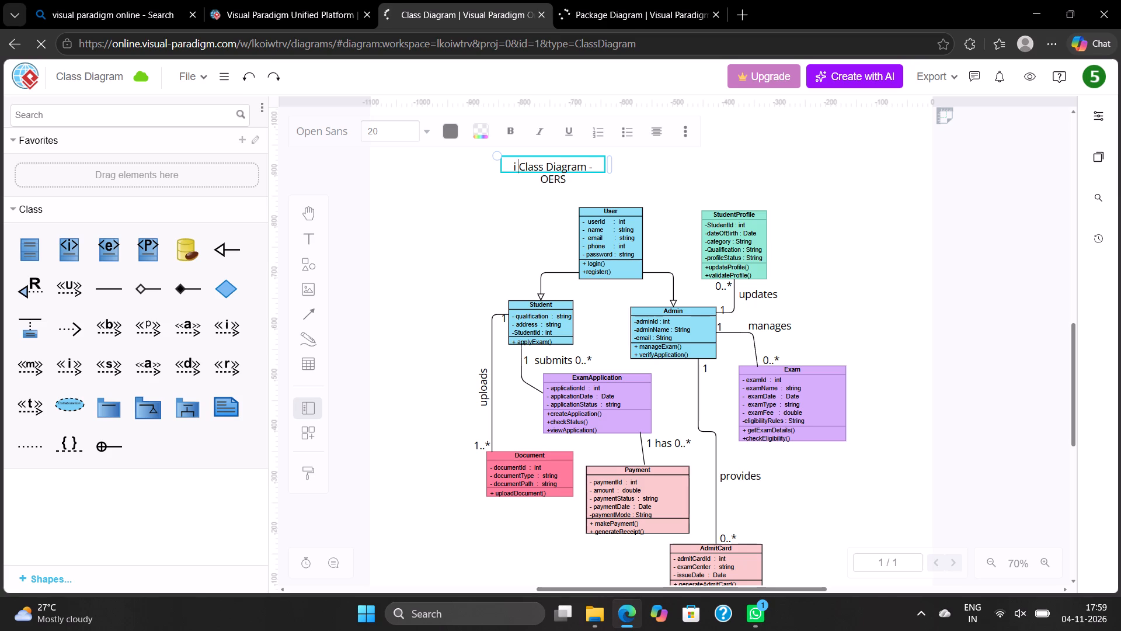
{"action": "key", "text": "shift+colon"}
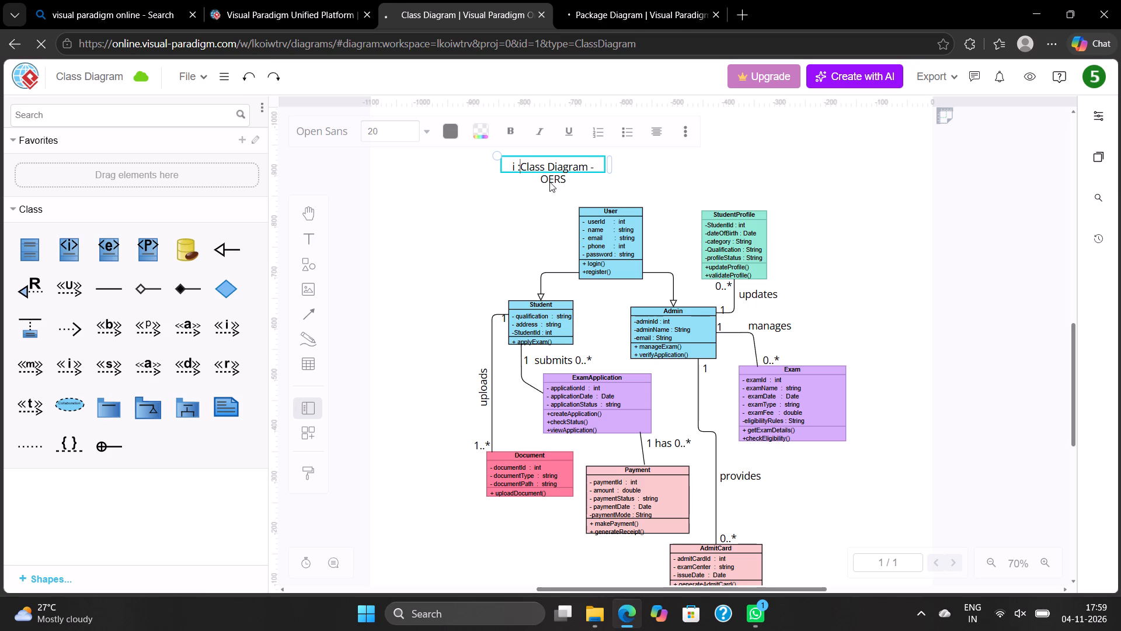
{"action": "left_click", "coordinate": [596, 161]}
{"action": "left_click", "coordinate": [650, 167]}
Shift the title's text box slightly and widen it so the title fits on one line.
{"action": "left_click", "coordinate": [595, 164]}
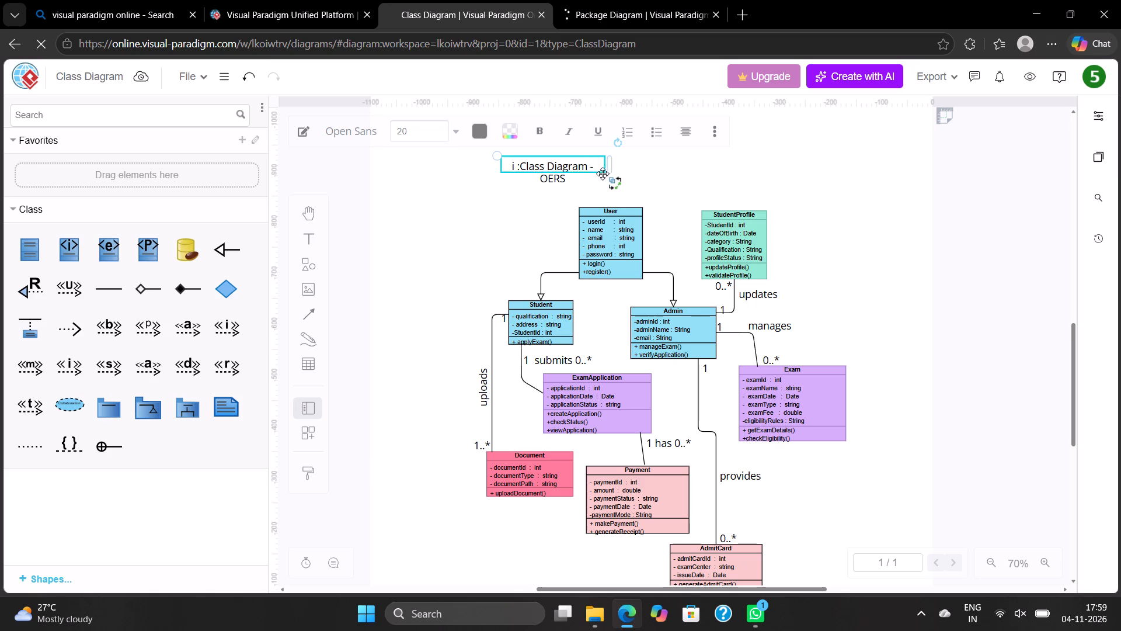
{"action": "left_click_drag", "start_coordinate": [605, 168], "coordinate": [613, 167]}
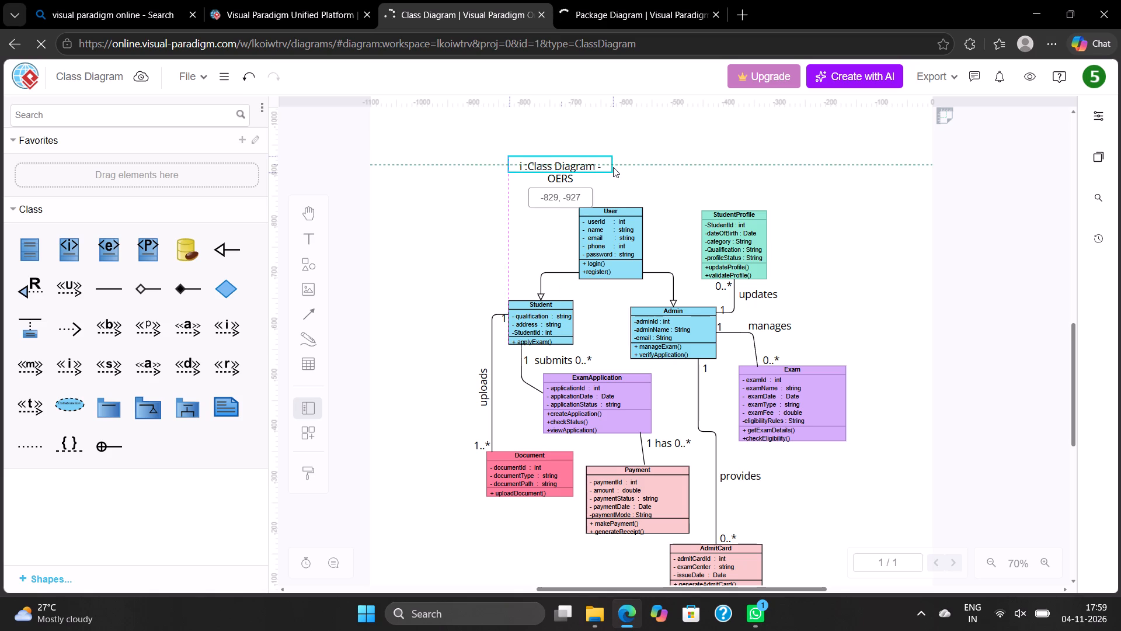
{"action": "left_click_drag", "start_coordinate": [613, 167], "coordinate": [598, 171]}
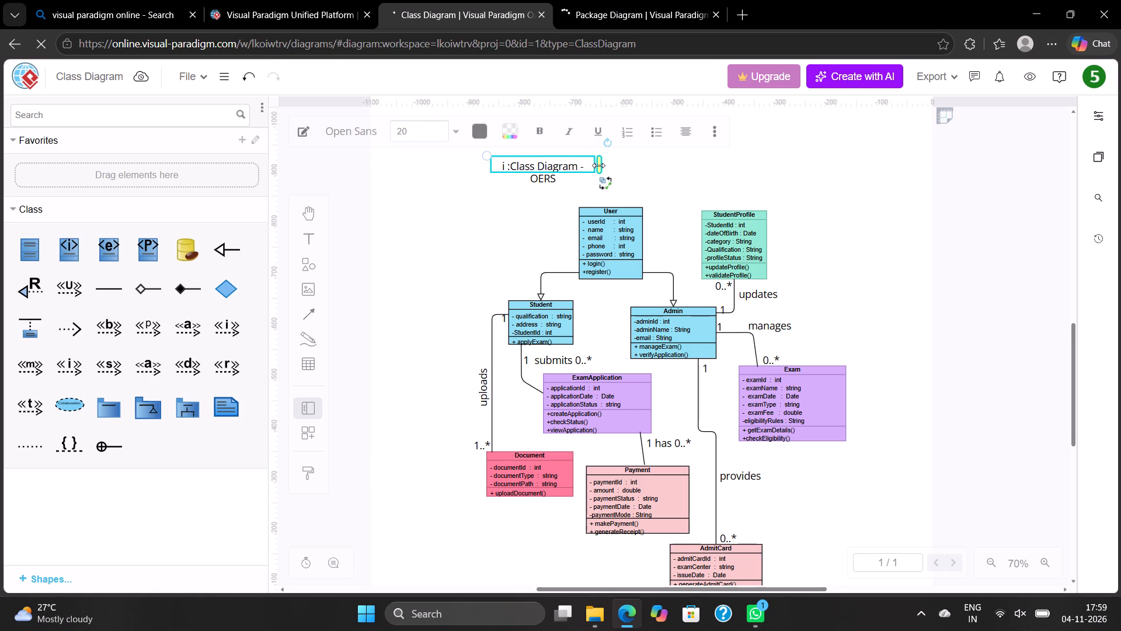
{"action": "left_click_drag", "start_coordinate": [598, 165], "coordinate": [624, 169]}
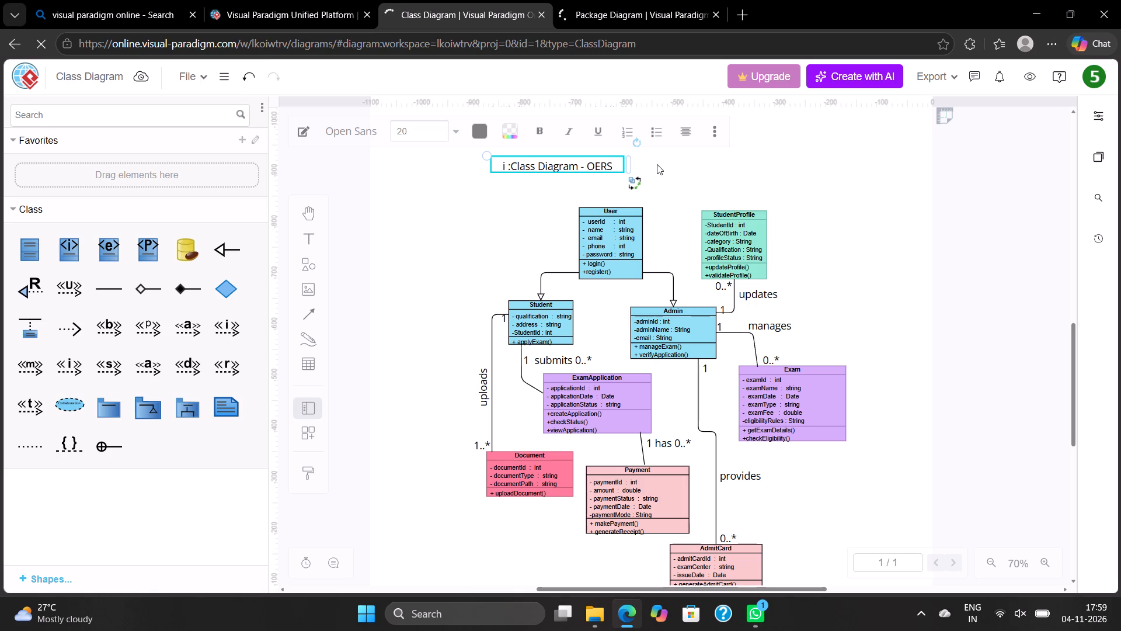
Replace the old diagram title with a new text reading "Online Exam Registration System - Class Diagram" above the User class.
{"action": "key", "text": "BackSpace"}
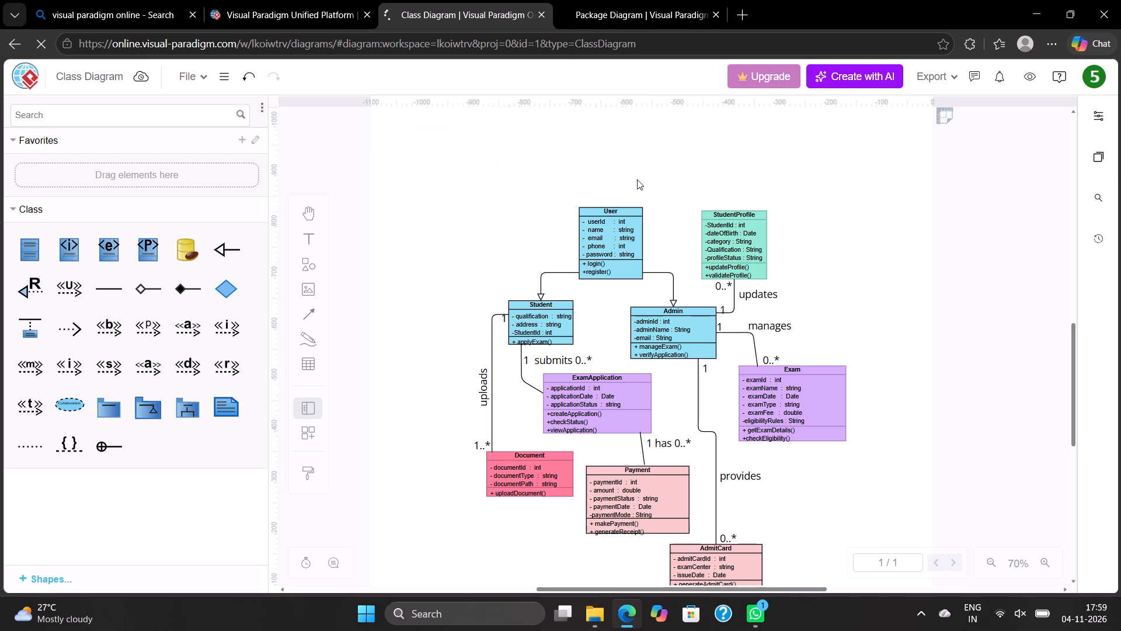
{"action": "scroll", "coordinate": [637, 179], "scroll_direction": "up", "scroll_amount": 1}
{"action": "double_click", "coordinate": [616, 185]}
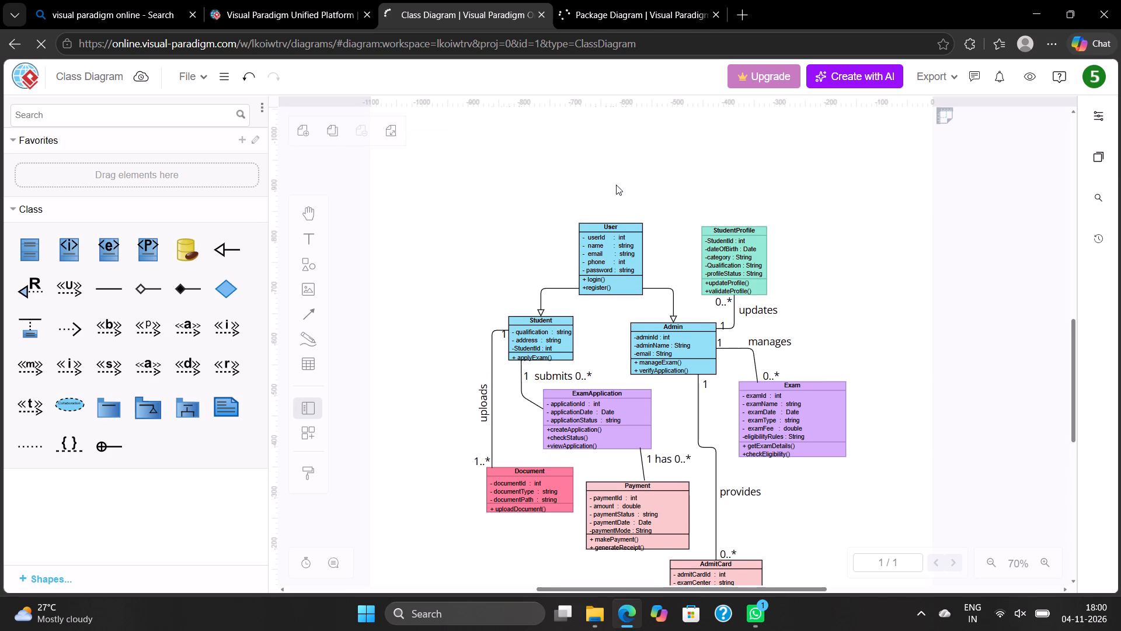
{"action": "key", "text": "BackSpace"}
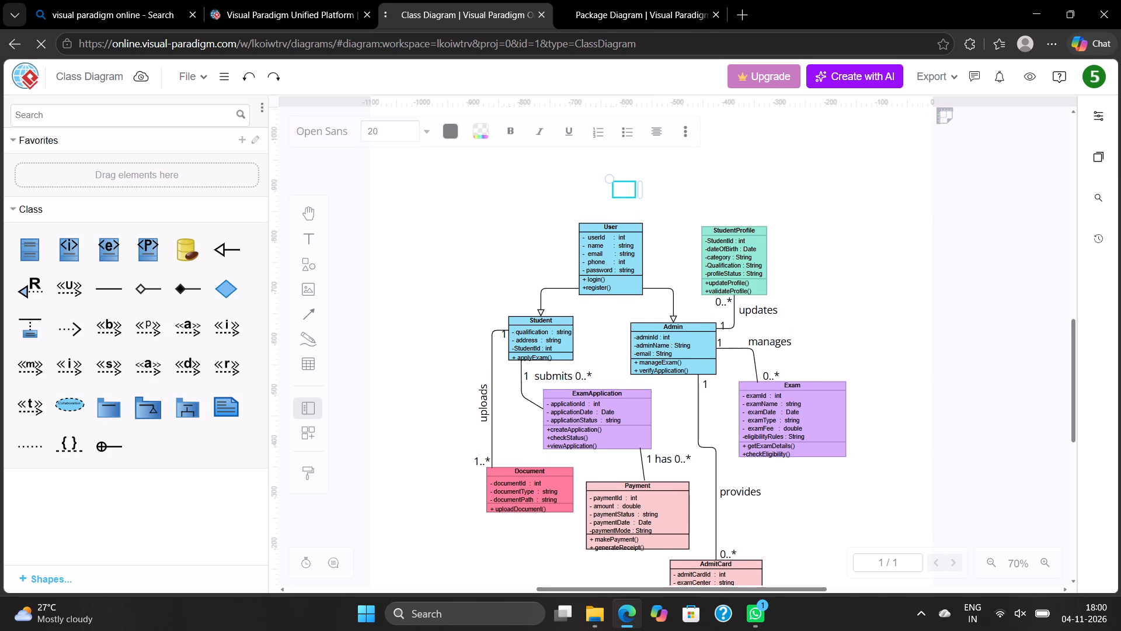
{"action": "type", "text": "Online"}
{"action": "key", "text": "space"}
{"action": "type", "text": "Examm"}
{"action": "key", "text": "BackSpace"}
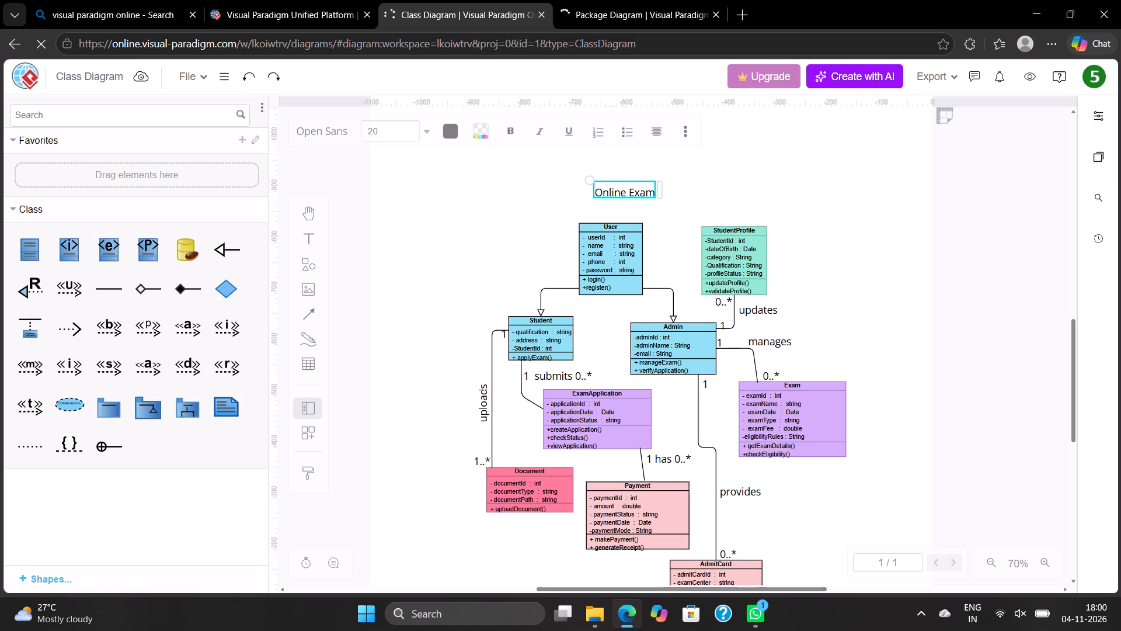
{"action": "key", "text": "space"}
{"action": "type", "text": "G"}
{"action": "key", "text": "BackSpace"}
{"action": "type", "text": "Re"}
{"action": "type", "text": "gistration"}
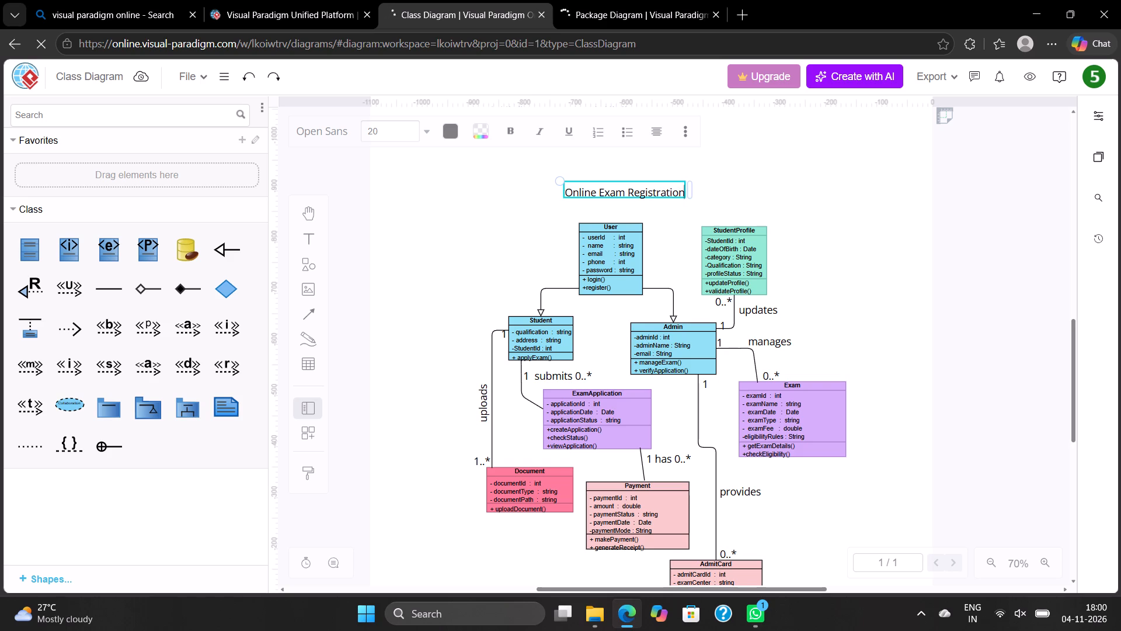
{"action": "key", "text": "space"}
{"action": "type", "text": "Syste"}
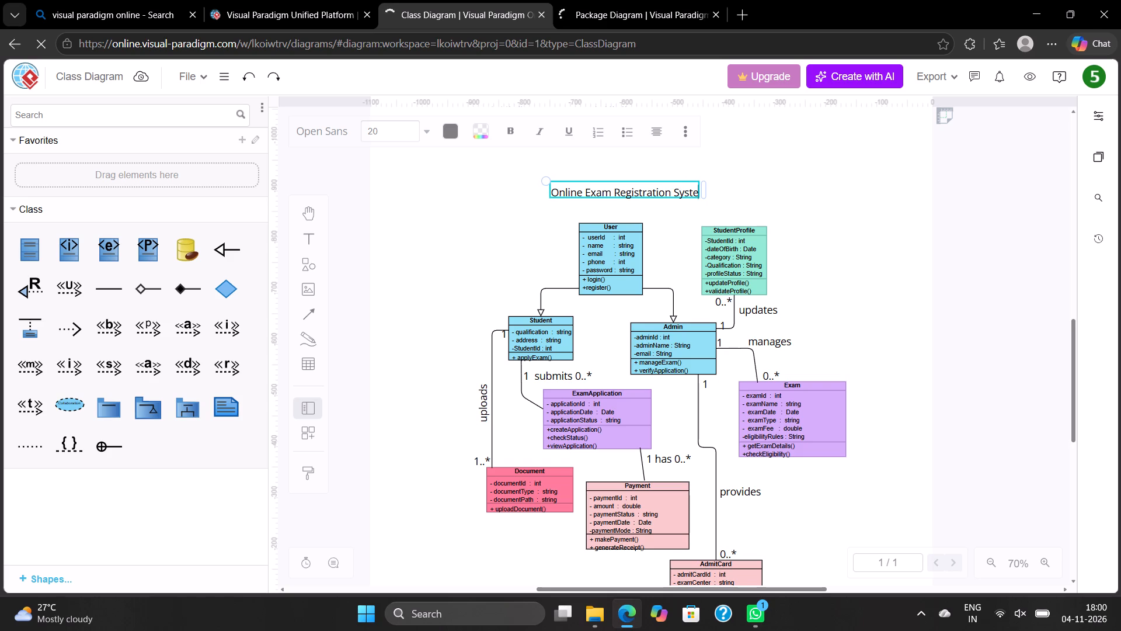
{"action": "type", "text": "m -"}
{"action": "key", "text": "space"}
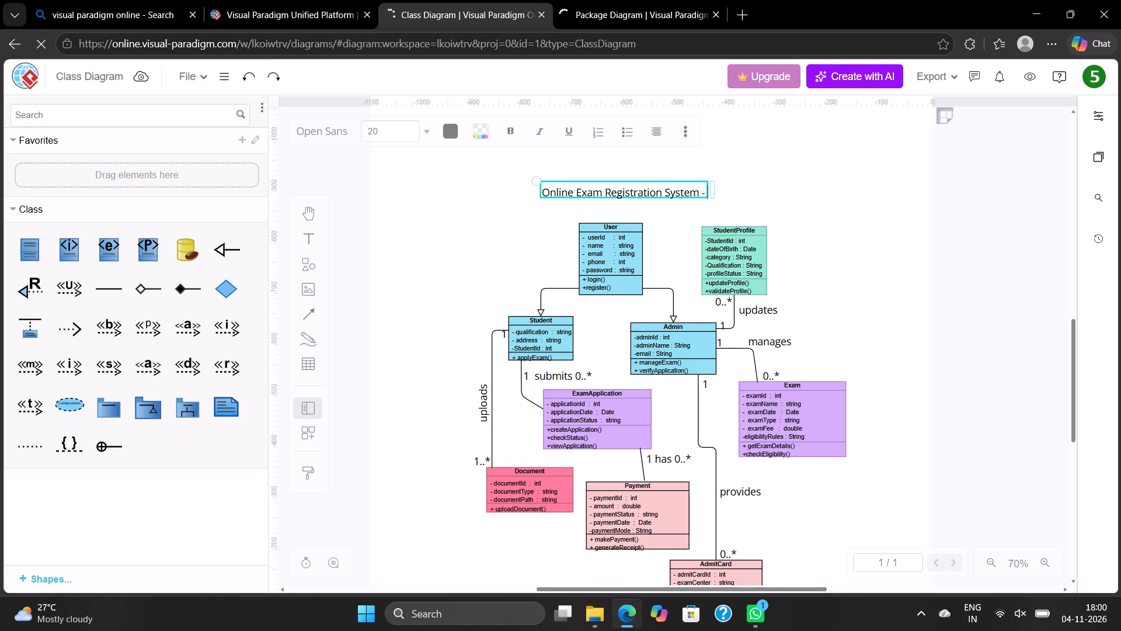
{"action": "type", "text": "Class Diagram"}
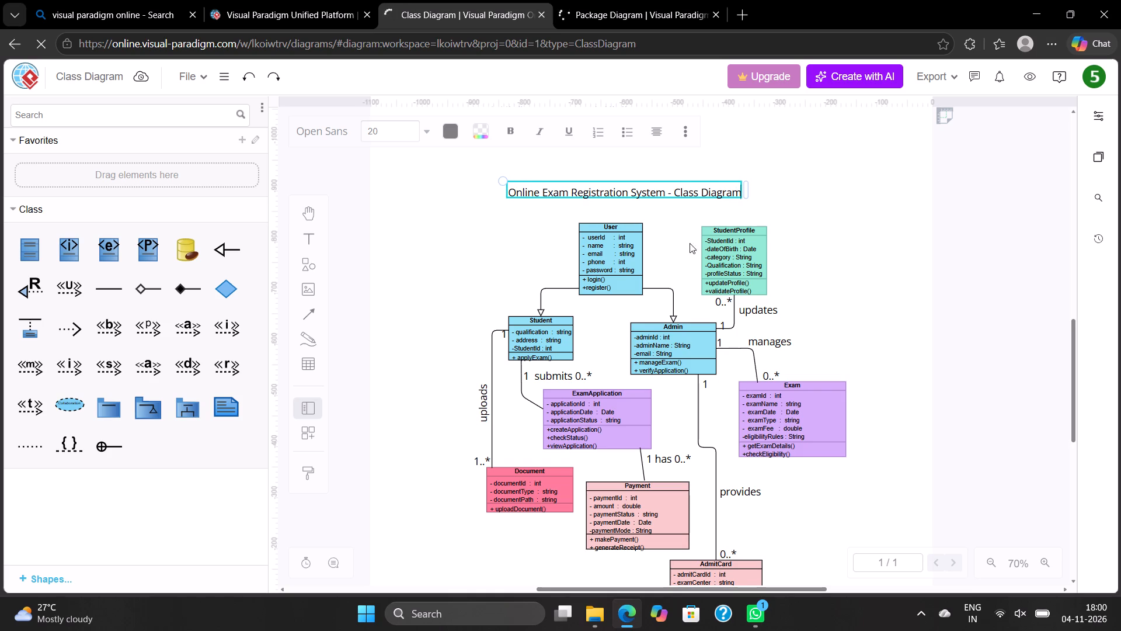
Nudge the "Online Exam Registration System - Class Diagram" title slightly to the right and down.
{"action": "left_click", "coordinate": [798, 221]}
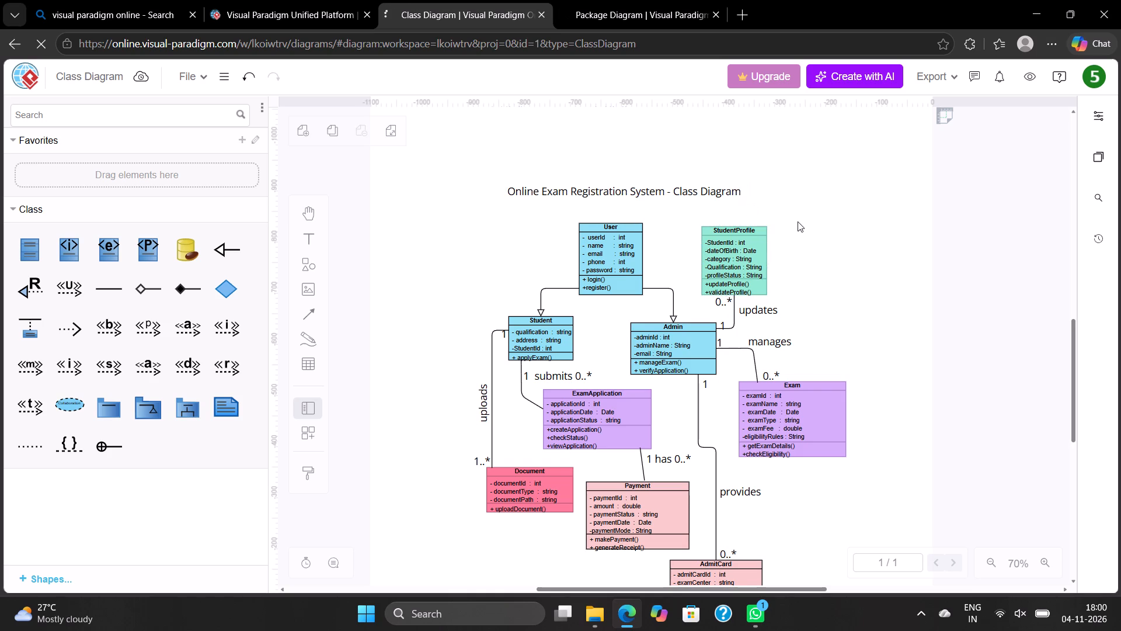
{"action": "left_click_drag", "start_coordinate": [694, 193], "coordinate": [712, 197]}
{"action": "scroll", "coordinate": [712, 197], "scroll_direction": "down", "scroll_amount": 4}
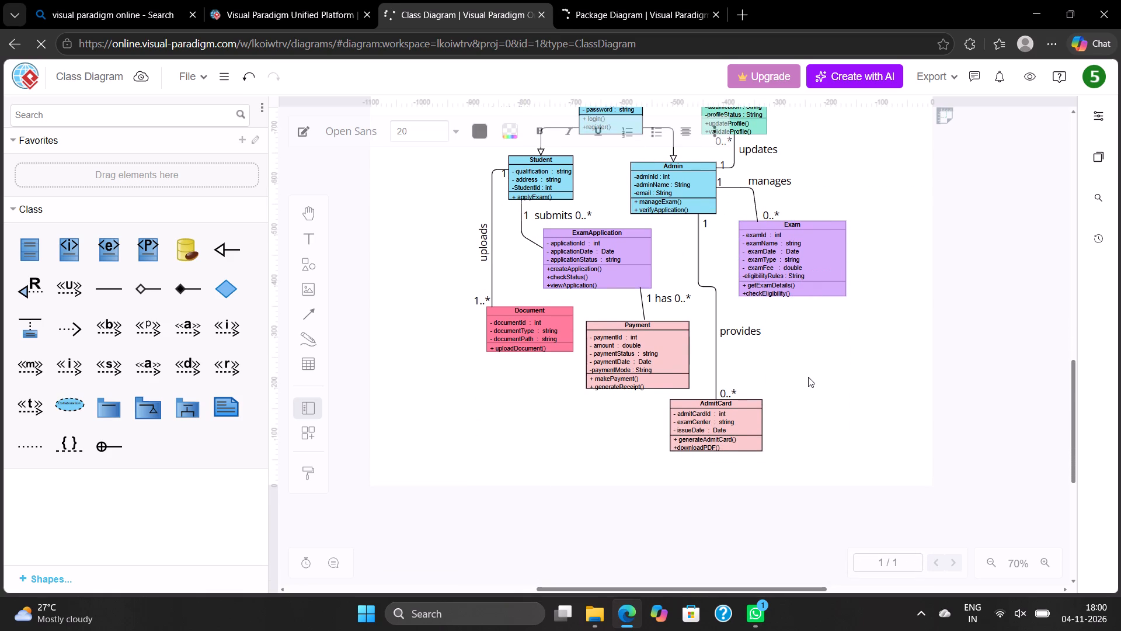
{"action": "left_click", "coordinate": [808, 377]}
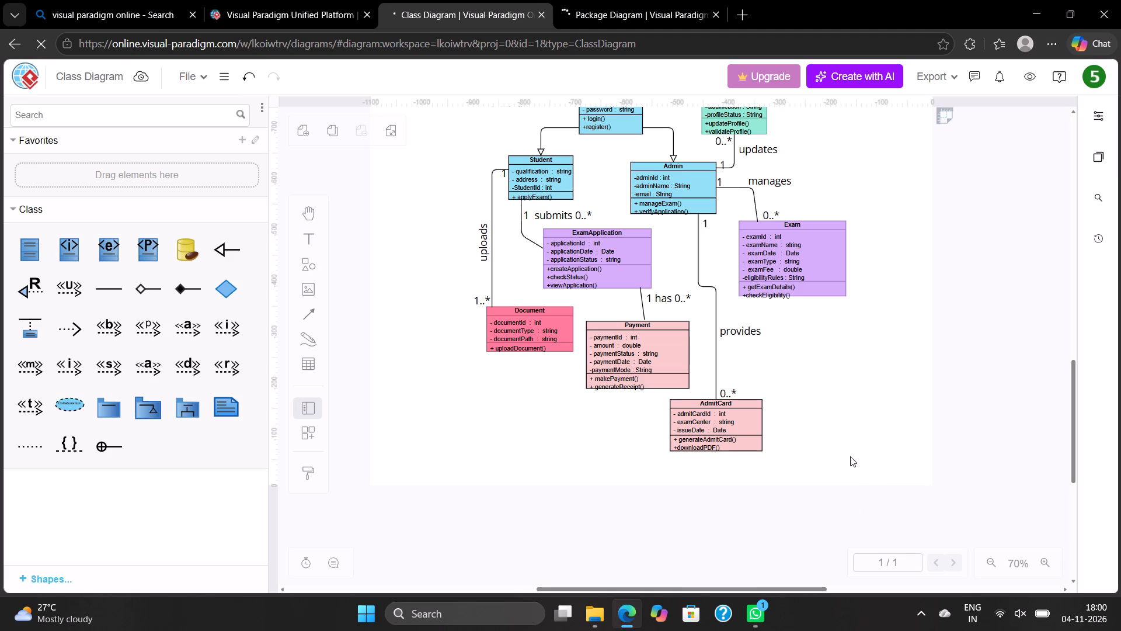
Add a text reading "1" beyond the AdmitCard class and reposition it near the page's bottom-right corner.
{"action": "double_click", "coordinate": [843, 432]}
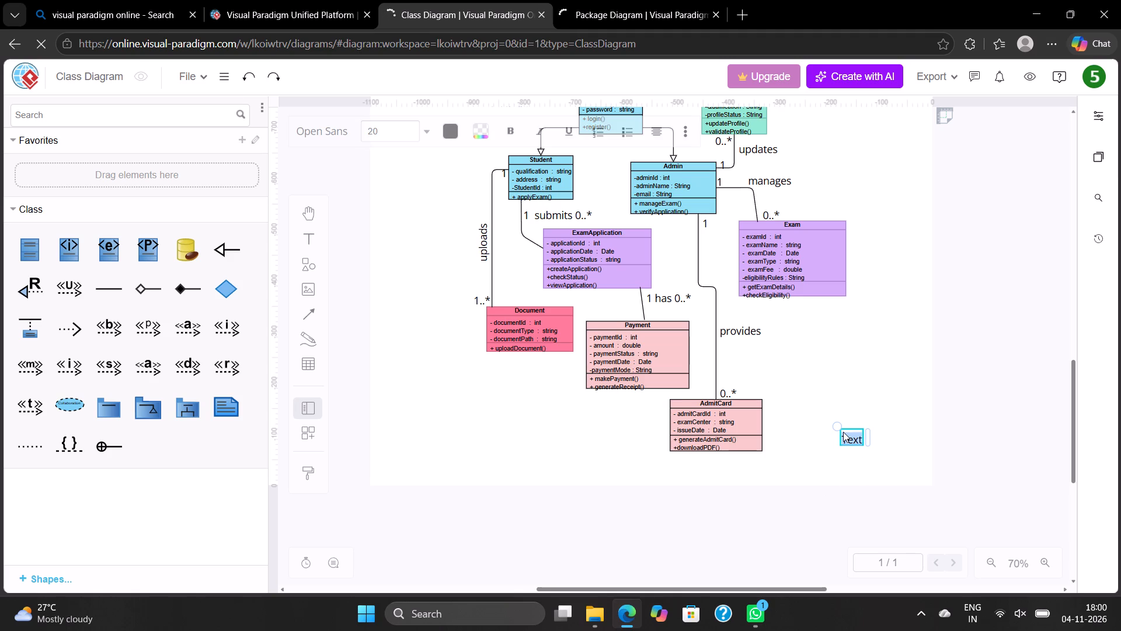
{"action": "key", "text": "BackSpace"}
{"action": "key", "text": "1"}
{"action": "scroll", "coordinate": [864, 416], "scroll_direction": "down", "scroll_amount": 1}
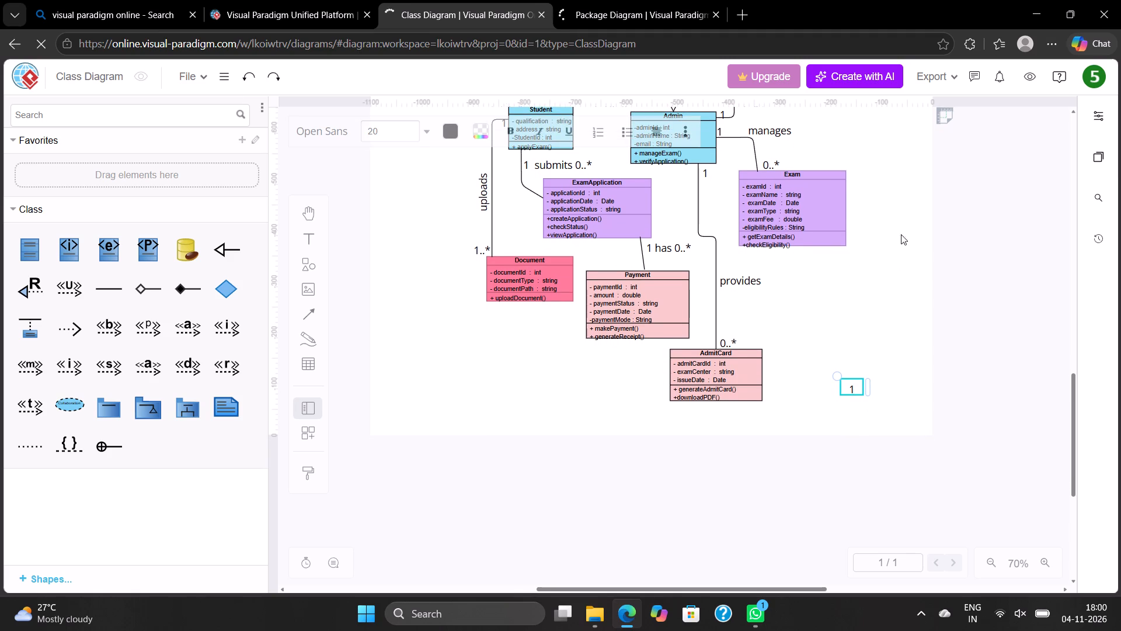
{"action": "left_click", "coordinate": [941, 123]}
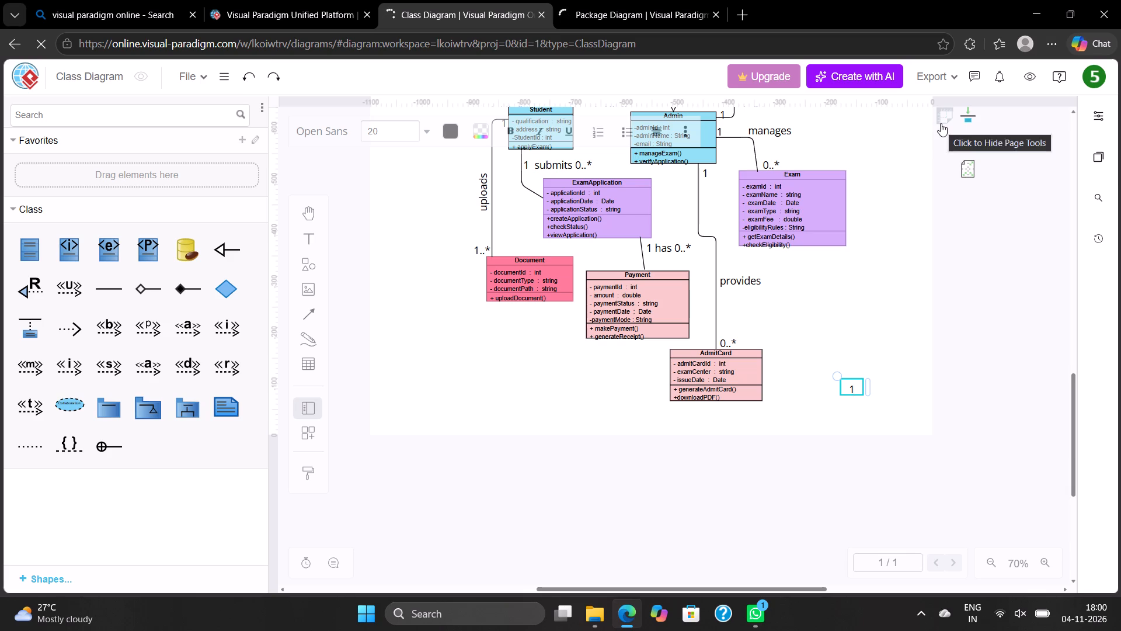
{"action": "left_click", "coordinate": [963, 169]}
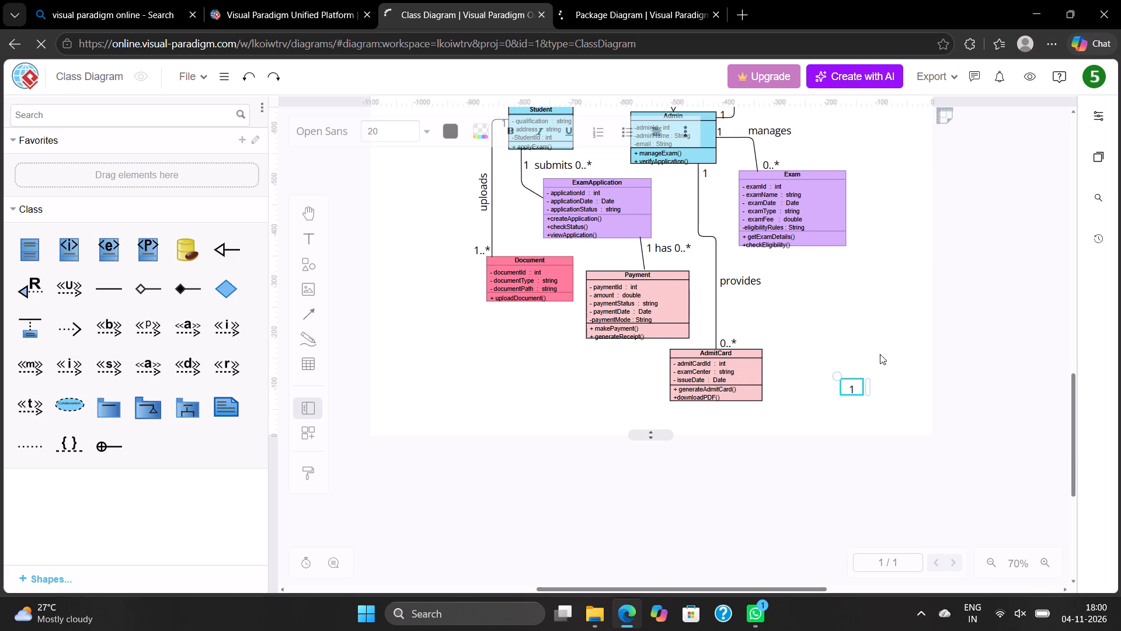
{"action": "left_click_drag", "start_coordinate": [854, 389], "coordinate": [862, 389]}
{"action": "left_click_drag", "start_coordinate": [862, 389], "coordinate": [855, 351]}
{"action": "left_click", "coordinate": [855, 351]}
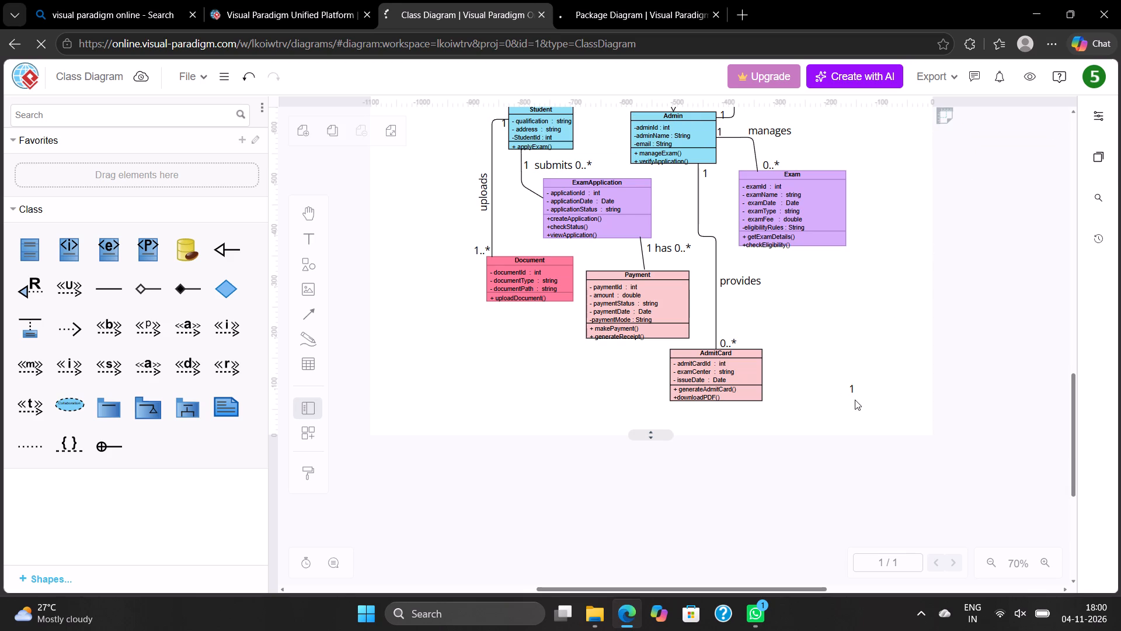
{"action": "left_click_drag", "start_coordinate": [851, 386], "coordinate": [869, 398]}
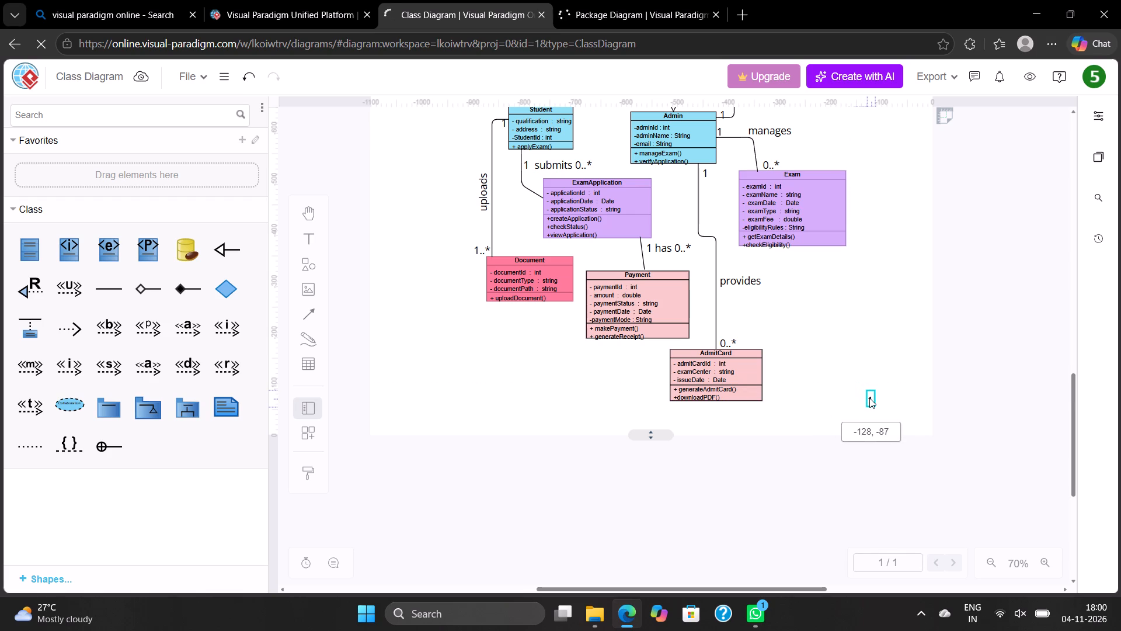
{"action": "left_click_drag", "start_coordinate": [869, 398], "coordinate": [869, 389]}
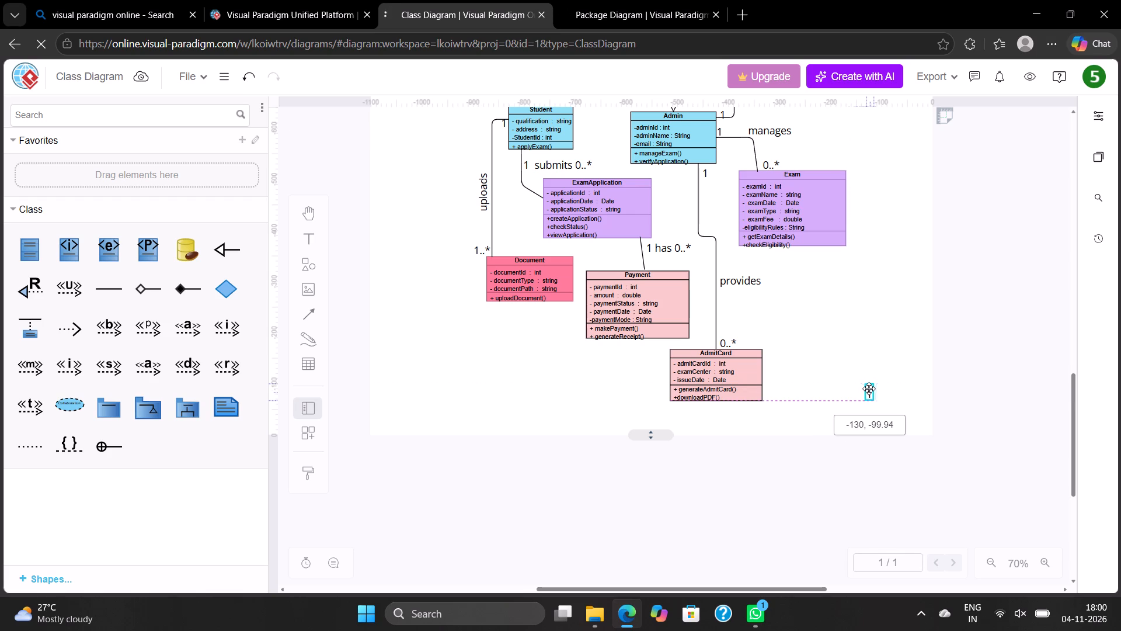
{"action": "left_click", "coordinate": [866, 339]}
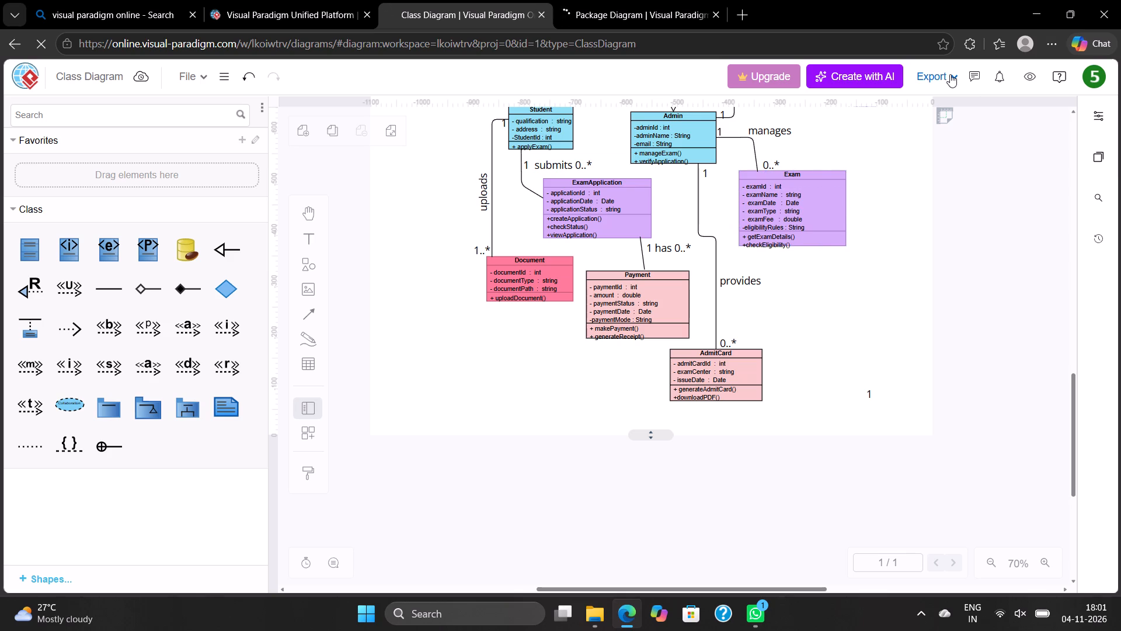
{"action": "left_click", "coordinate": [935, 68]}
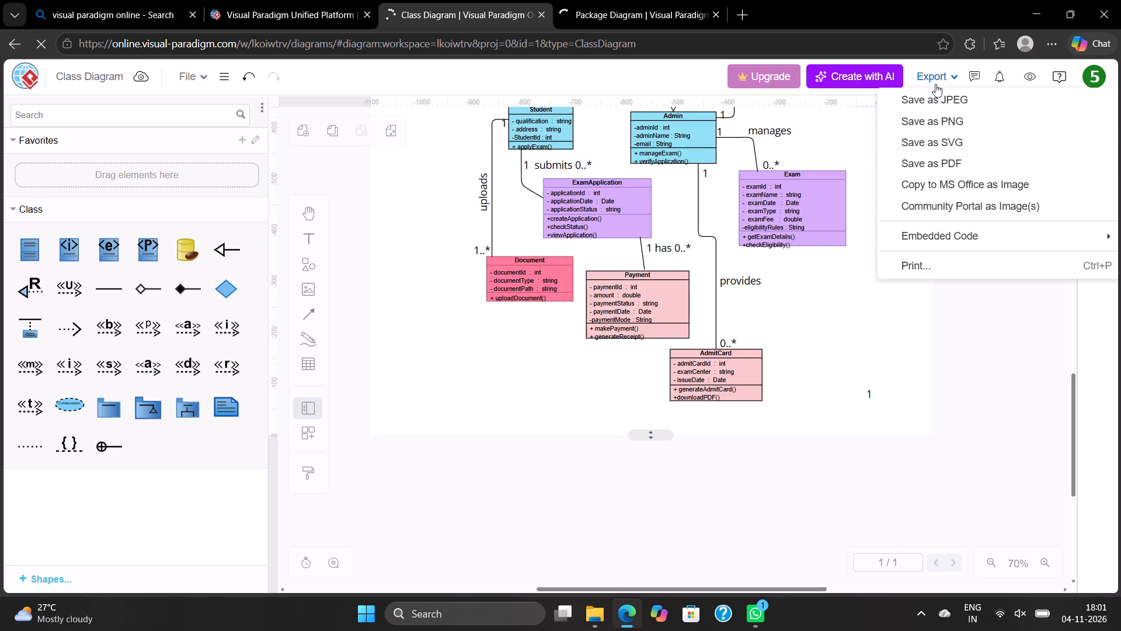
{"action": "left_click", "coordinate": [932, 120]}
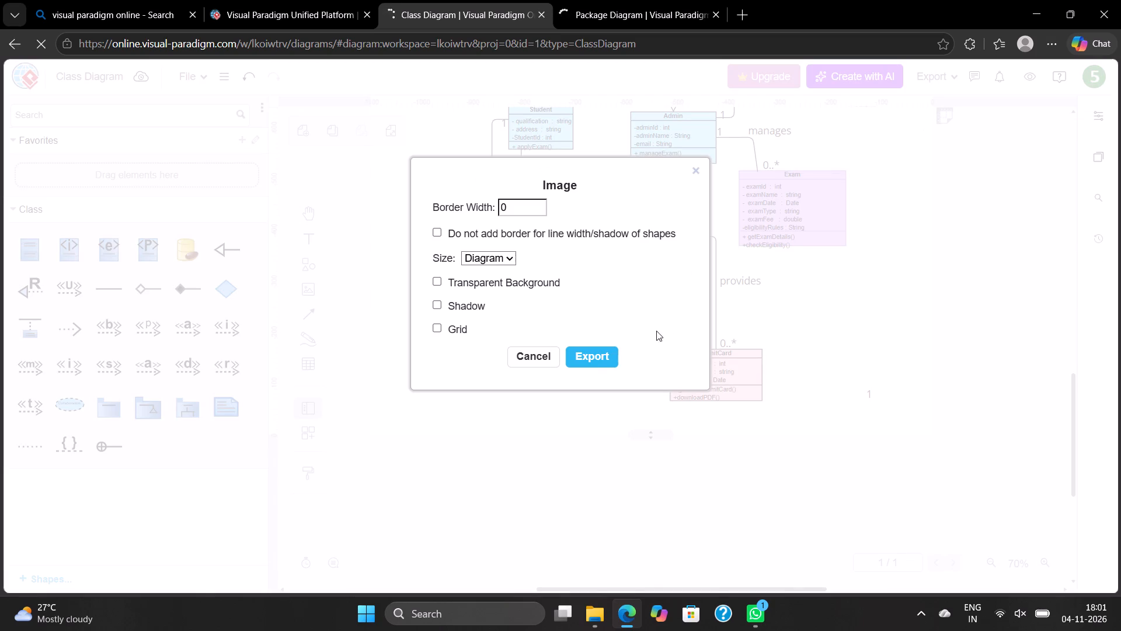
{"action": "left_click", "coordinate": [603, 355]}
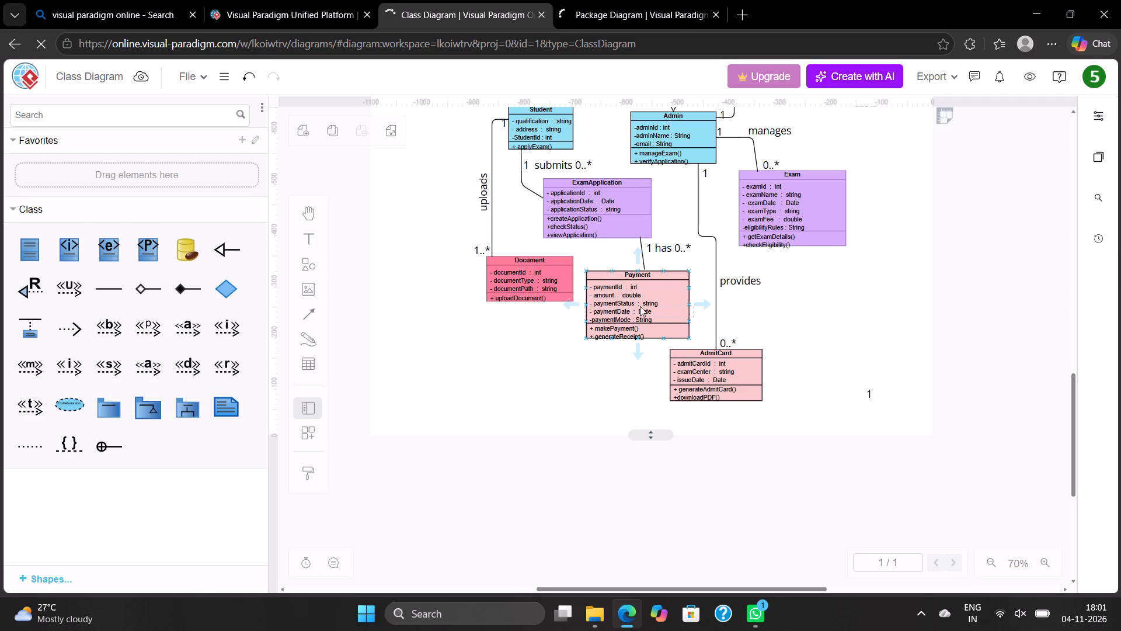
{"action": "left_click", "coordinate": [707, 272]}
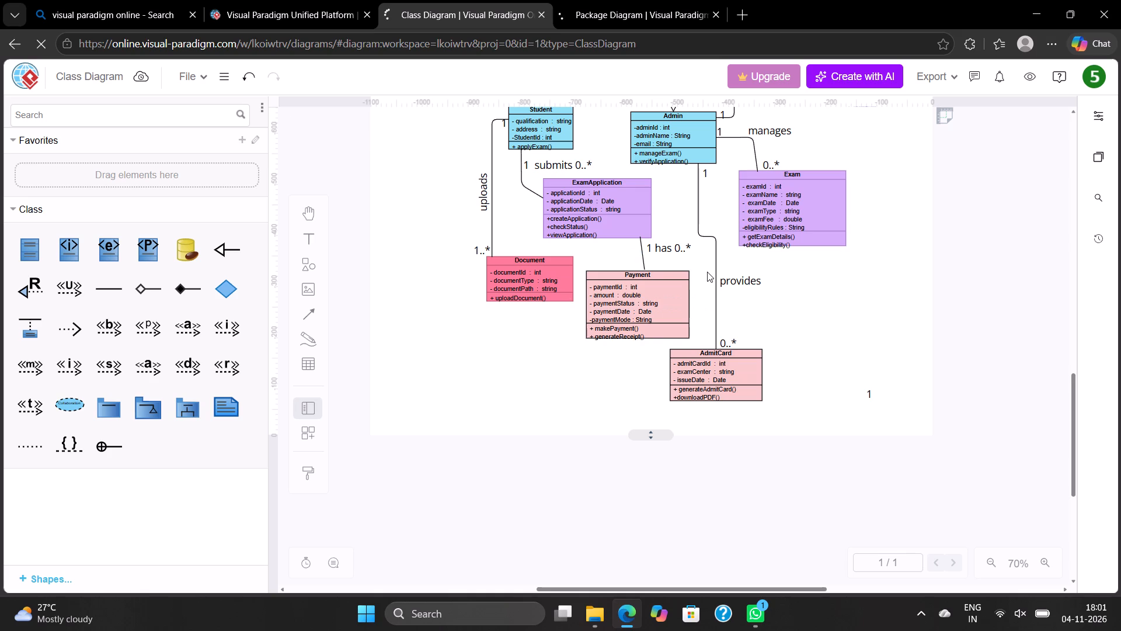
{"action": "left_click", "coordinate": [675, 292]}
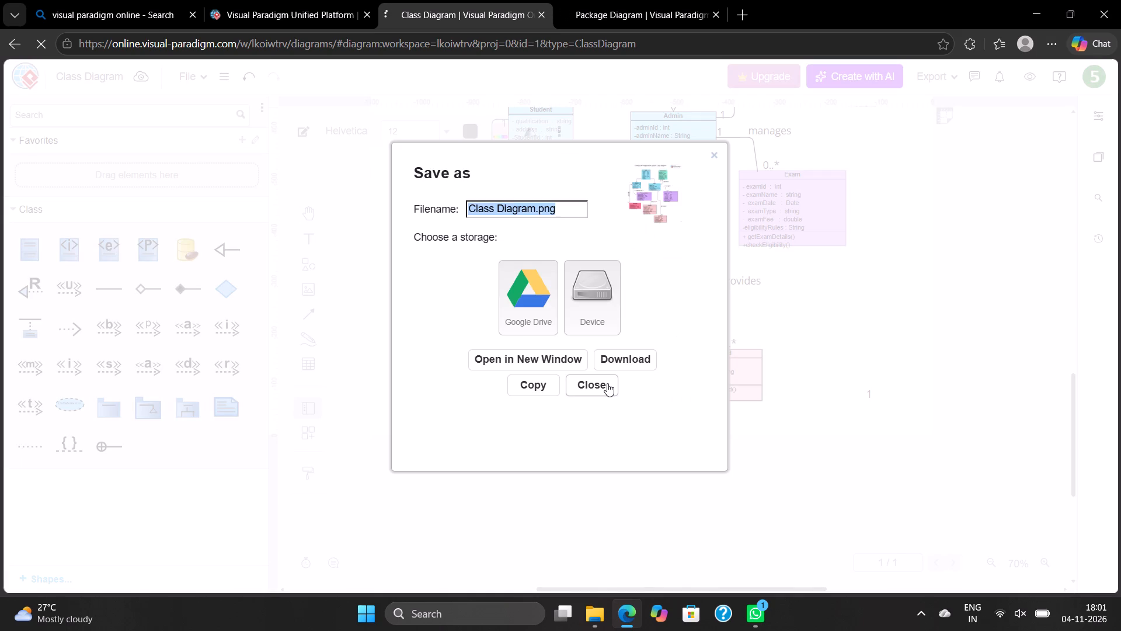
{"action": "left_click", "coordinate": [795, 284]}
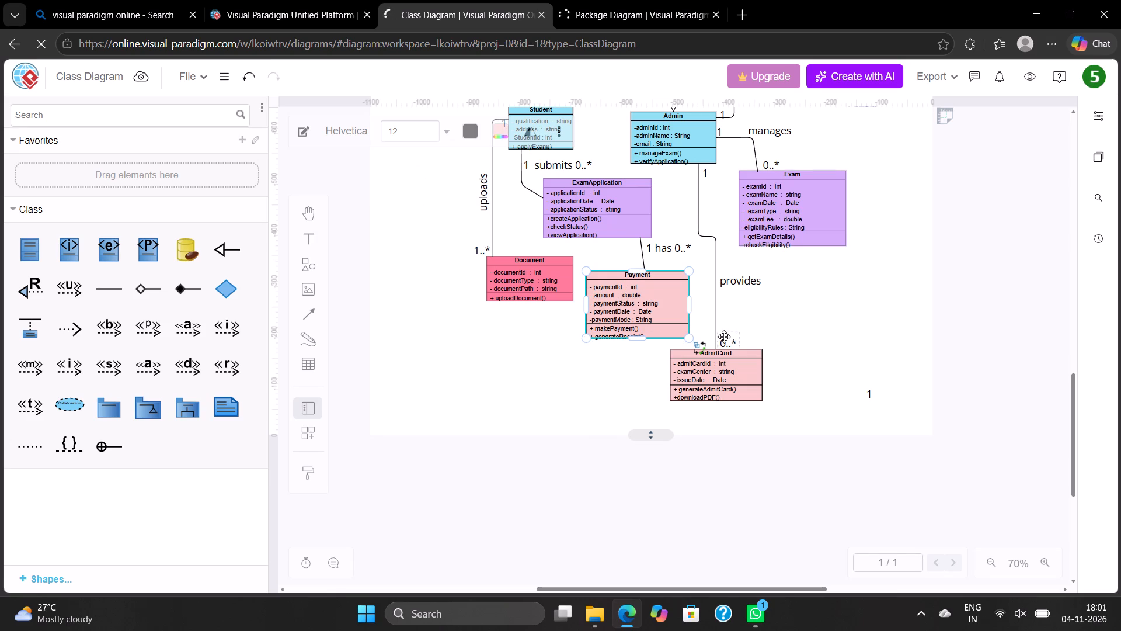
Enlarge the Payment, Exam and ExamApplication class boxes so their last operations fit, making Exam about 203 x 168.
{"action": "left_click", "coordinate": [690, 337]}
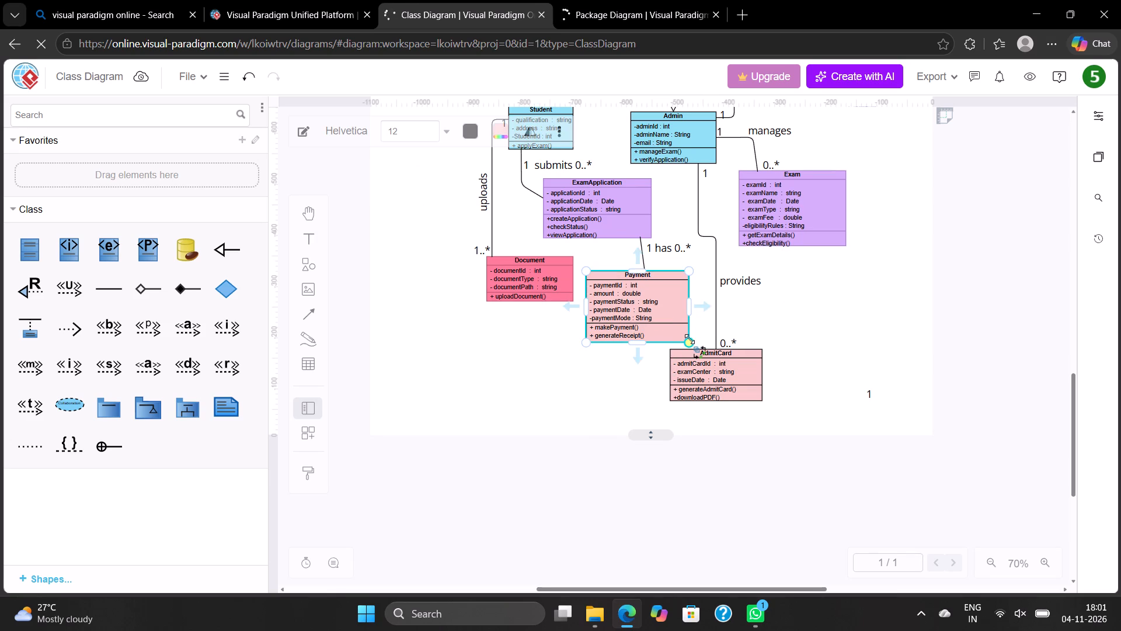
{"action": "left_click", "coordinate": [817, 219]}
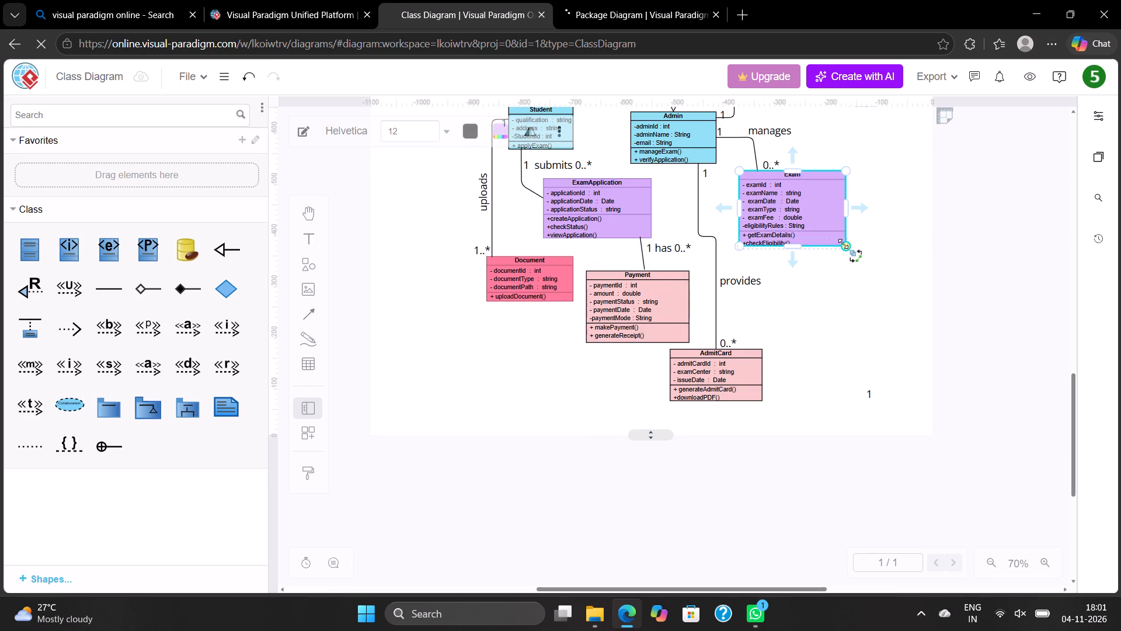
{"action": "left_click_drag", "start_coordinate": [843, 244], "coordinate": [843, 248]}
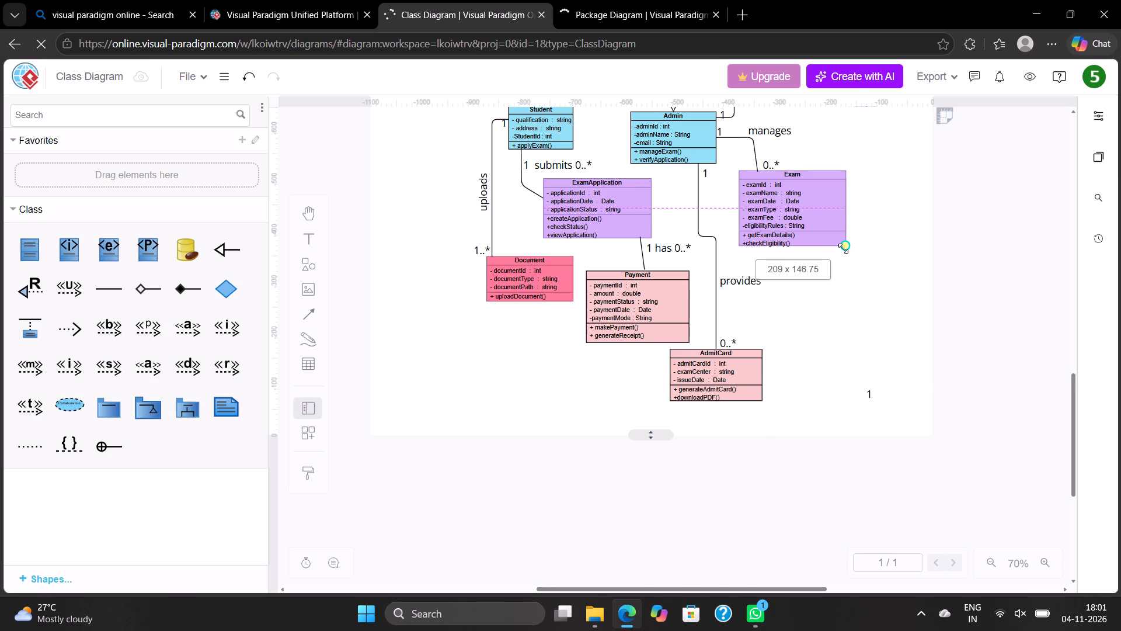
{"action": "left_click_drag", "start_coordinate": [843, 248], "coordinate": [840, 258]}
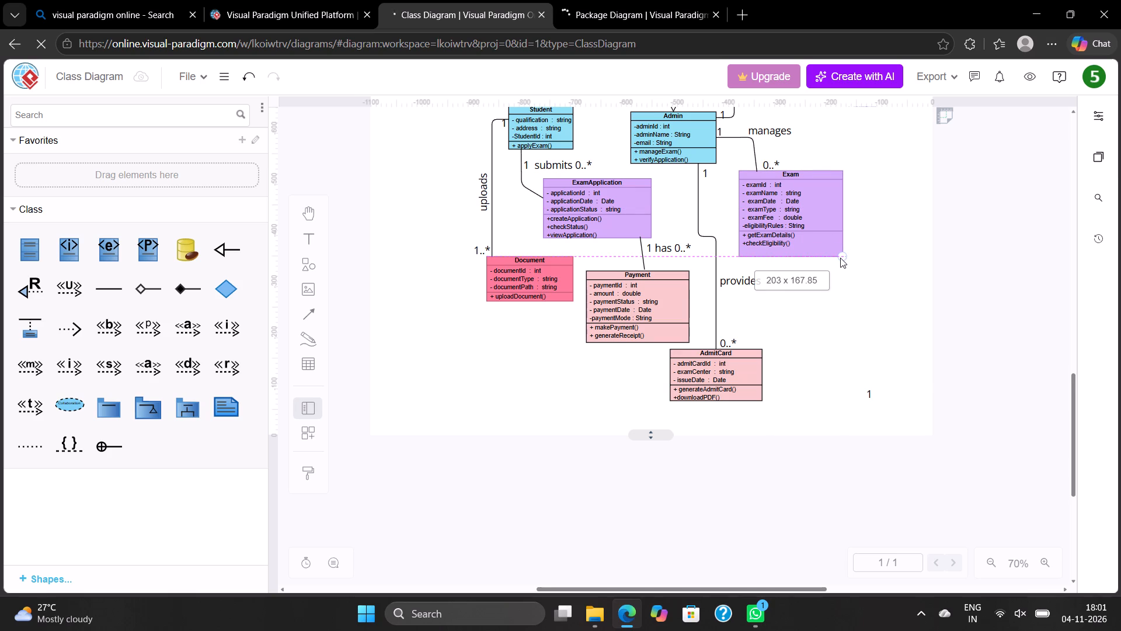
{"action": "left_click_drag", "start_coordinate": [840, 258], "coordinate": [840, 255]}
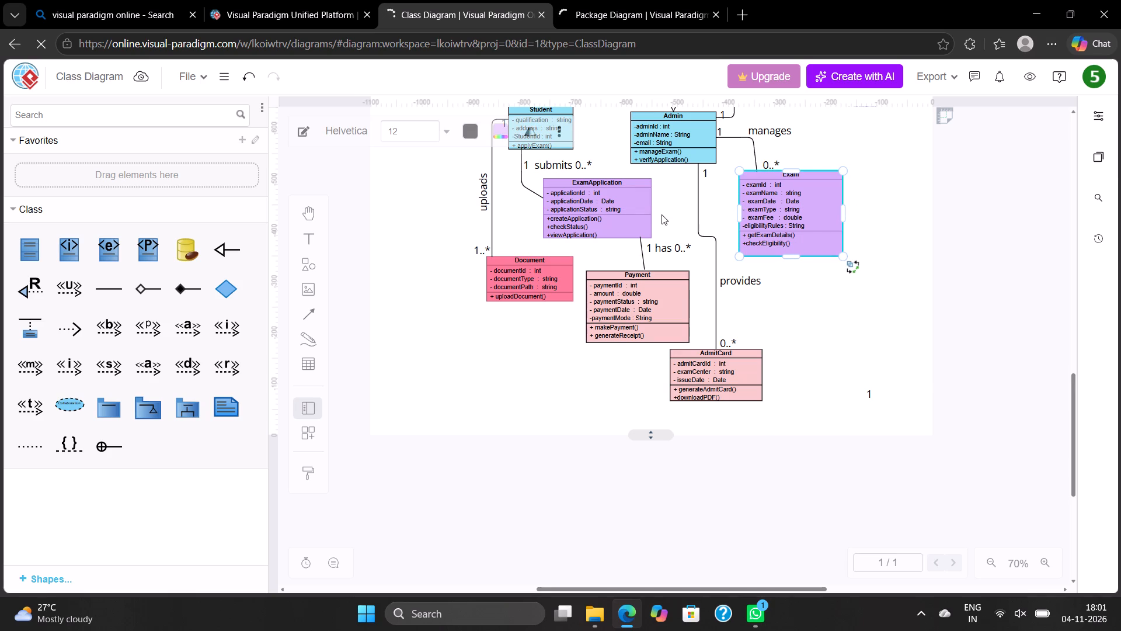
{"action": "left_click", "coordinate": [636, 220]}
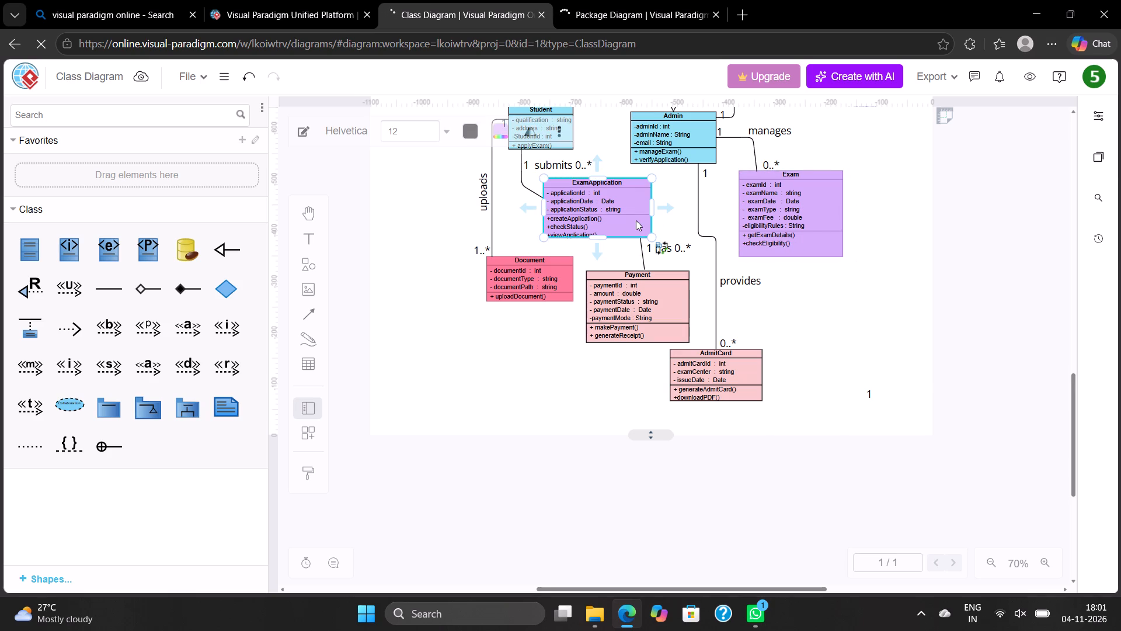
{"action": "left_click", "coordinate": [652, 237]}
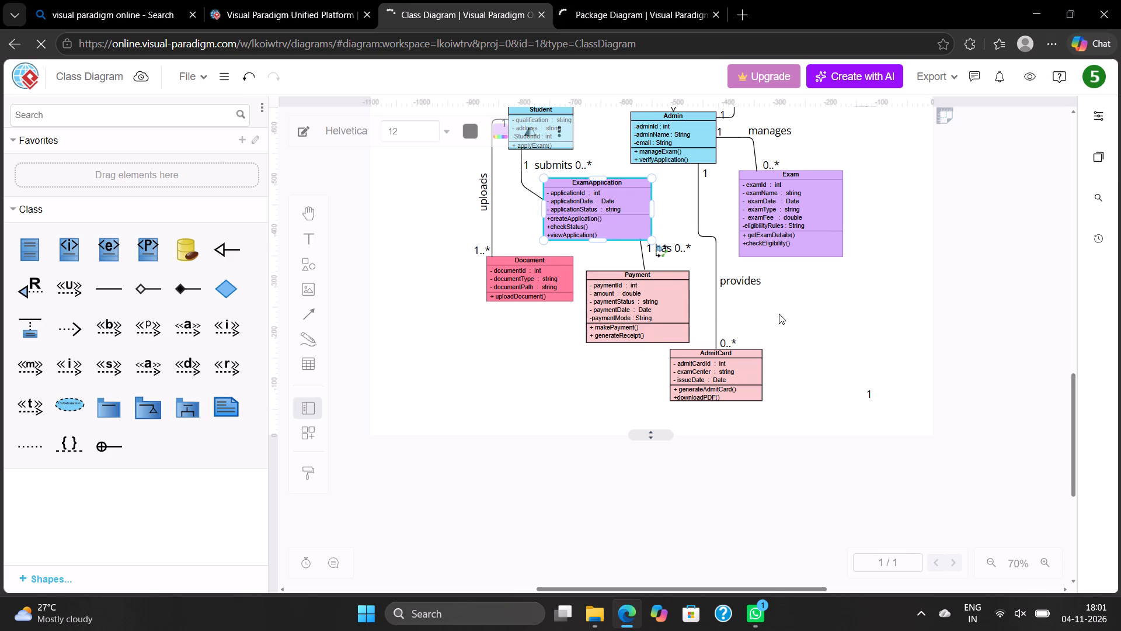
{"action": "left_click", "coordinate": [795, 311]}
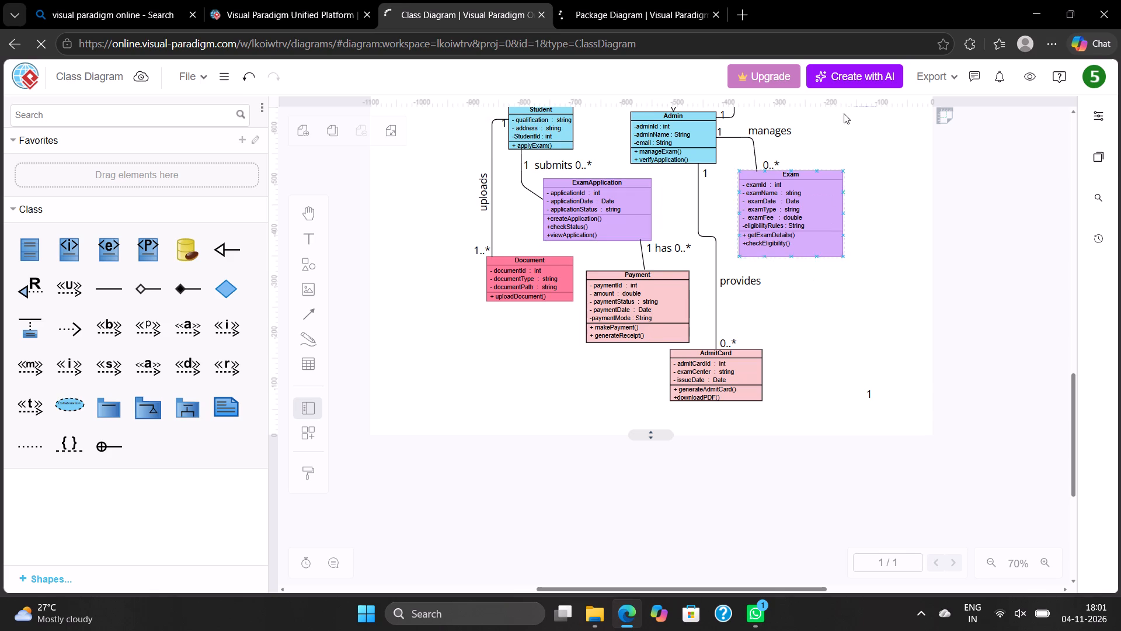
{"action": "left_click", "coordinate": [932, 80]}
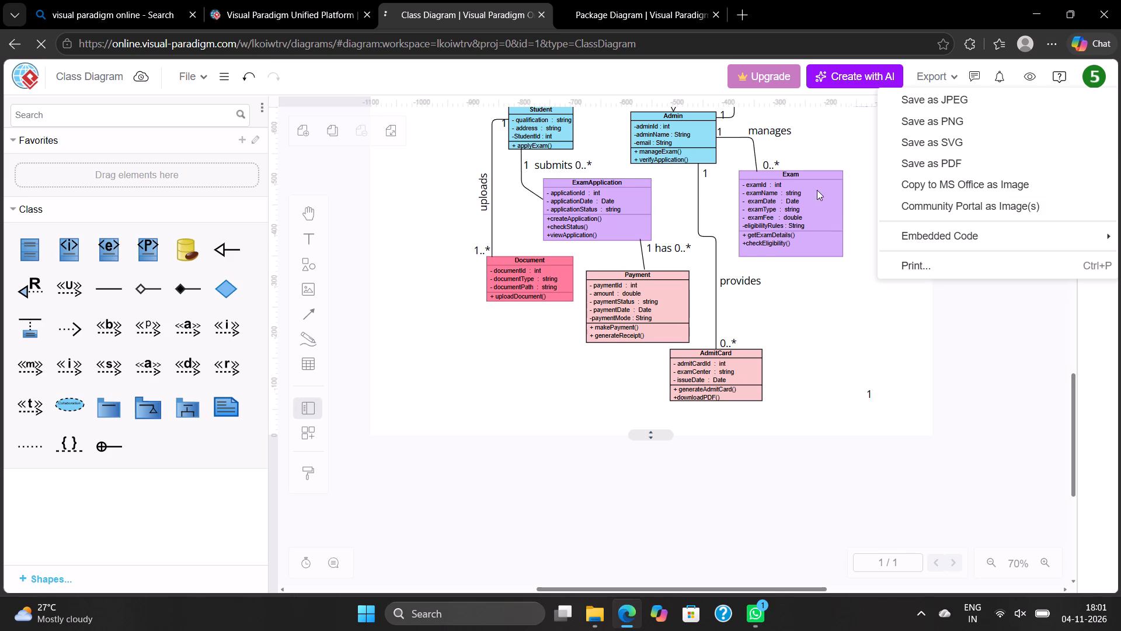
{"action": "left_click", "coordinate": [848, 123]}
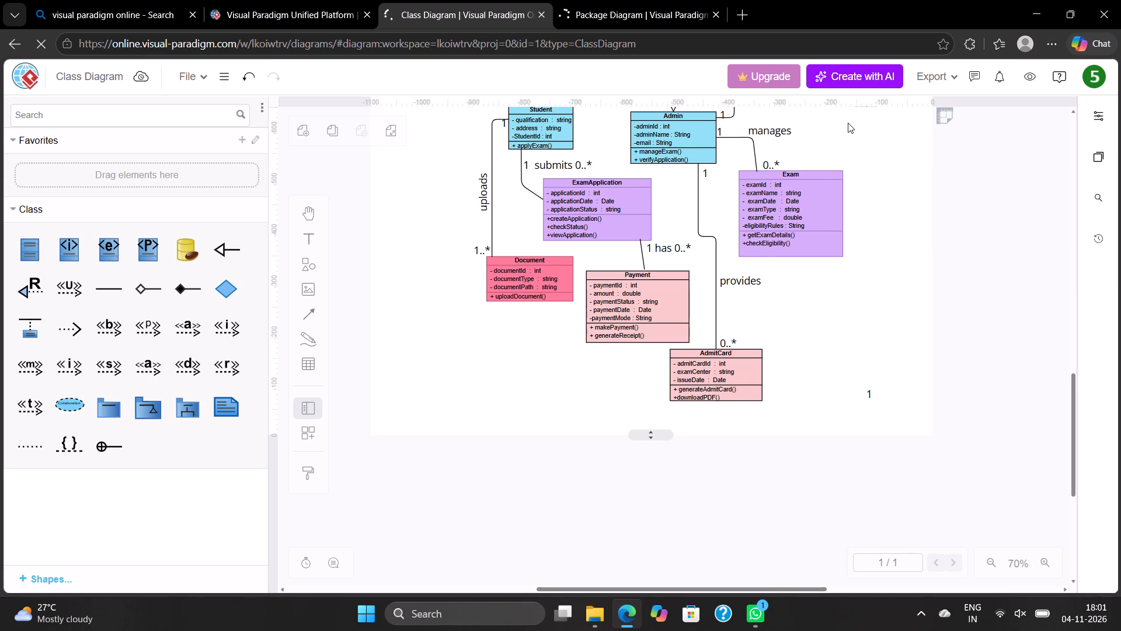
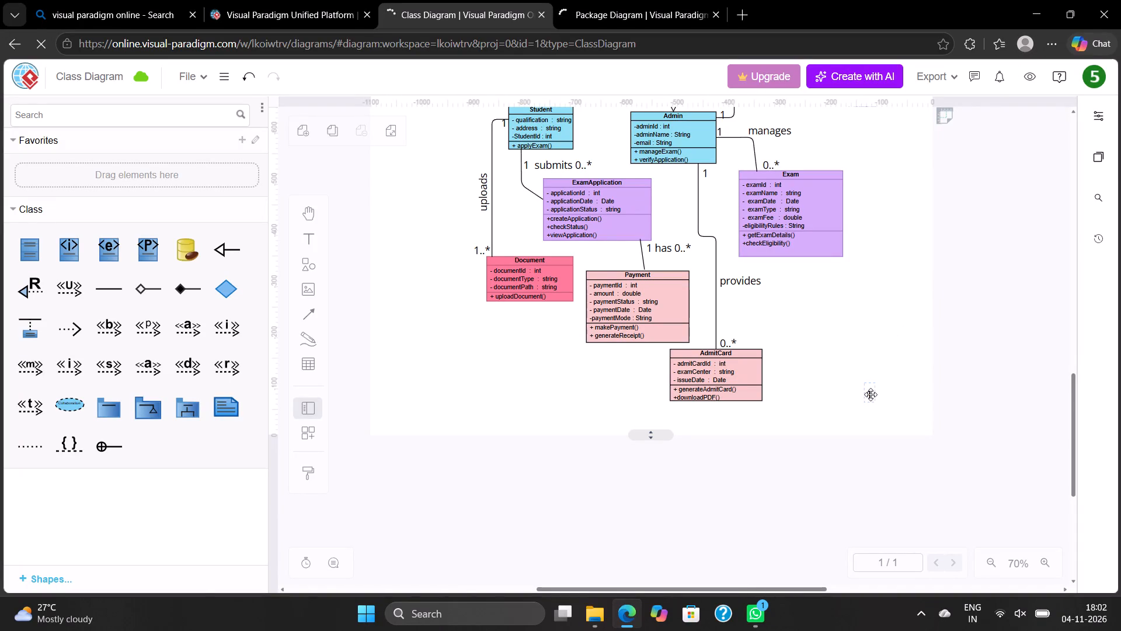
Move the "1" page number closer to the page's bottom-right corner, beyond the AdmitCard class.
{"action": "left_click_drag", "start_coordinate": [871, 394], "coordinate": [917, 387]}
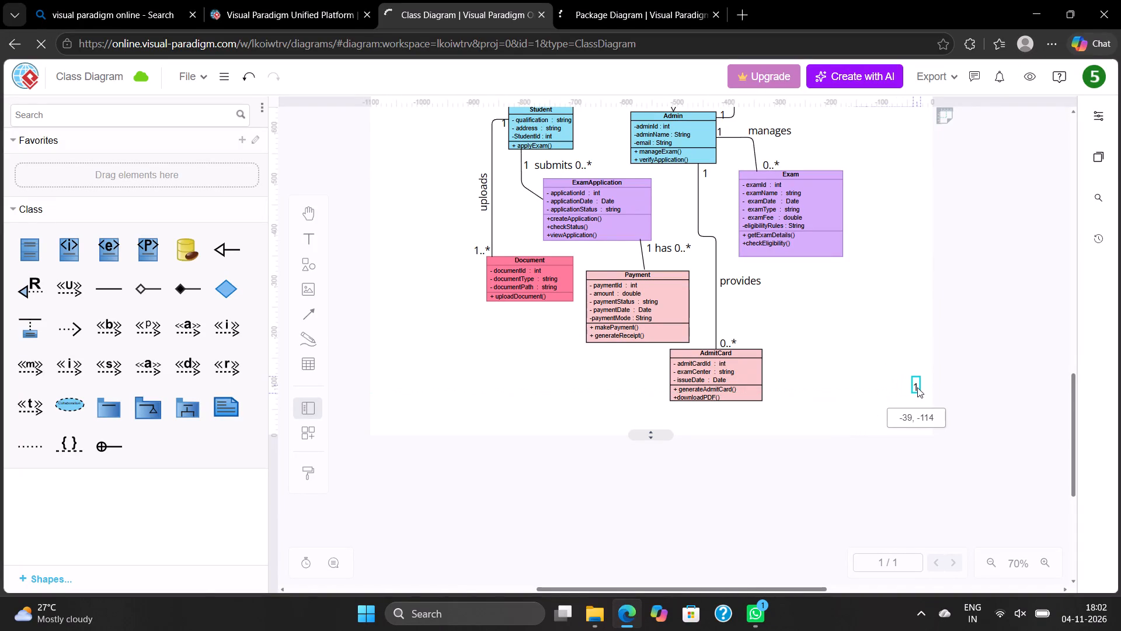
{"action": "left_click_drag", "start_coordinate": [917, 387], "coordinate": [922, 409]}
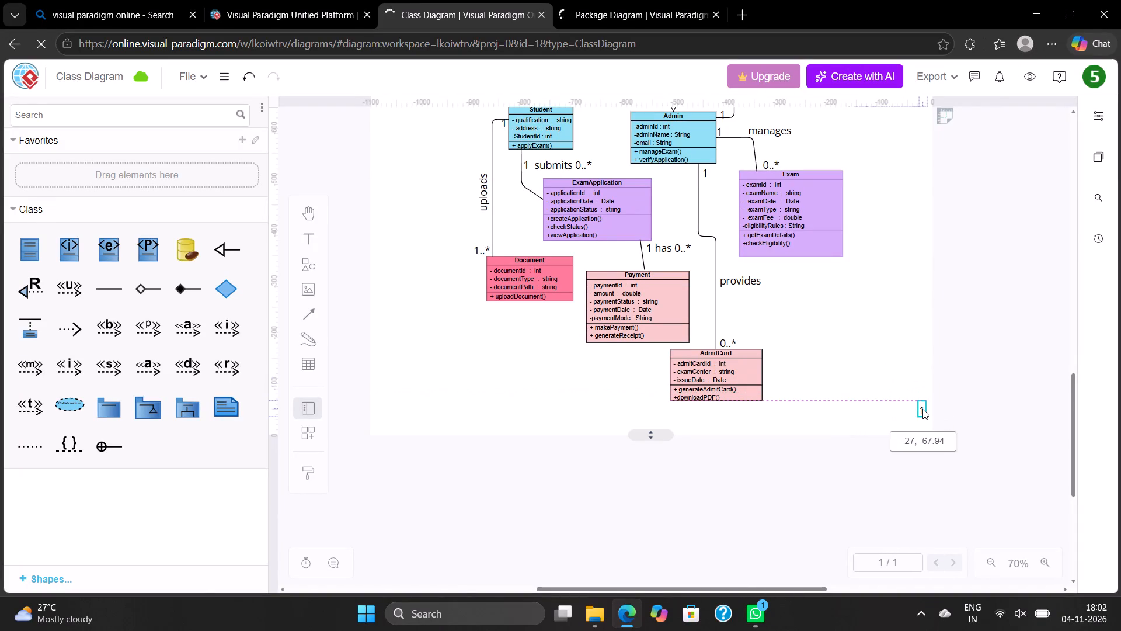
{"action": "left_click_drag", "start_coordinate": [922, 409], "coordinate": [918, 393]}
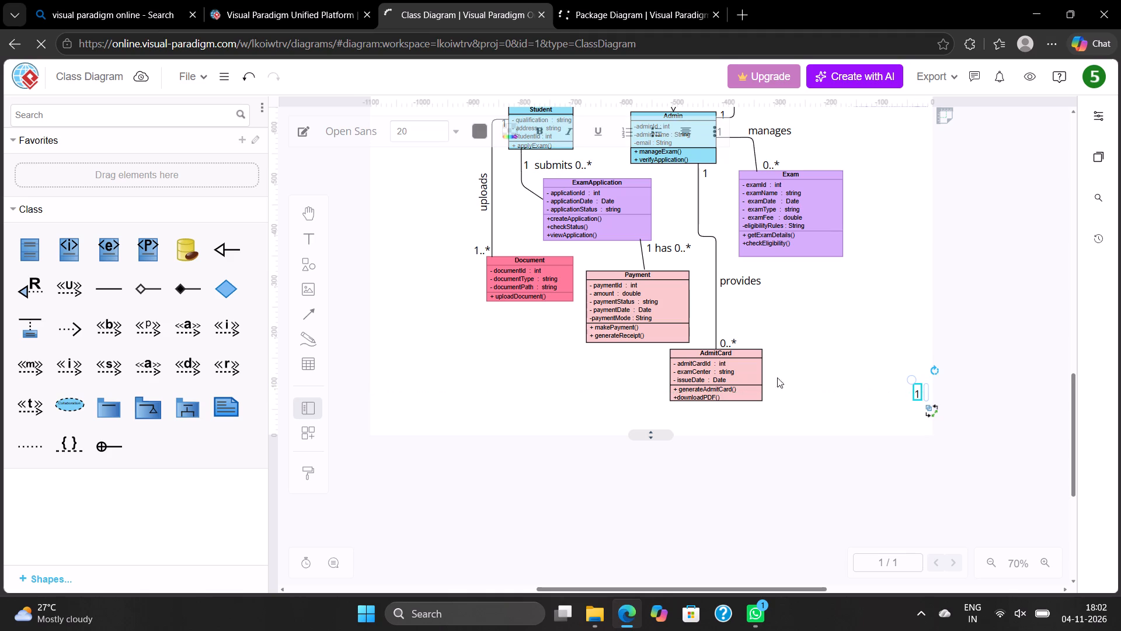
Move the AdmitCard class right and slightly up to about (-451, -182), and raise its "0..*" label clear of the box.
{"action": "left_click_drag", "start_coordinate": [754, 369], "coordinate": [755, 365]}
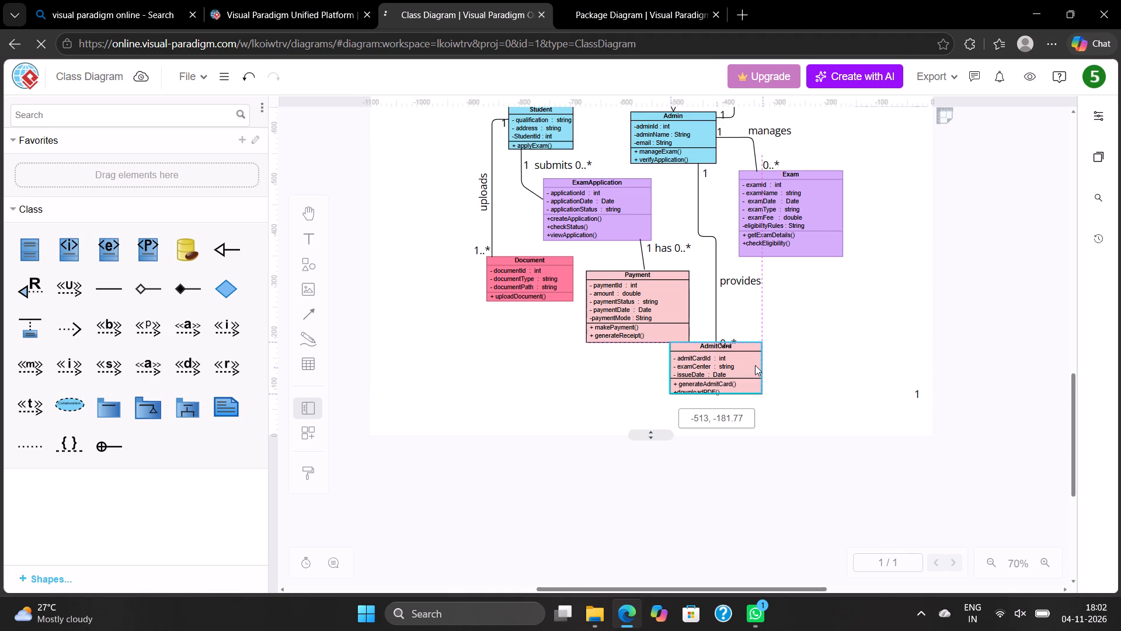
{"action": "left_click_drag", "start_coordinate": [755, 365], "coordinate": [785, 360]}
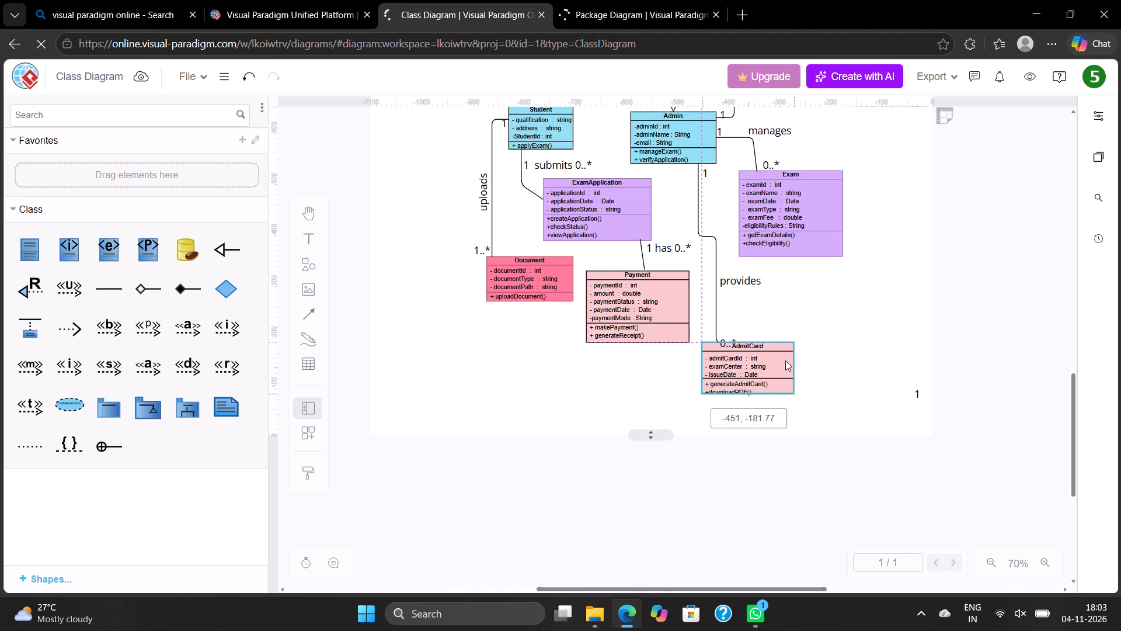
{"action": "left_click_drag", "start_coordinate": [785, 360], "coordinate": [784, 366]}
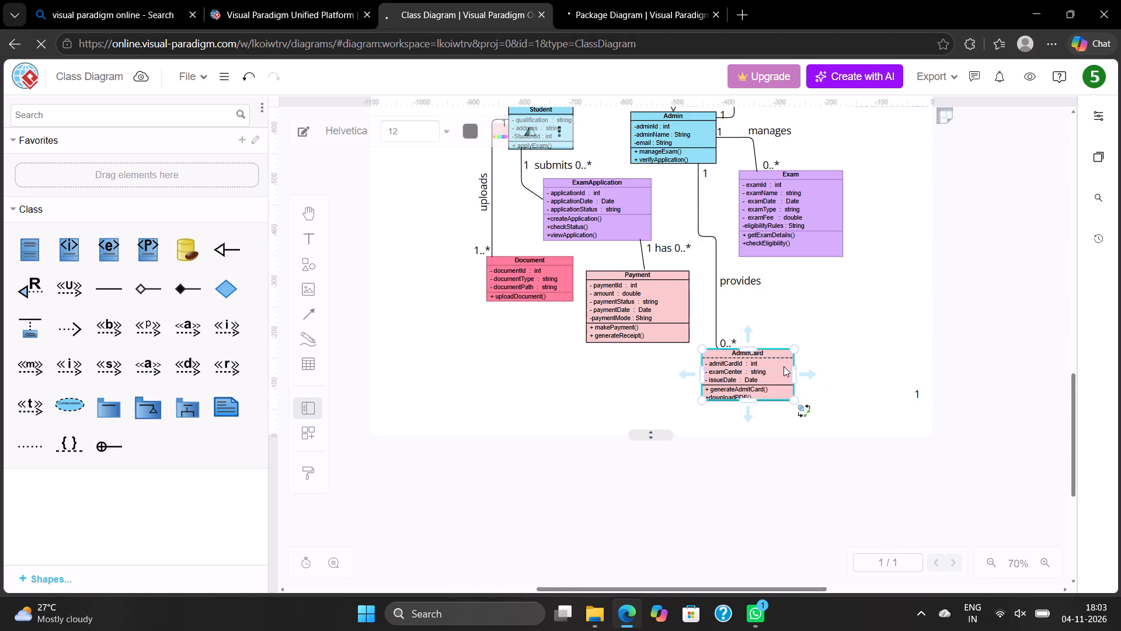
{"action": "left_click_drag", "start_coordinate": [731, 342], "coordinate": [734, 336]}
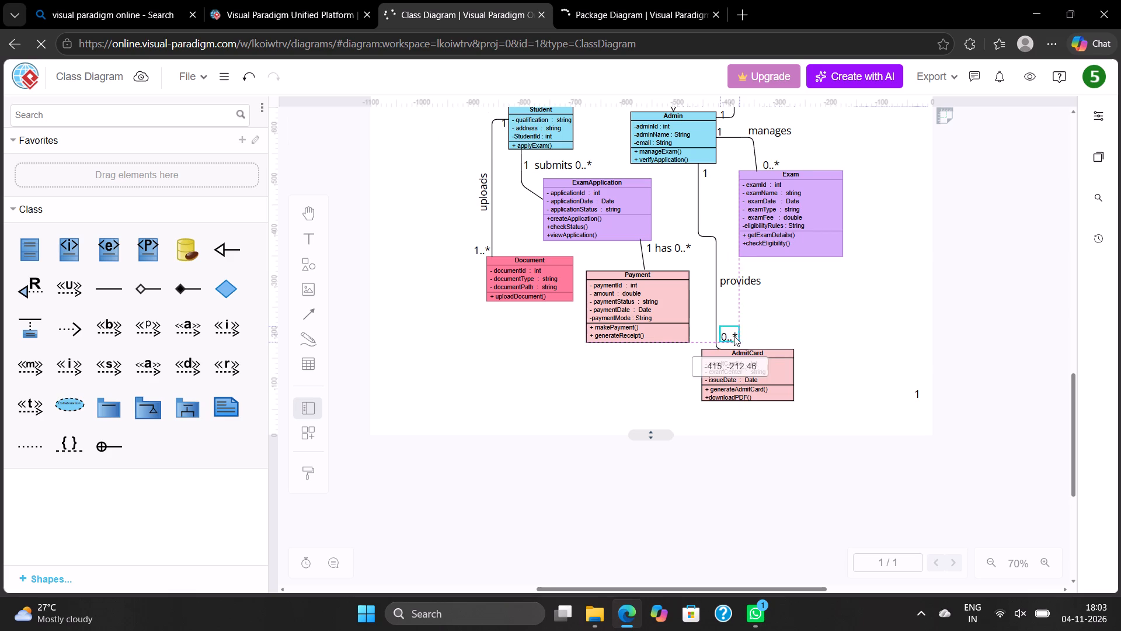
{"action": "left_click_drag", "start_coordinate": [734, 336], "coordinate": [738, 330]}
{"action": "left_click", "coordinate": [737, 363]}
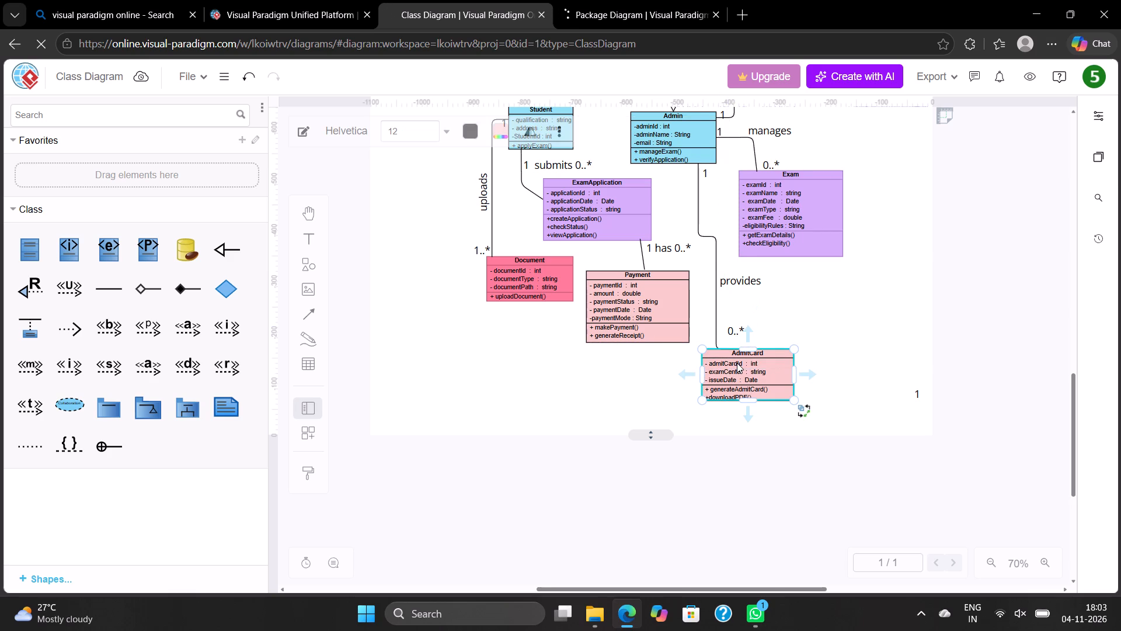
{"action": "left_click_drag", "start_coordinate": [803, 327], "coordinate": [782, 361]}
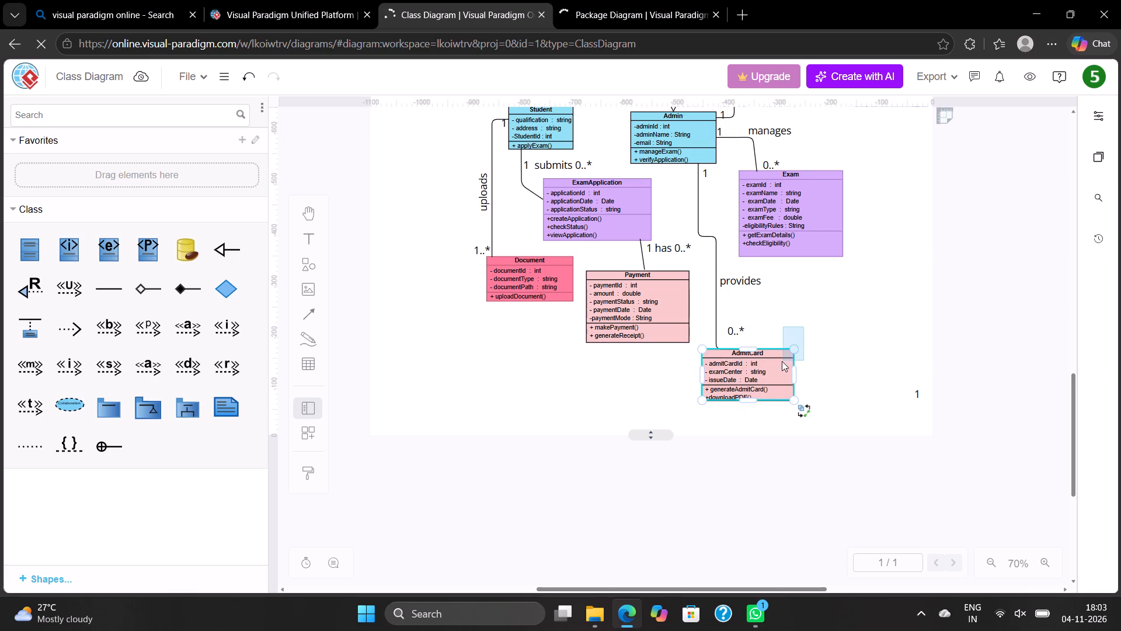
{"action": "left_click_drag", "start_coordinate": [782, 361], "coordinate": [774, 366]}
{"action": "left_click_drag", "start_coordinate": [774, 366], "coordinate": [773, 358]}
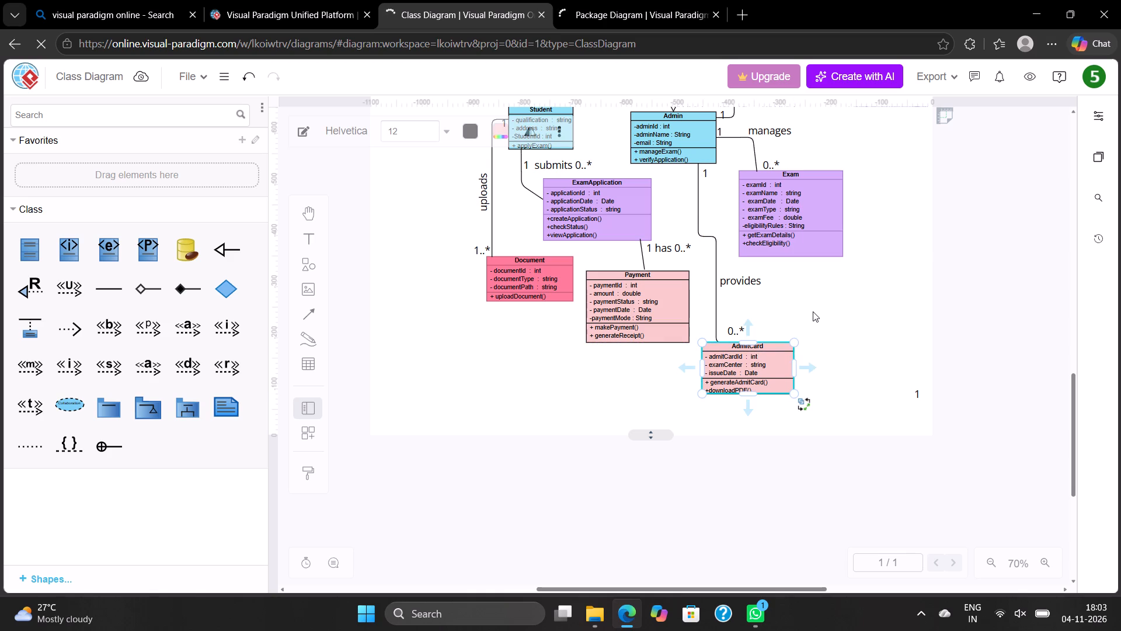
{"action": "left_click", "coordinate": [813, 311]}
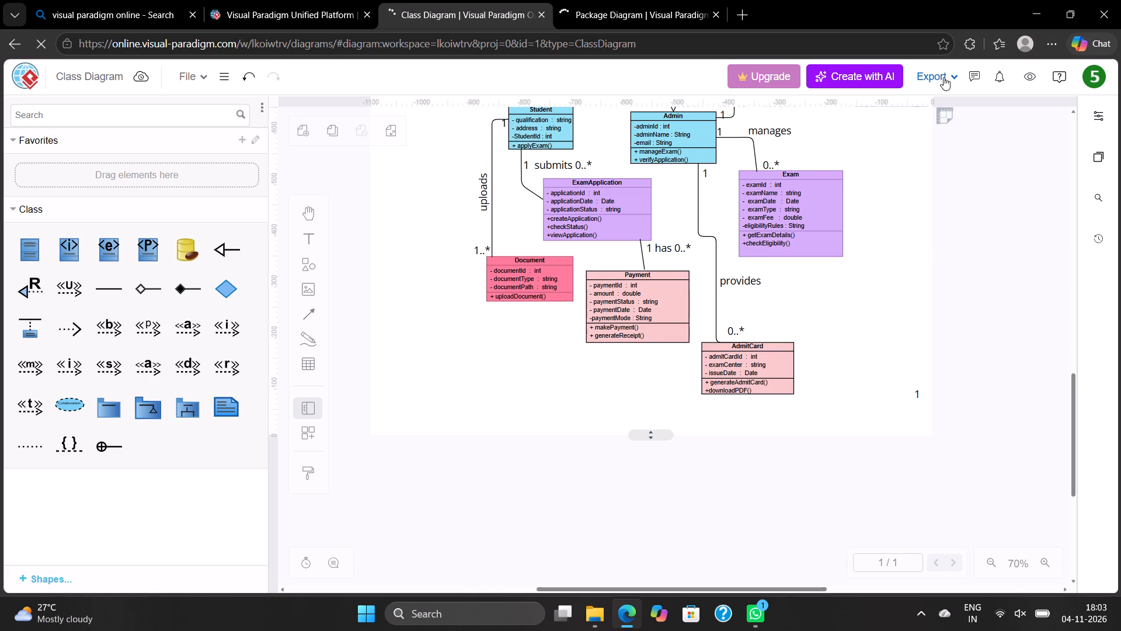
Export the class diagram as a PNG at Diagram size with border width 0 and download it as Class Diagram.png.
{"action": "left_click", "coordinate": [949, 79]}
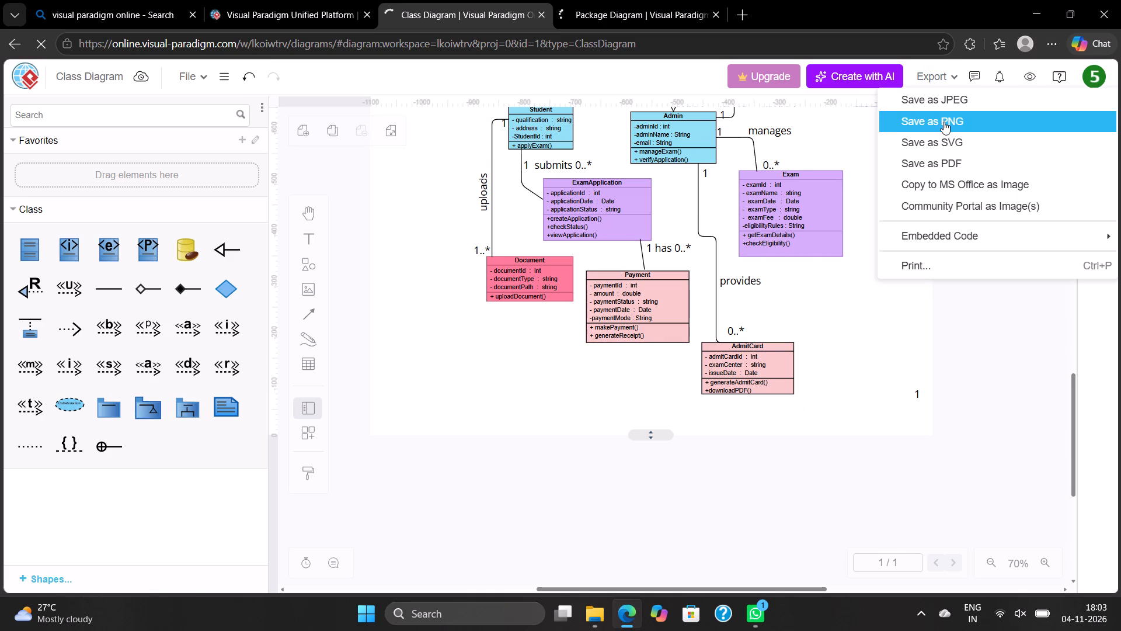
{"action": "left_click", "coordinate": [944, 122]}
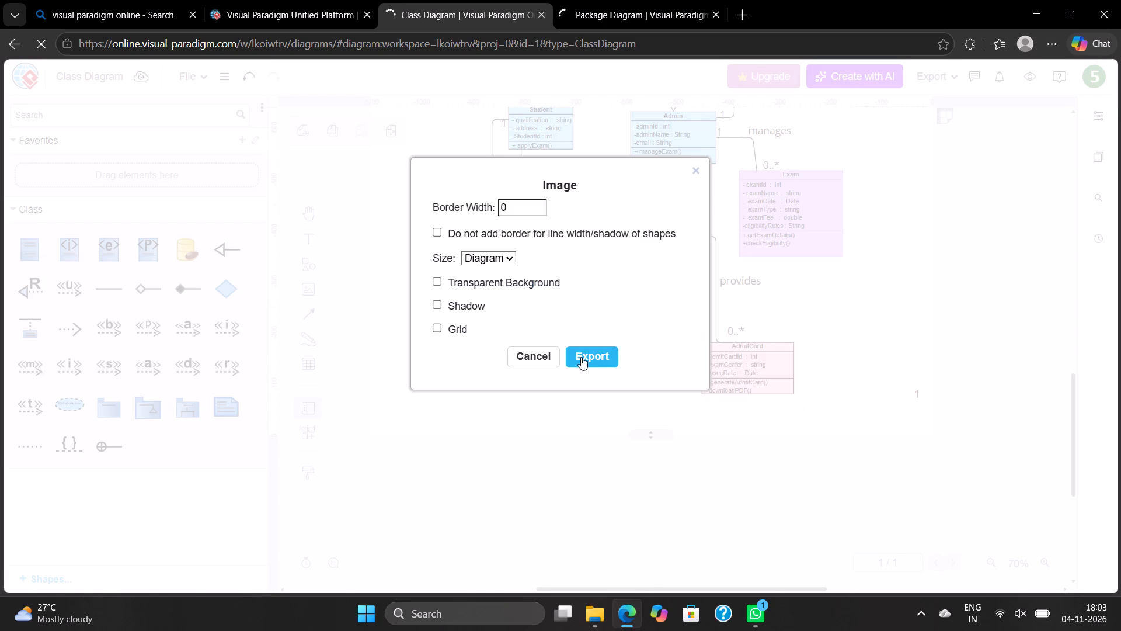
{"action": "left_click", "coordinate": [581, 357]}
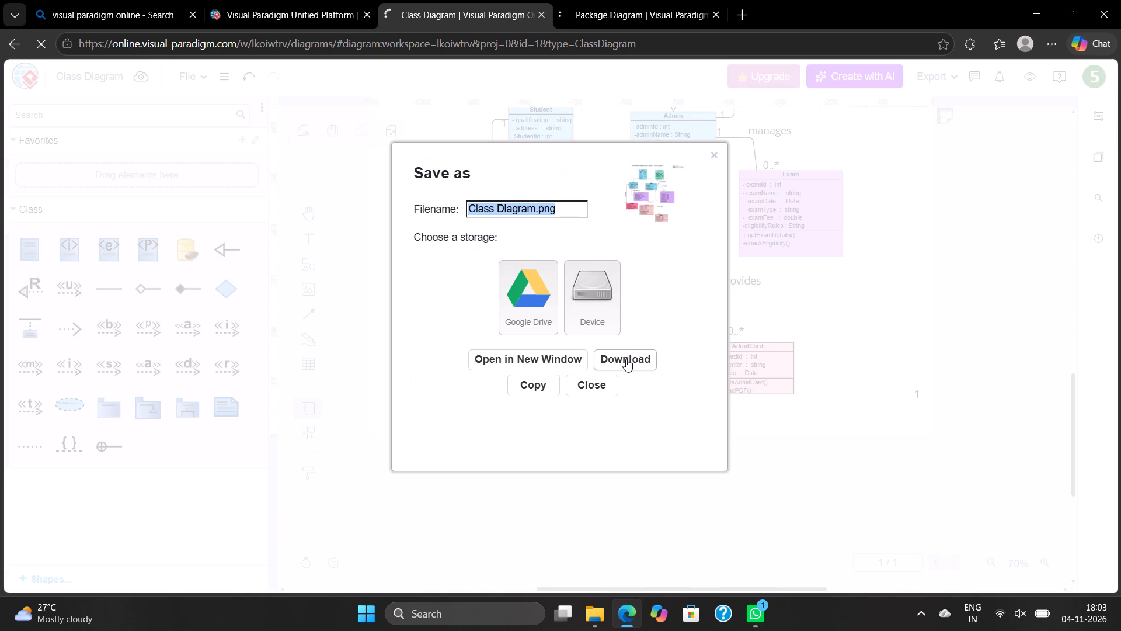
{"action": "left_click", "coordinate": [626, 359]}
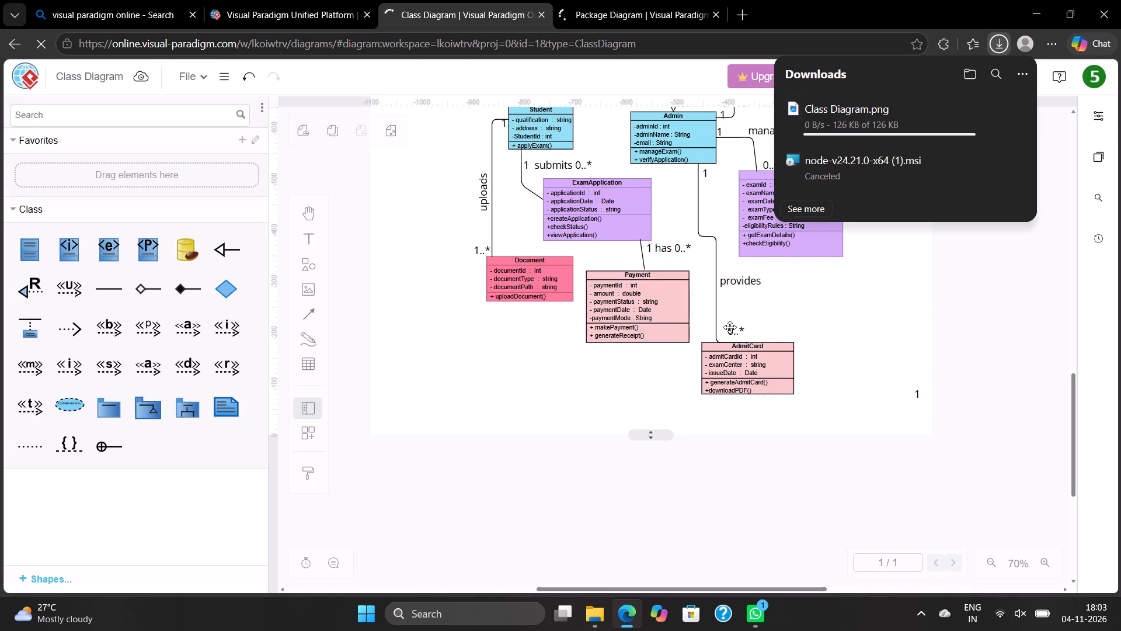
Open the downloaded Class Diagram.png to check the exported image, and close the viewer.
{"action": "left_click", "coordinate": [826, 124]}
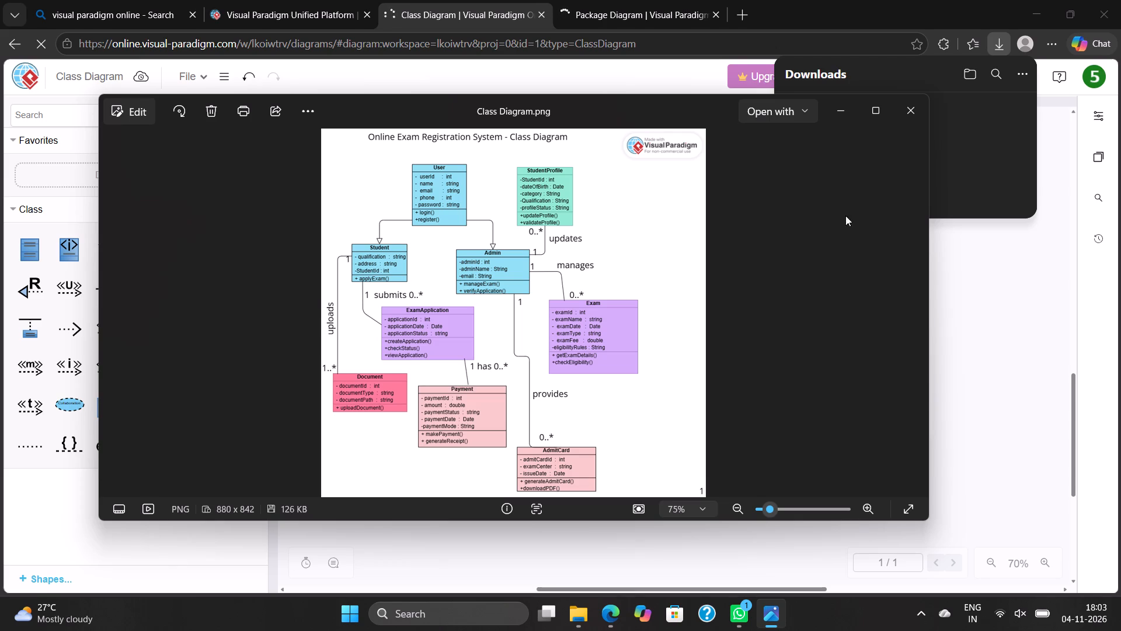
{"action": "left_click", "coordinate": [896, 120]}
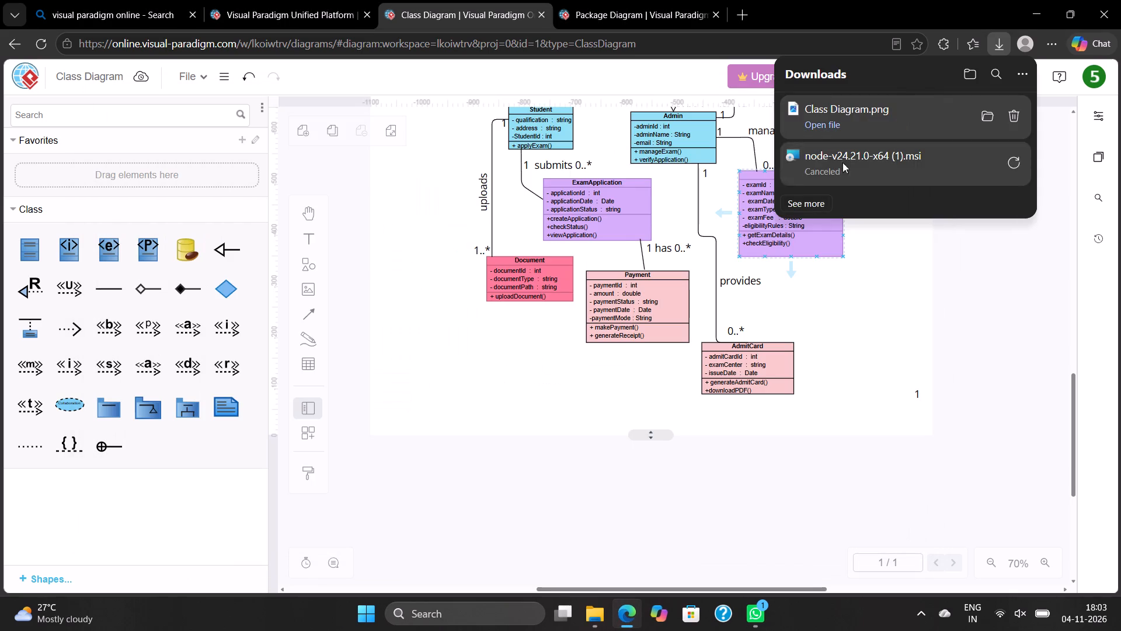
Leave the class diagram open and open the Component Diagram listed beside Class Diagram in the Draft project.
{"action": "left_click", "coordinate": [539, 17]}
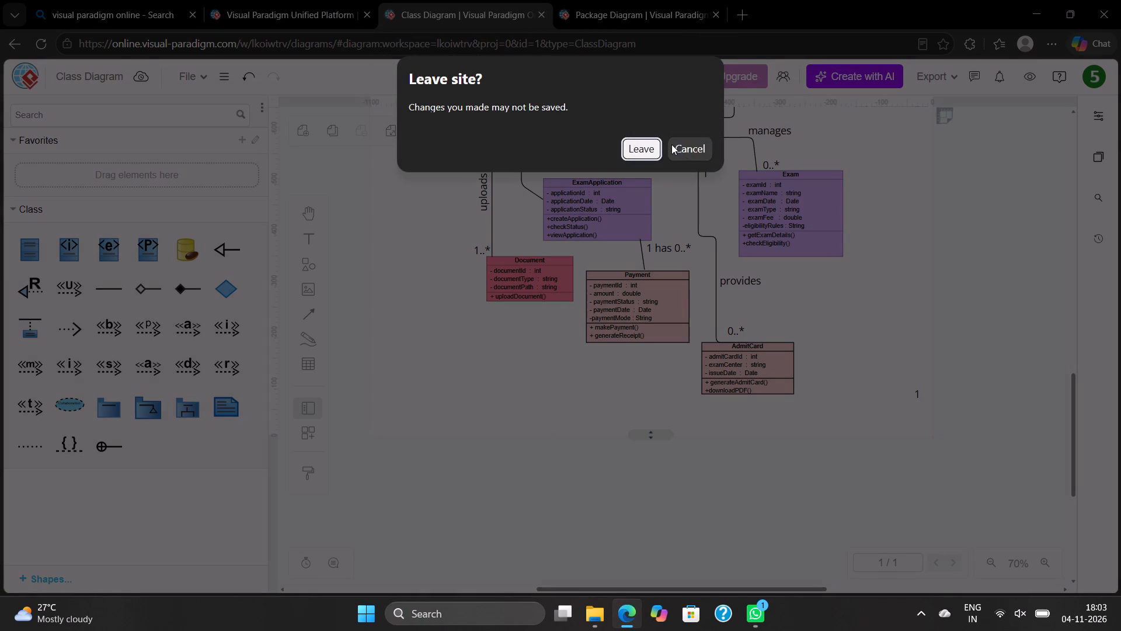
{"action": "left_click", "coordinate": [687, 147]}
{"action": "left_click", "coordinate": [294, 0]}
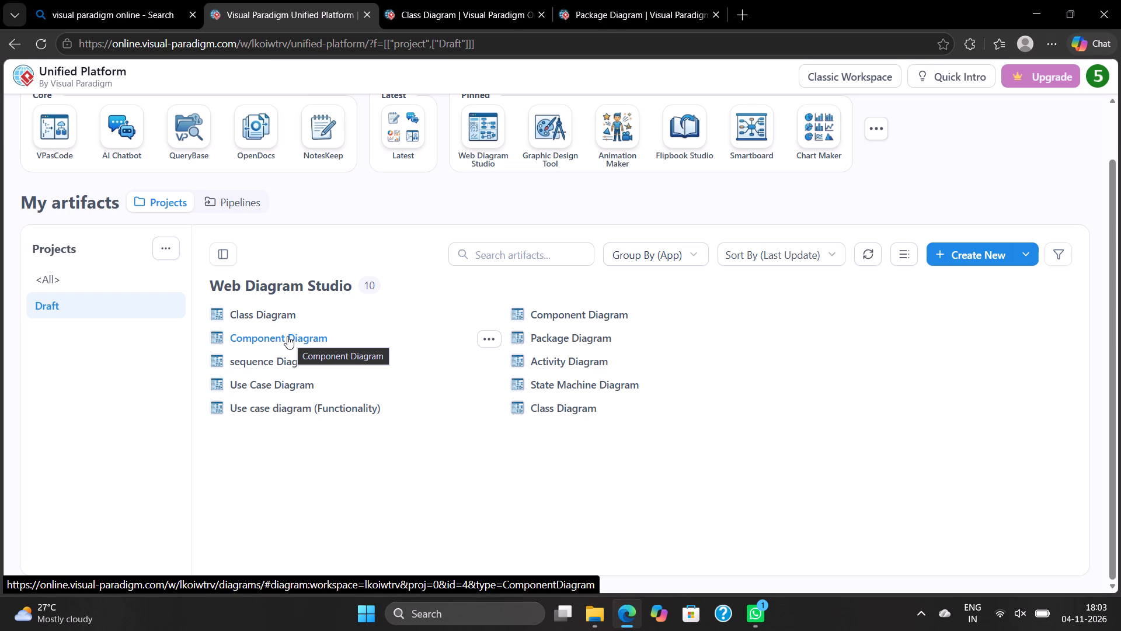
{"action": "double_click", "coordinate": [558, 317]}
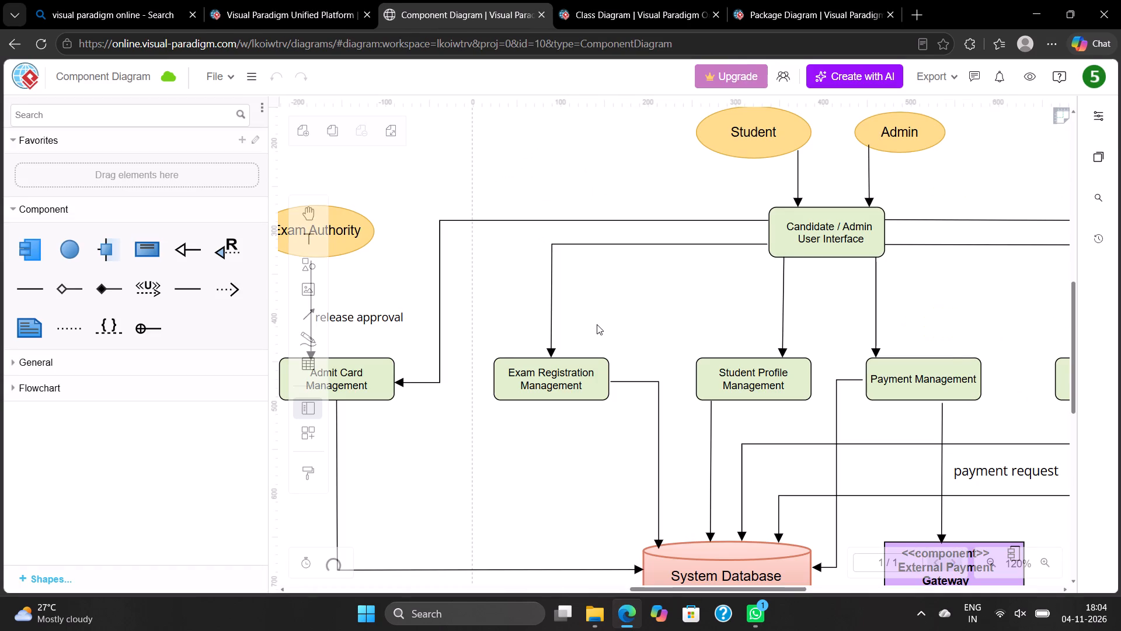
Add a text reading "2" beyond the OTP / Email / SMS Notification Service component, just inside the page's right edge.
{"action": "scroll", "coordinate": [597, 324], "scroll_direction": "left", "scroll_amount": 4}
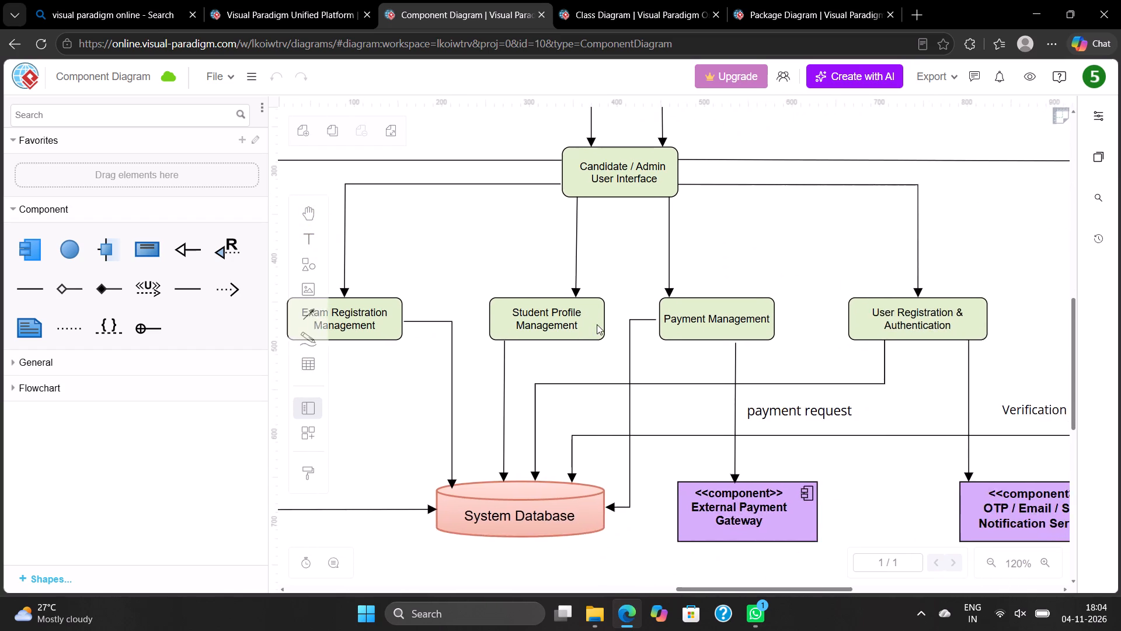
{"action": "scroll", "coordinate": [597, 324], "scroll_direction": "left", "scroll_amount": 4}
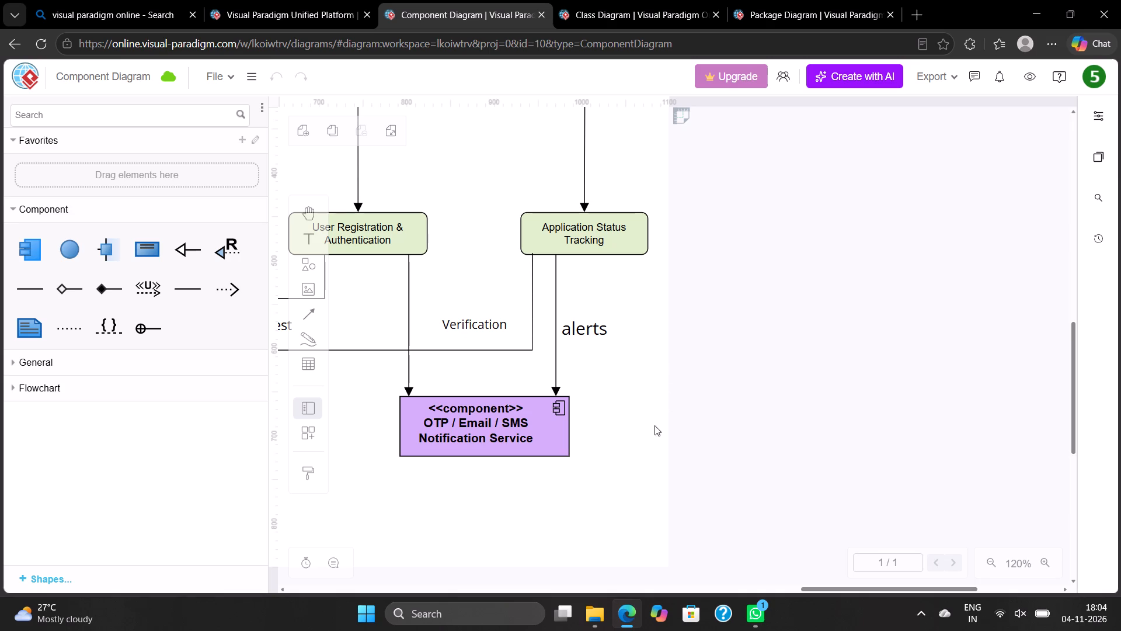
{"action": "double_click", "coordinate": [626, 424]}
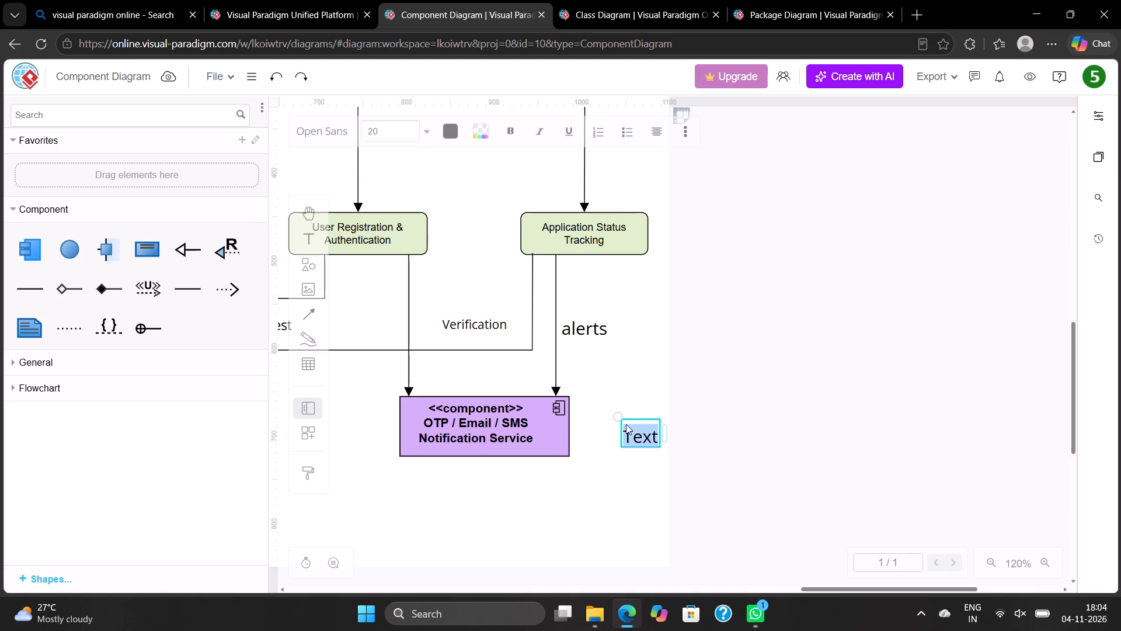
{"action": "key", "text": "BackSpace"}
{"action": "key", "text": "2"}
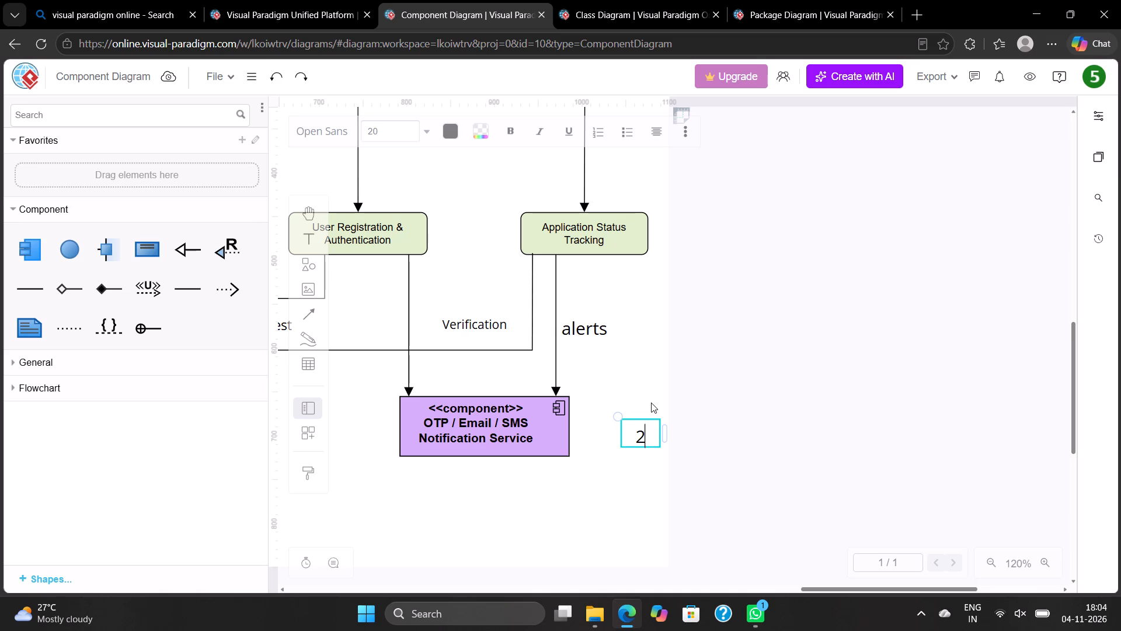
{"action": "left_click", "coordinate": [651, 403]}
{"action": "left_click_drag", "start_coordinate": [641, 436], "coordinate": [654, 437]}
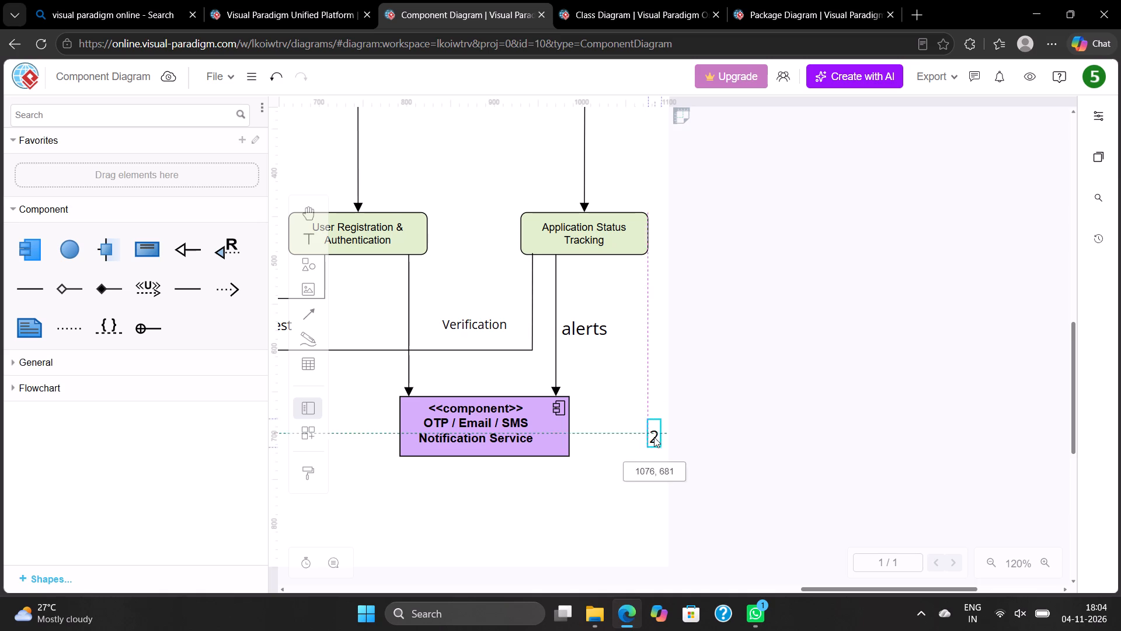
{"action": "left_click_drag", "start_coordinate": [654, 437], "coordinate": [663, 438]}
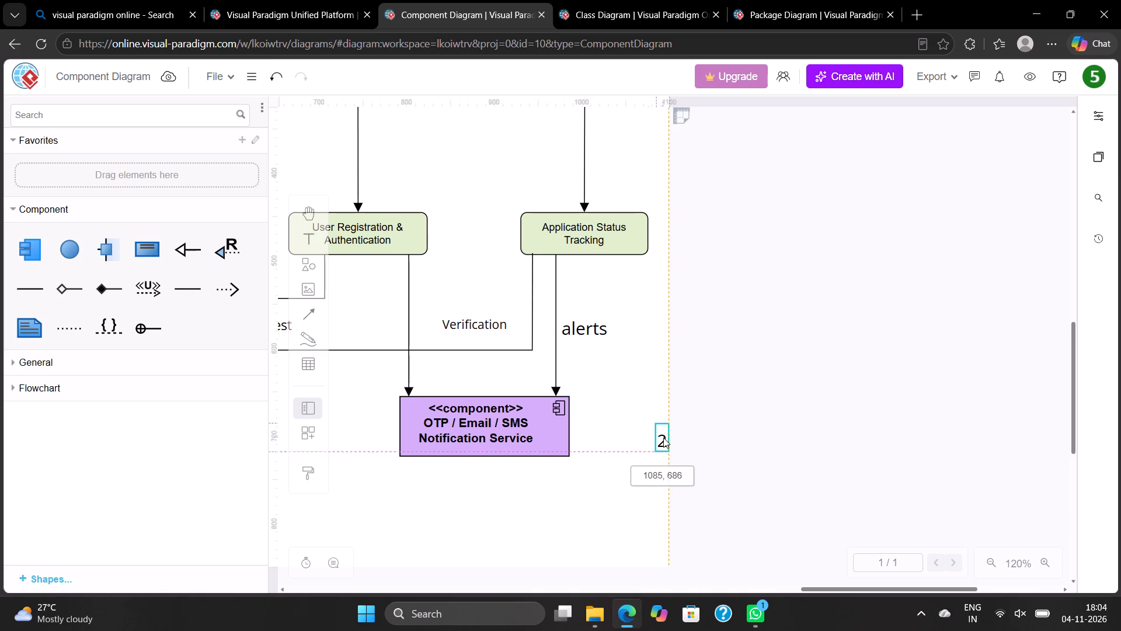
{"action": "left_click_drag", "start_coordinate": [663, 438], "coordinate": [659, 455]}
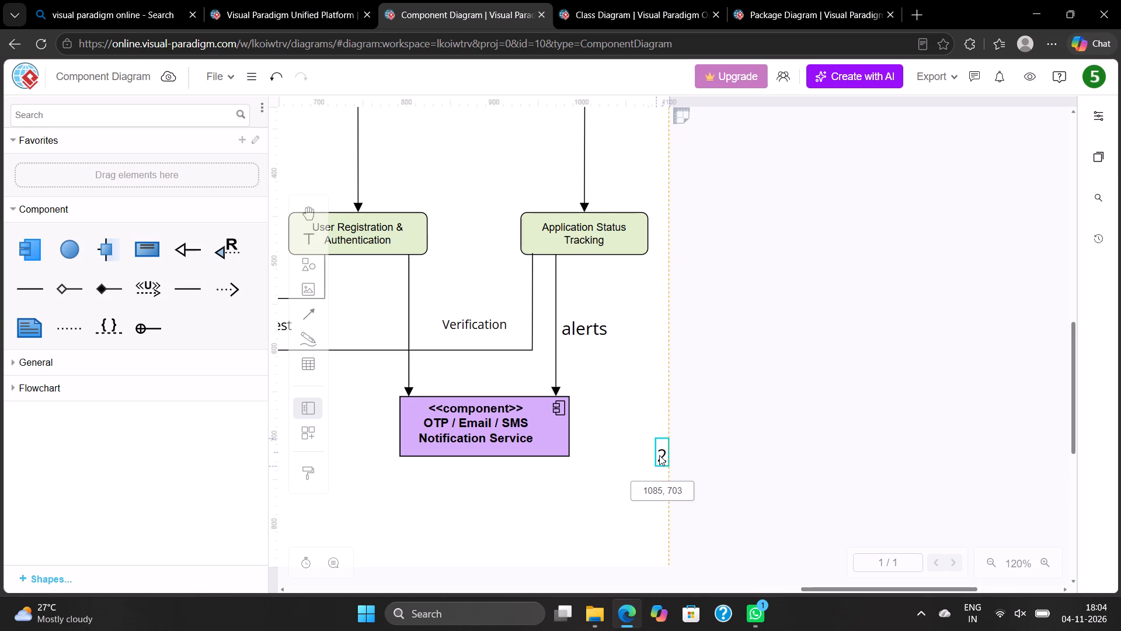
{"action": "left_click_drag", "start_coordinate": [659, 455], "coordinate": [660, 447]}
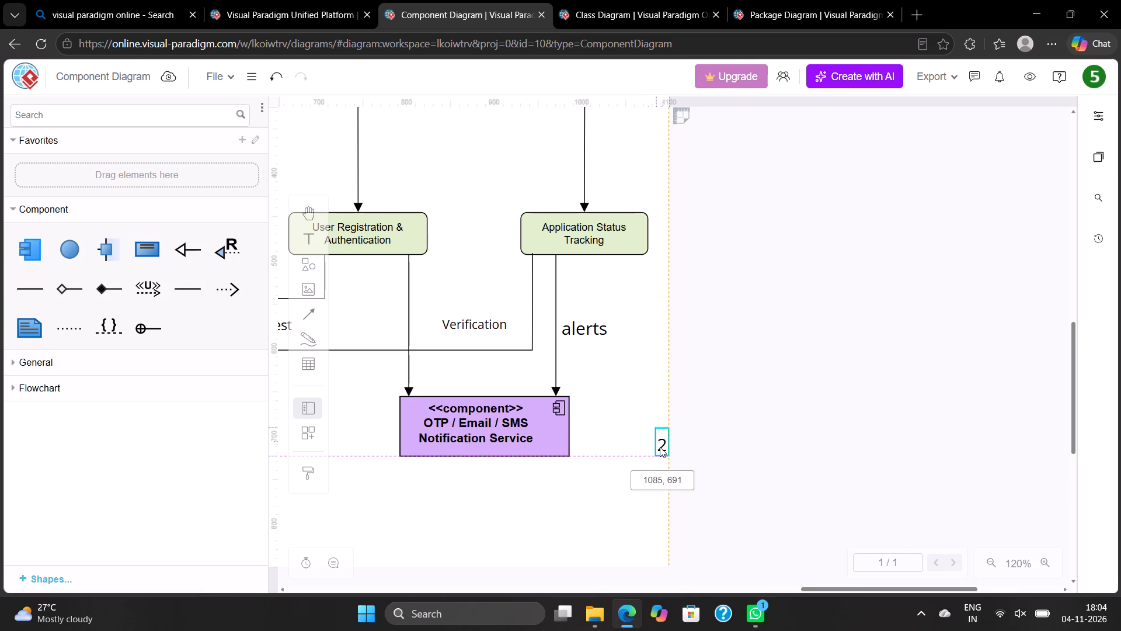
{"action": "left_click_drag", "start_coordinate": [660, 447], "coordinate": [660, 448]}
{"action": "left_click_drag", "start_coordinate": [660, 448], "coordinate": [655, 446]}
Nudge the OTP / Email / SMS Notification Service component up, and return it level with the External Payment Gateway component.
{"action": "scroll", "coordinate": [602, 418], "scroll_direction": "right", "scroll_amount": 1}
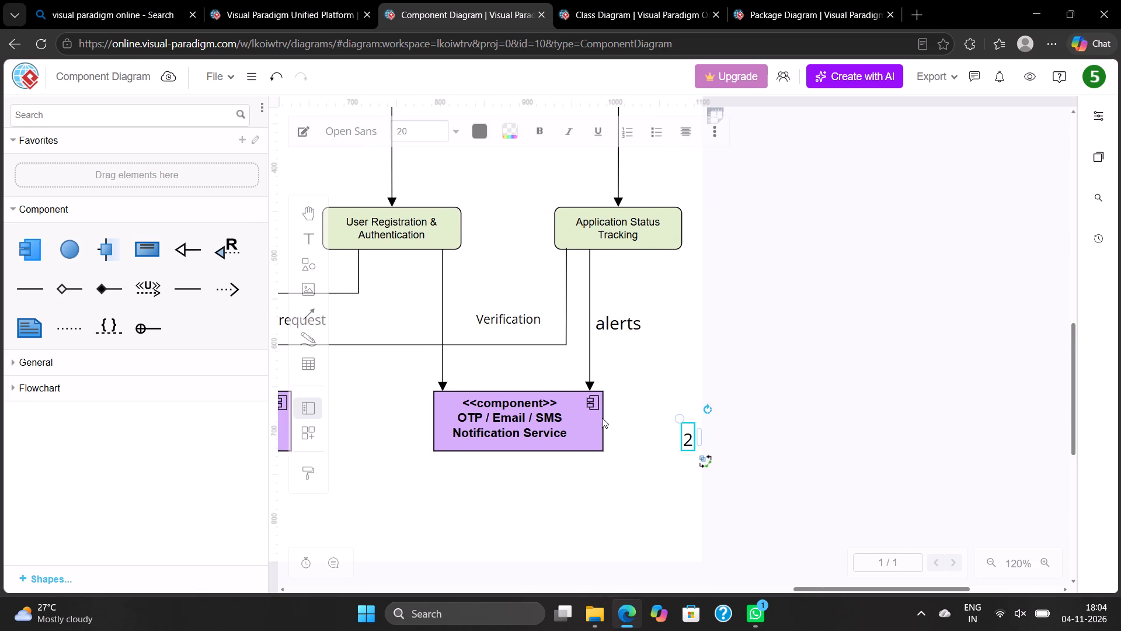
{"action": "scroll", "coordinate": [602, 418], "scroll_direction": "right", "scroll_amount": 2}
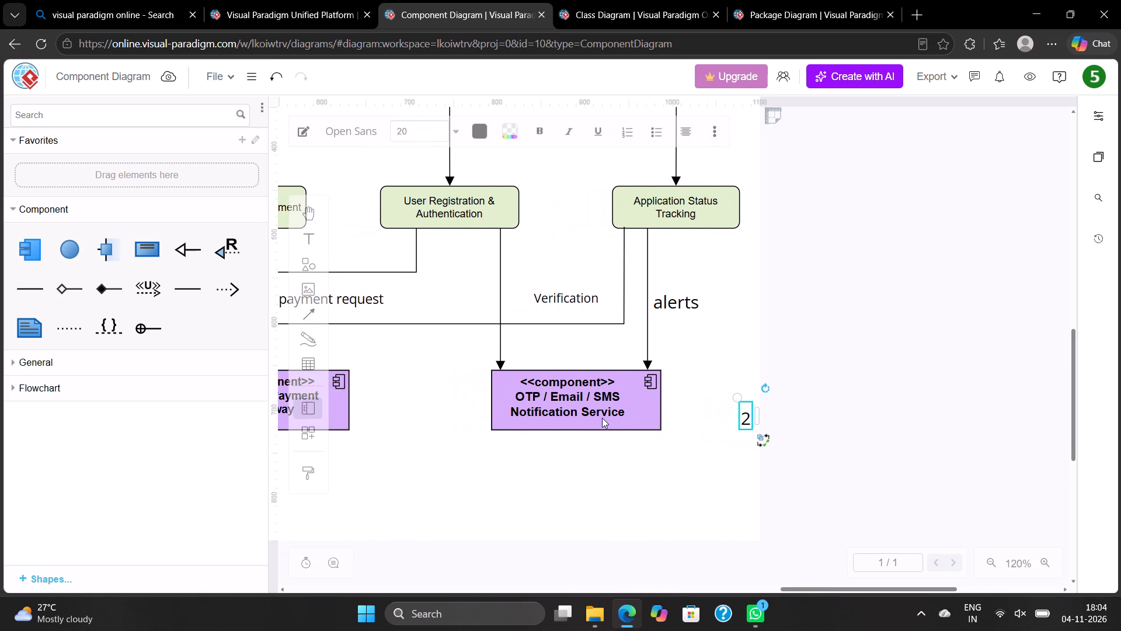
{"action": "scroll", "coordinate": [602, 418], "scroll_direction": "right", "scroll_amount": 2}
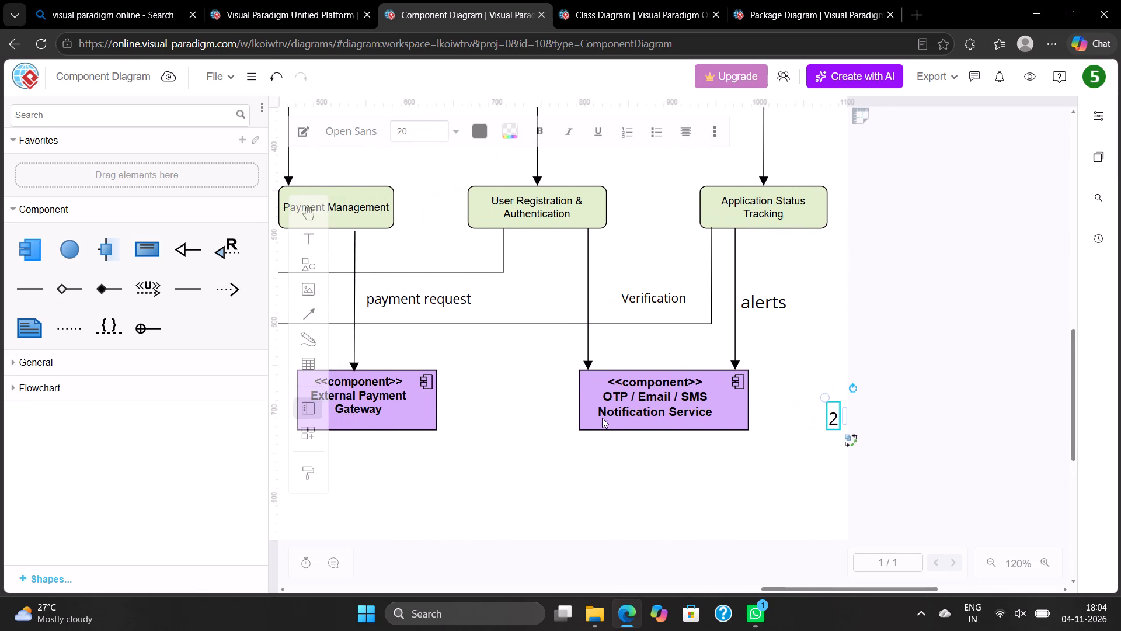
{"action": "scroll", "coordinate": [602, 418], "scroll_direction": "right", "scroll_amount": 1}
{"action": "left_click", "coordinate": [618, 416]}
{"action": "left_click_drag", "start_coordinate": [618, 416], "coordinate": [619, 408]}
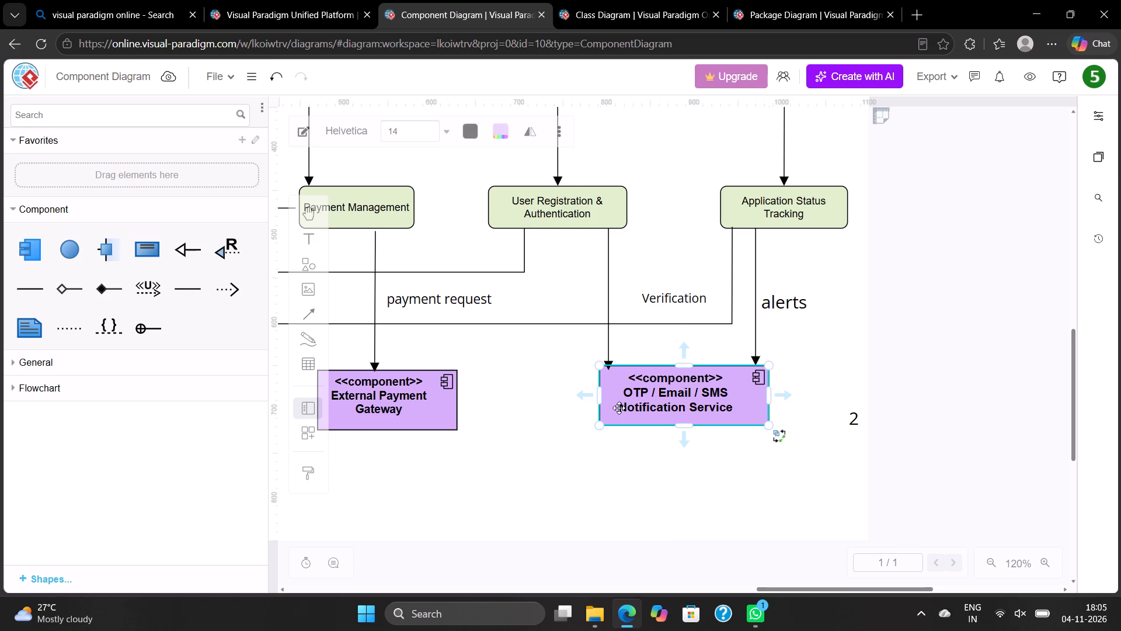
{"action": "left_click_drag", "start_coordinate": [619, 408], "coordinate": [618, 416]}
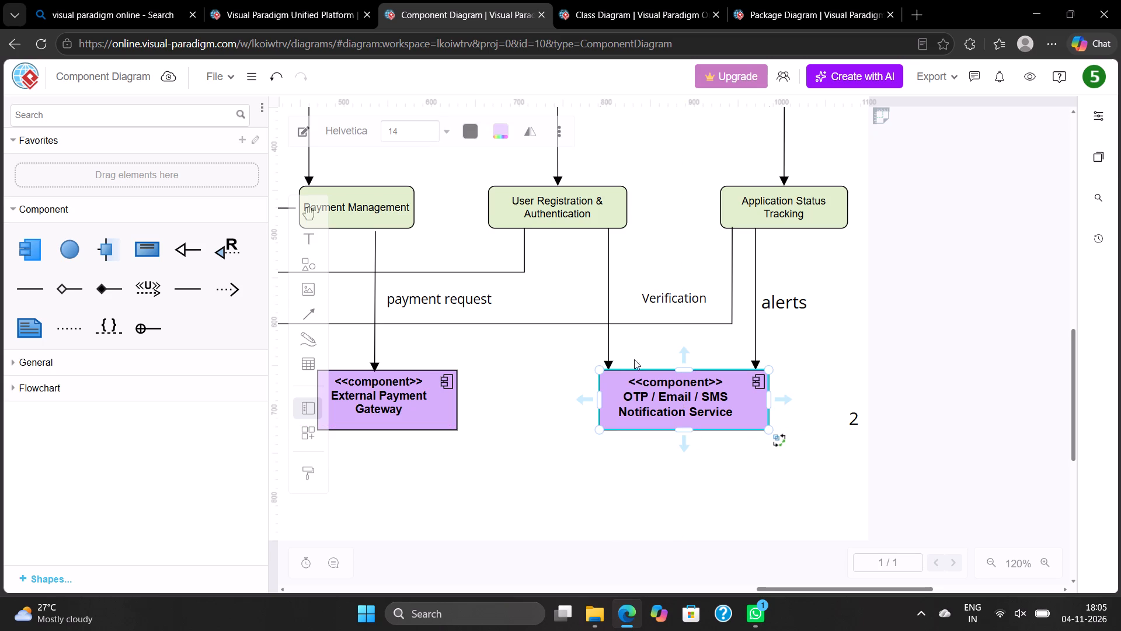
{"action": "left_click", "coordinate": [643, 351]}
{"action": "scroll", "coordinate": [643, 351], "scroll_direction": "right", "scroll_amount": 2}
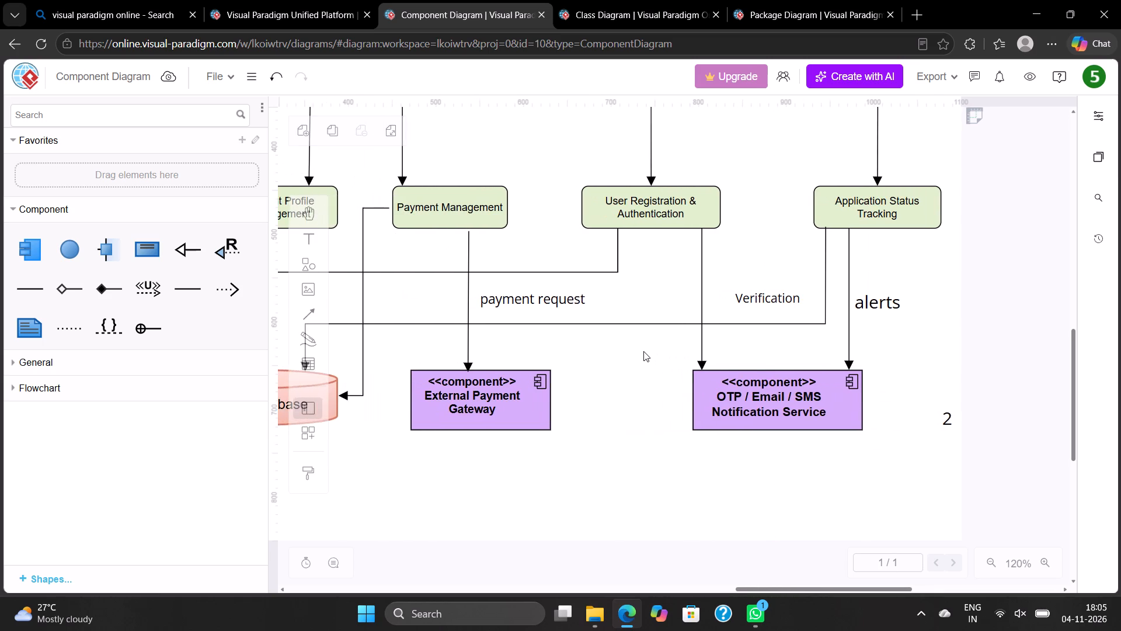
Reword the diagram title to "Online Exam Registration System - Component Diagram", moving the "Component Diagram" part to the end.
{"action": "scroll", "coordinate": [643, 351], "scroll_direction": "up", "scroll_amount": 3}
{"action": "scroll", "coordinate": [643, 351], "scroll_direction": "right", "scroll_amount": 2}
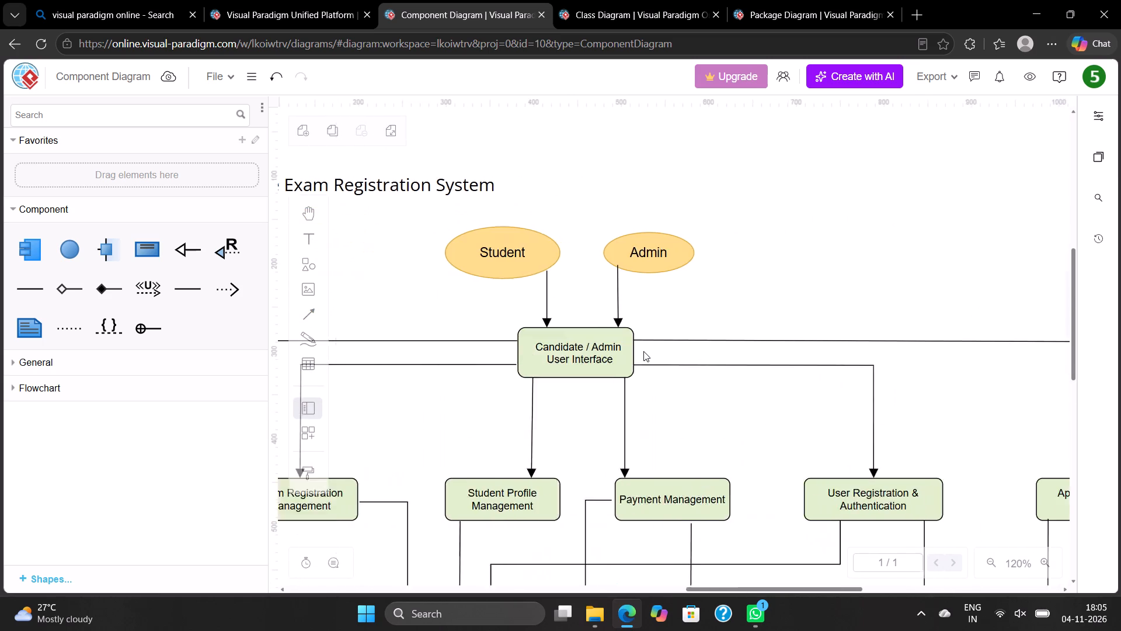
{"action": "scroll", "coordinate": [643, 351], "scroll_direction": "right", "scroll_amount": 2}
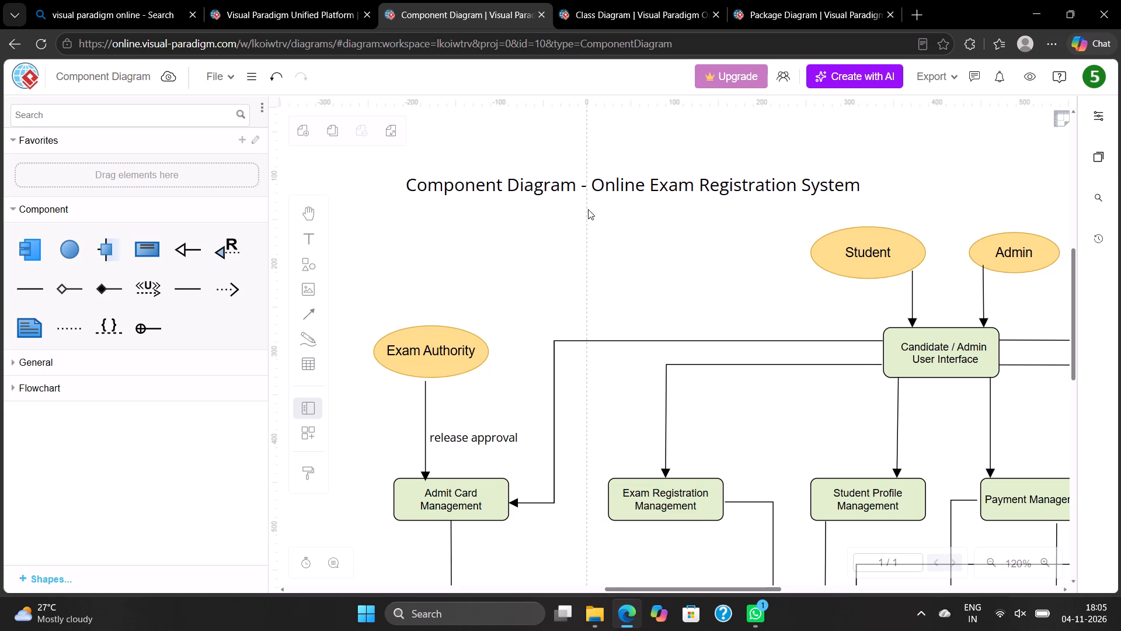
{"action": "double_click", "coordinate": [576, 190]}
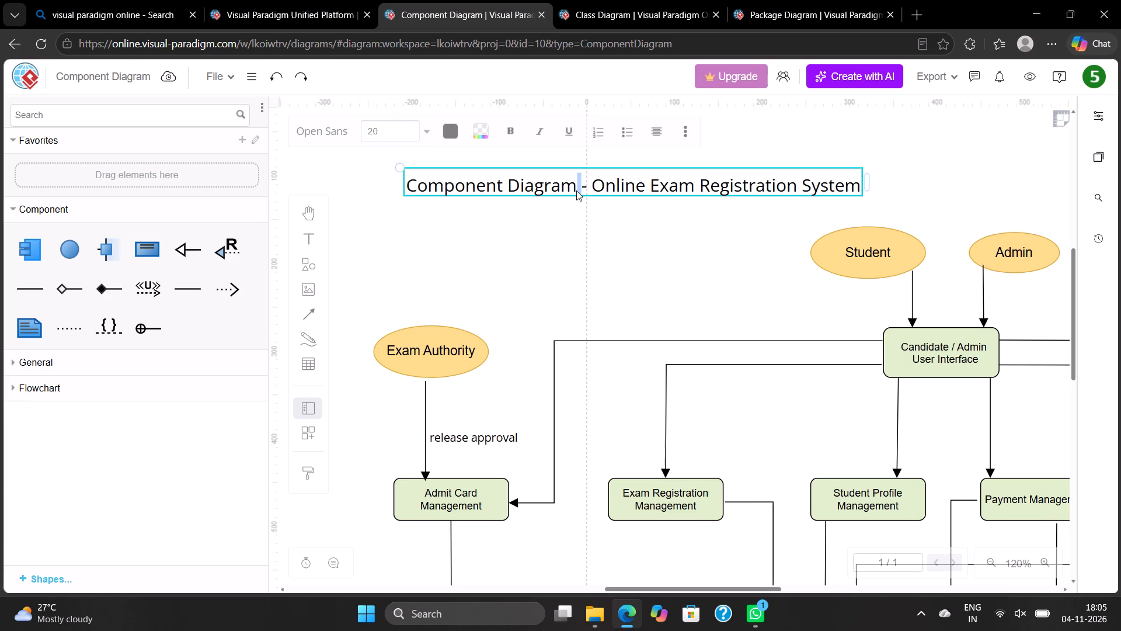
{"action": "left_click", "coordinate": [576, 190]}
{"action": "left_click_drag", "start_coordinate": [576, 190], "coordinate": [482, 203]}
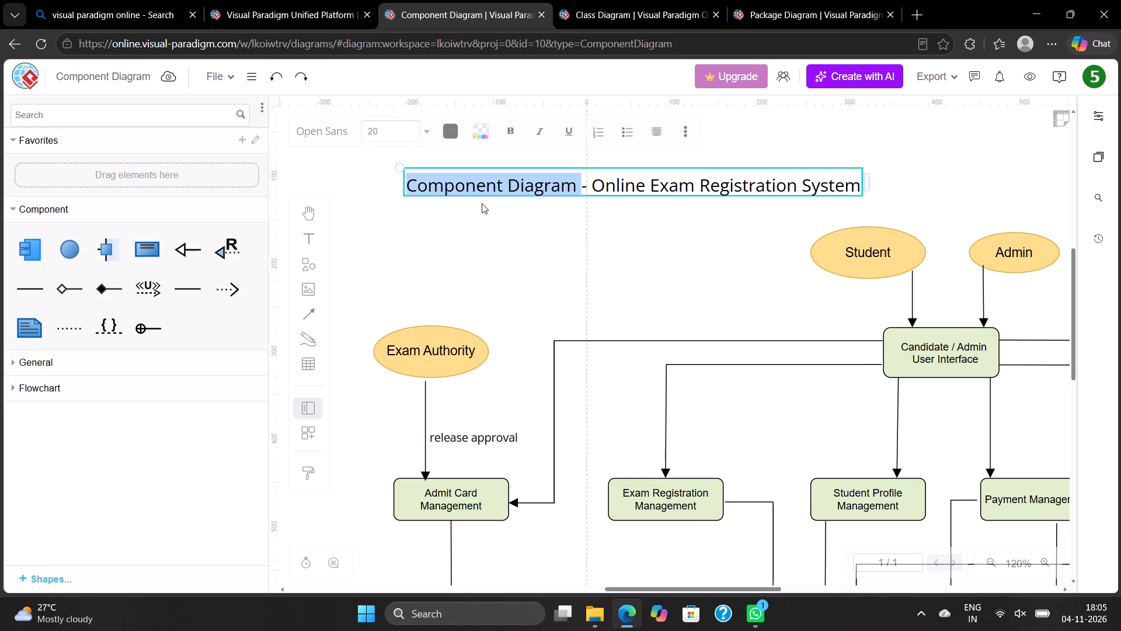
{"action": "key", "text": "ctrl+c"}
{"action": "key", "text": "BackSpace"}
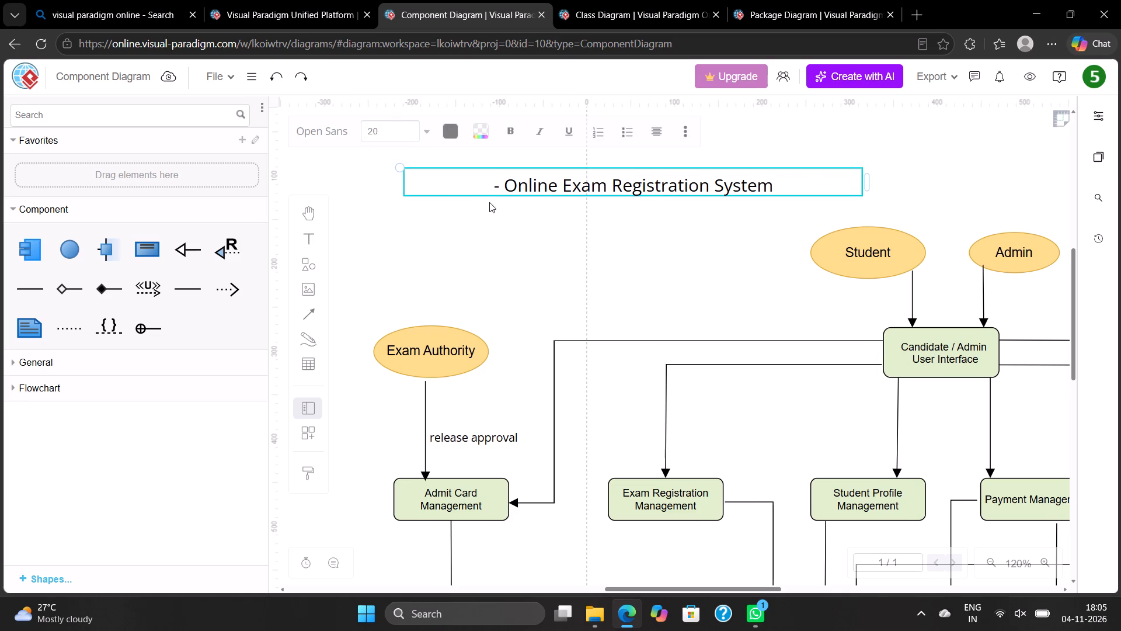
{"action": "key", "text": "Right"}
{"action": "key", "text": "BackSpace"}
{"action": "key", "text": "Right"}
{"action": "key", "text": "Right"}
{"action": "key", "text": "Right"}
{"action": "key", "text": "Right"}
{"action": "key", "text": "Right"}
{"action": "key", "text": "Right"}
{"action": "key", "text": "Right"}
{"action": "key", "text": "Right"}
{"action": "key", "text": "Right"}
{"action": "key", "text": "Right"}
{"action": "key", "text": "Right"}
{"action": "key", "text": "Right"}
{"action": "key", "text": "Right"}
{"action": "key", "text": "Right"}
{"action": "key", "text": "Right"}
{"action": "key", "text": "Right"}
{"action": "key", "text": "Right"}
{"action": "key", "text": "Right"}
{"action": "key", "text": "Right"}
{"action": "key", "text": "Right"}
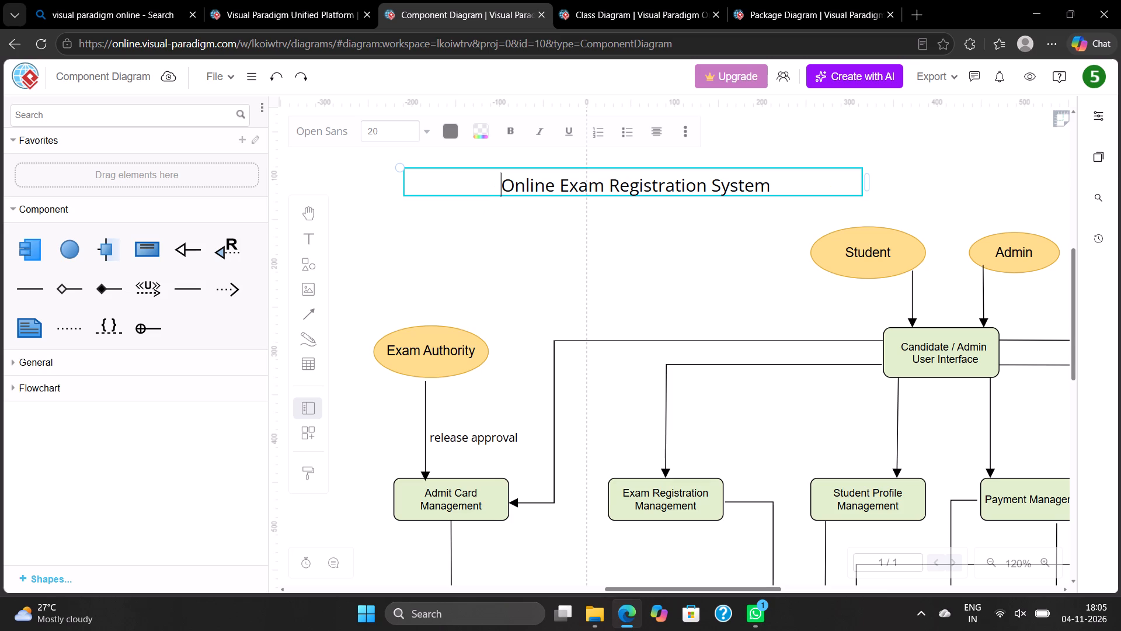
{"action": "key", "text": "Right"}
{"action": "key", "text": "Right"}
{"action": "key", "text": "Right"}
{"action": "key", "text": "Right"}
{"action": "key", "text": "Right"}
{"action": "key", "text": "Right"}
{"action": "key", "text": "space"}
{"action": "type", "text": "-"}
{"action": "key", "text": "space"}
{"action": "key", "text": "ctrl+v"}
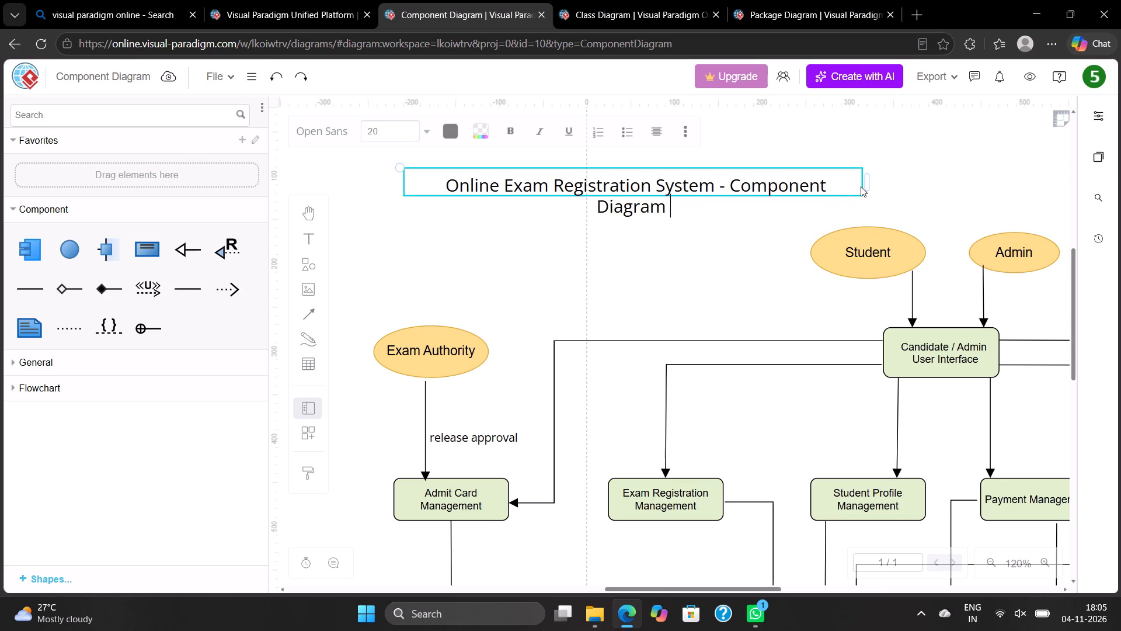
Widen the title's text box slightly so the whole title fits on one line.
{"action": "left_click_drag", "start_coordinate": [866, 183], "coordinate": [881, 181]}
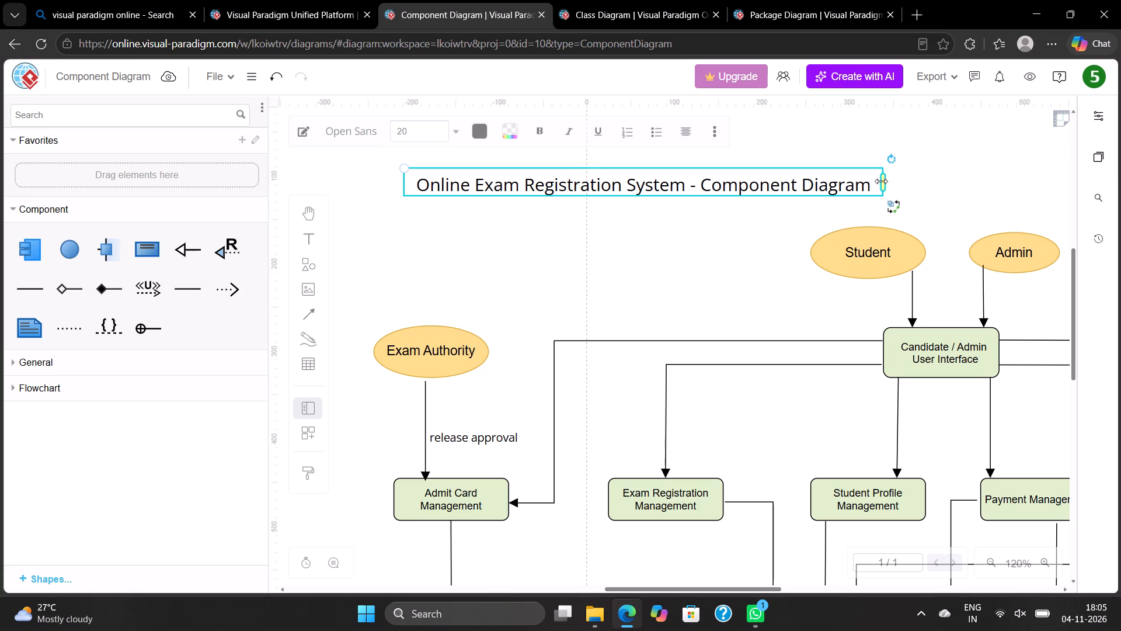
{"action": "left_click", "coordinate": [837, 146]}
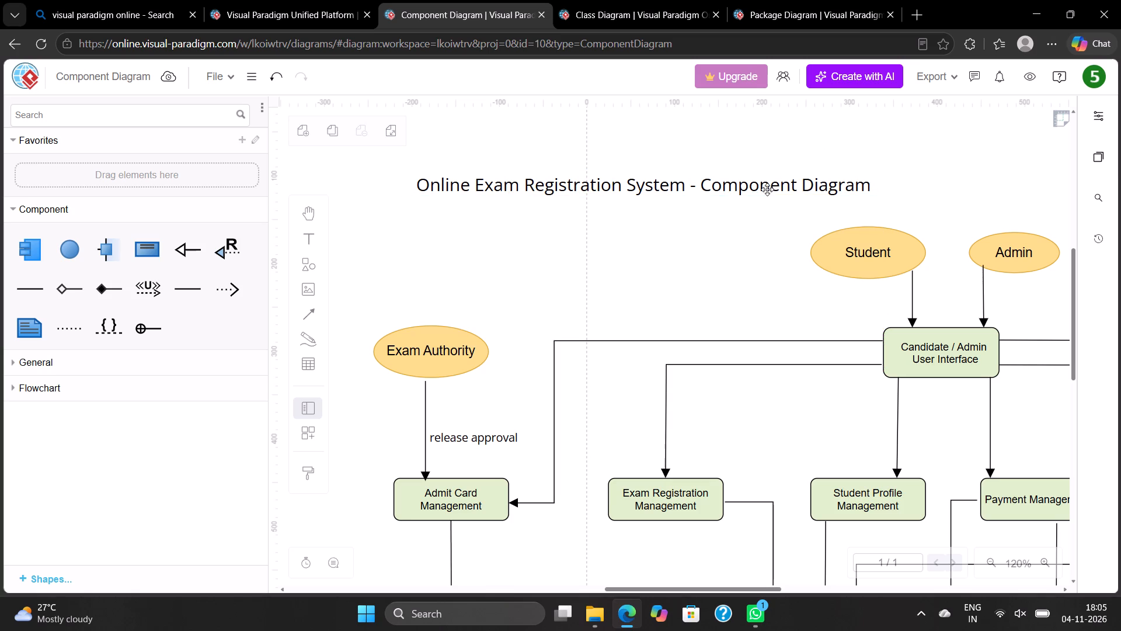
{"action": "left_click", "coordinate": [749, 193]}
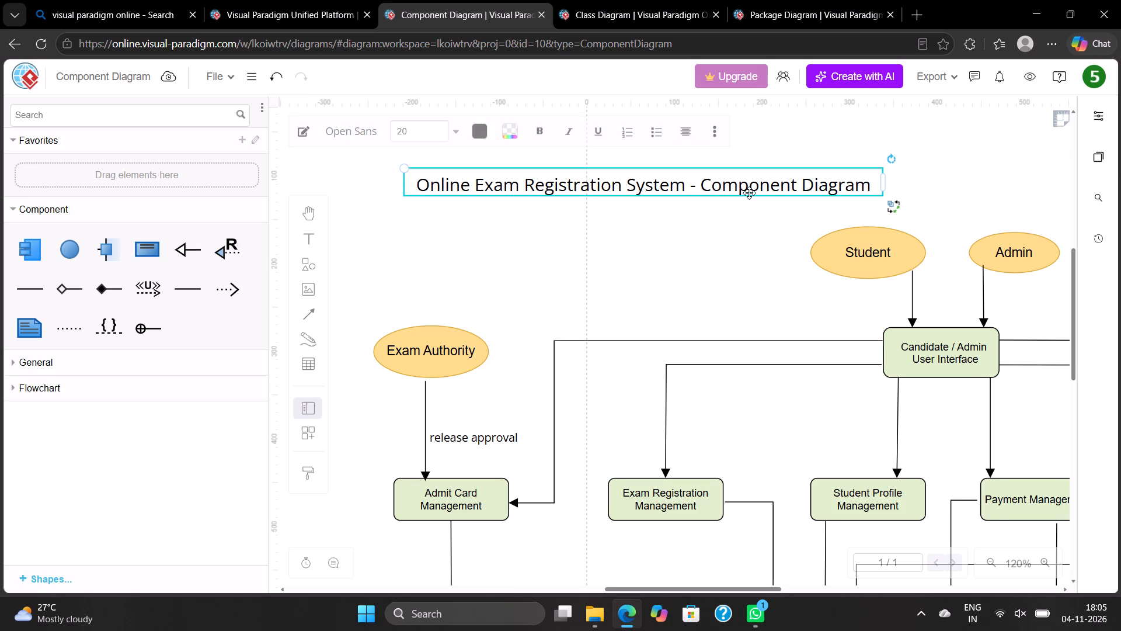
Export the component diagram as a PNG with border width 0 and download it as Component Diagram.png.
{"action": "scroll", "coordinate": [749, 193], "scroll_direction": "left", "scroll_amount": 2}
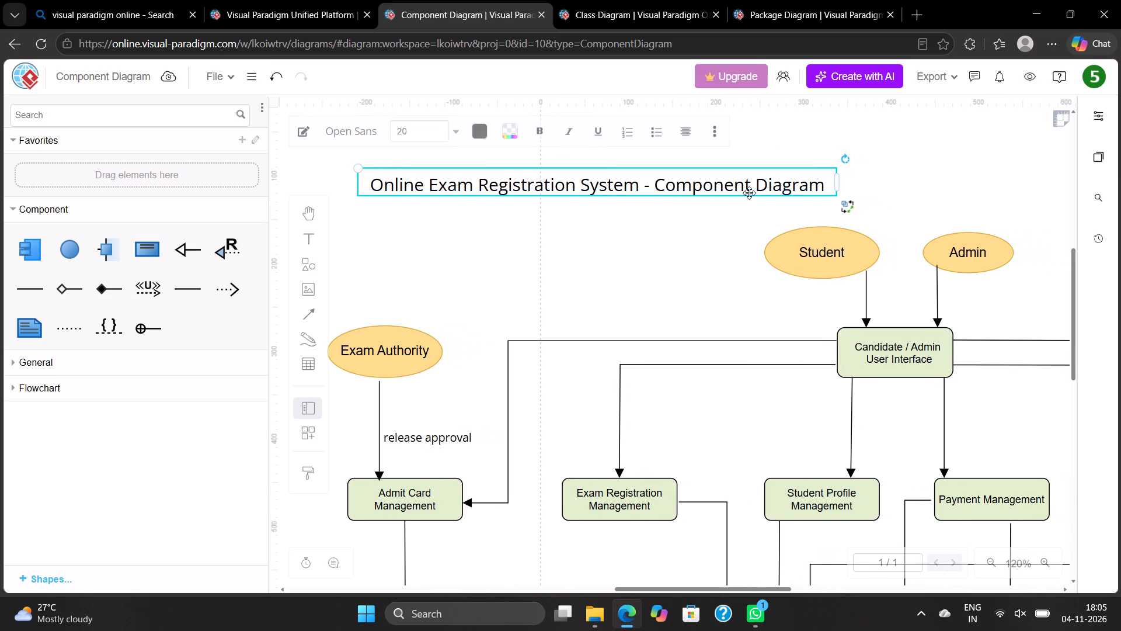
{"action": "left_click", "coordinate": [959, 75]}
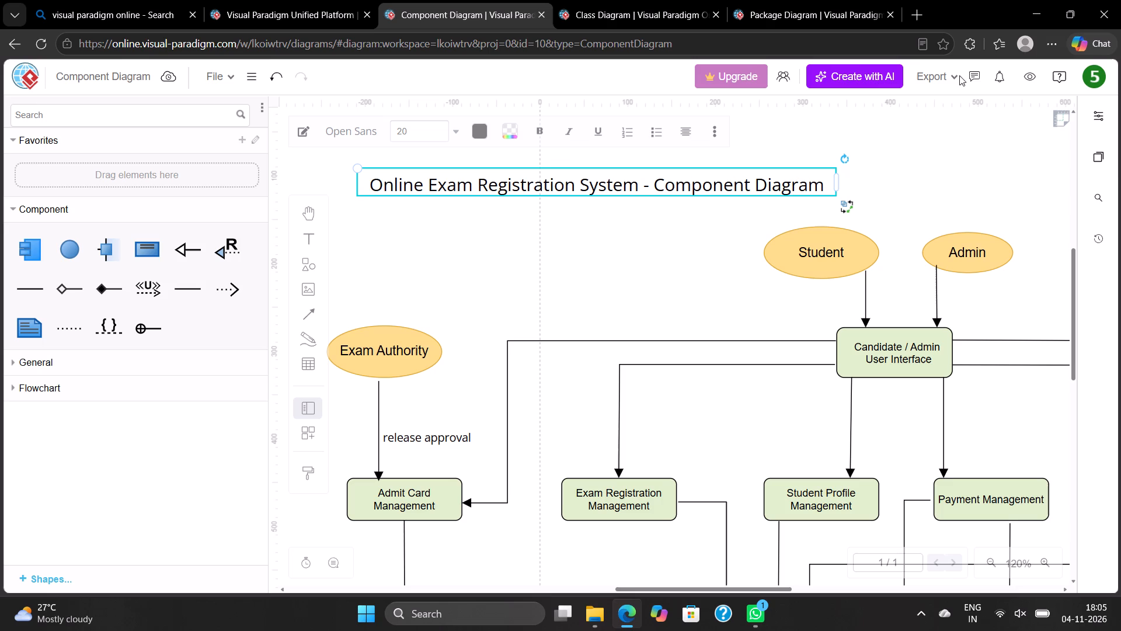
{"action": "left_click", "coordinate": [954, 76]}
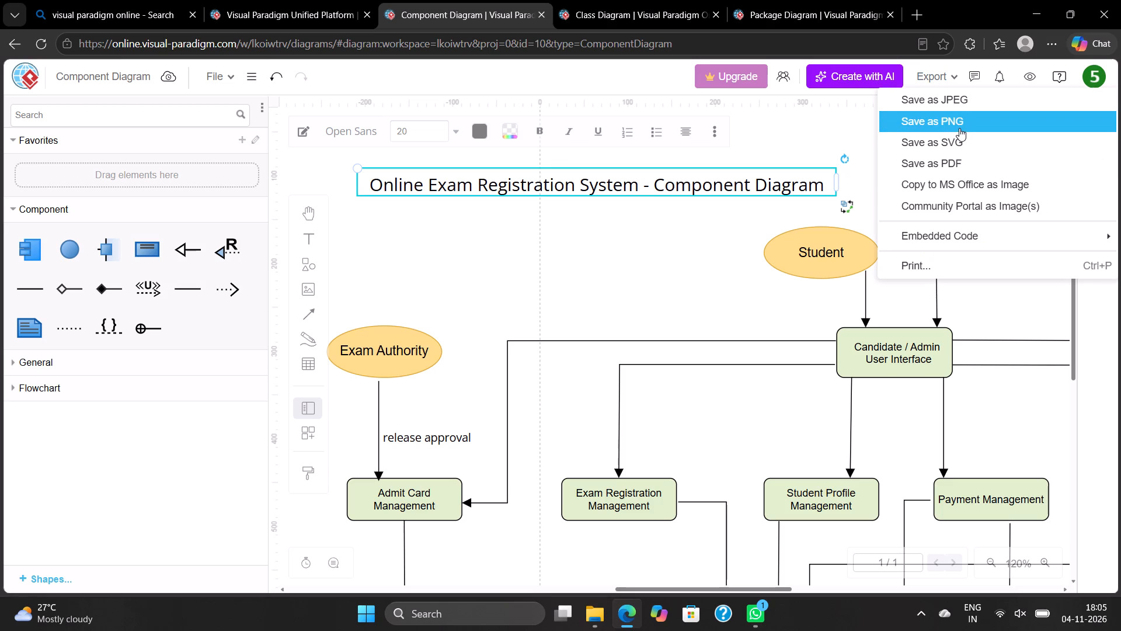
{"action": "left_click", "coordinate": [956, 129]}
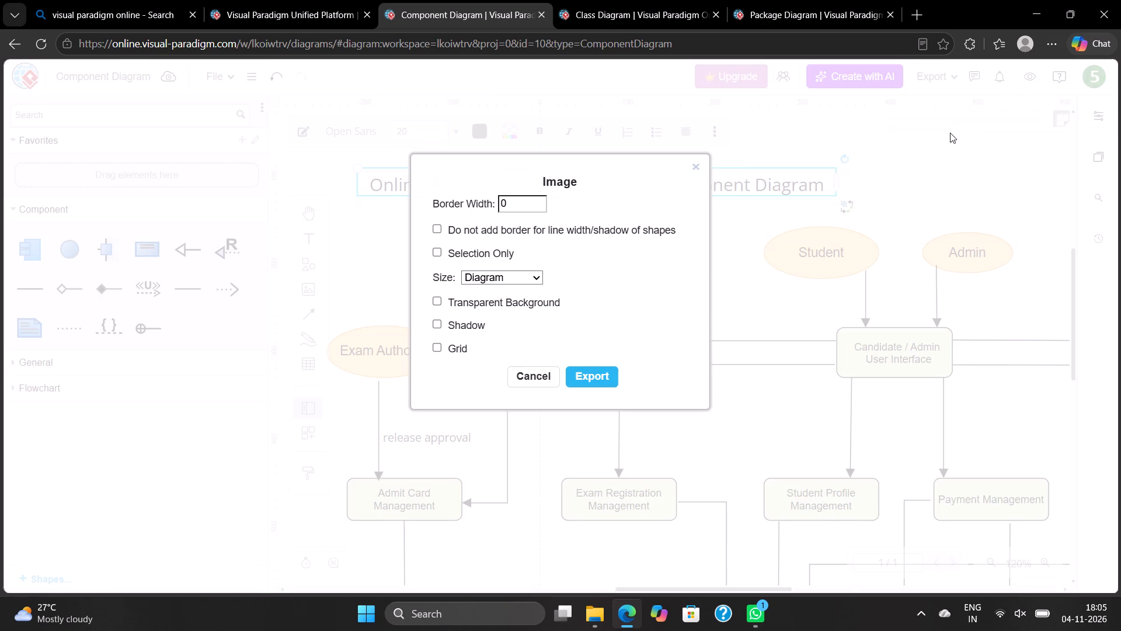
{"action": "left_click", "coordinate": [602, 378]}
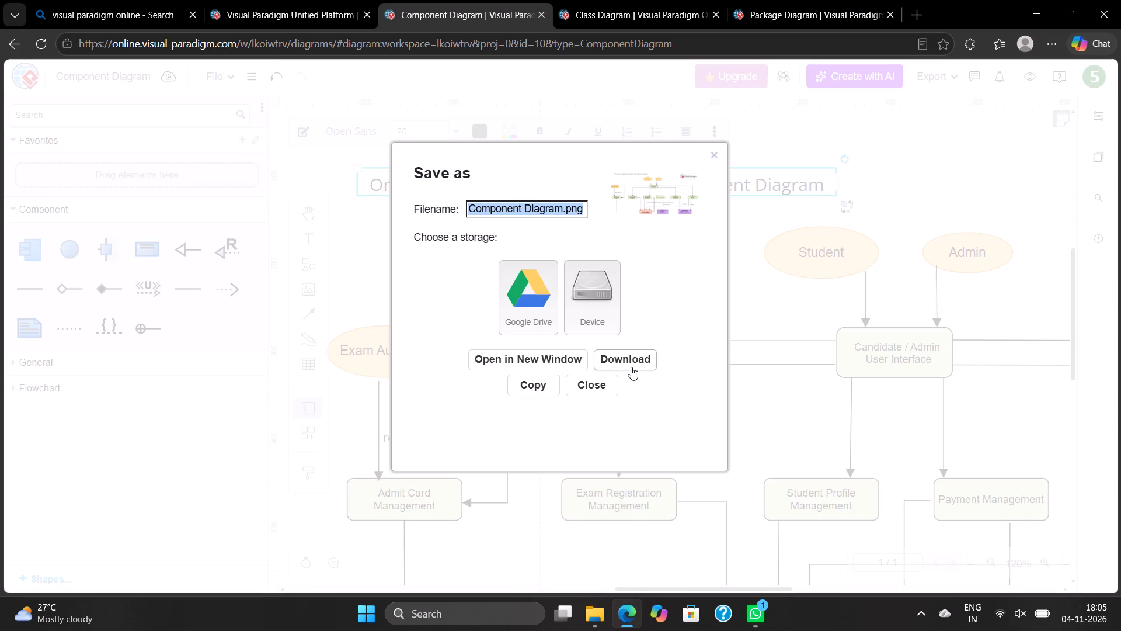
{"action": "left_click", "coordinate": [631, 367]}
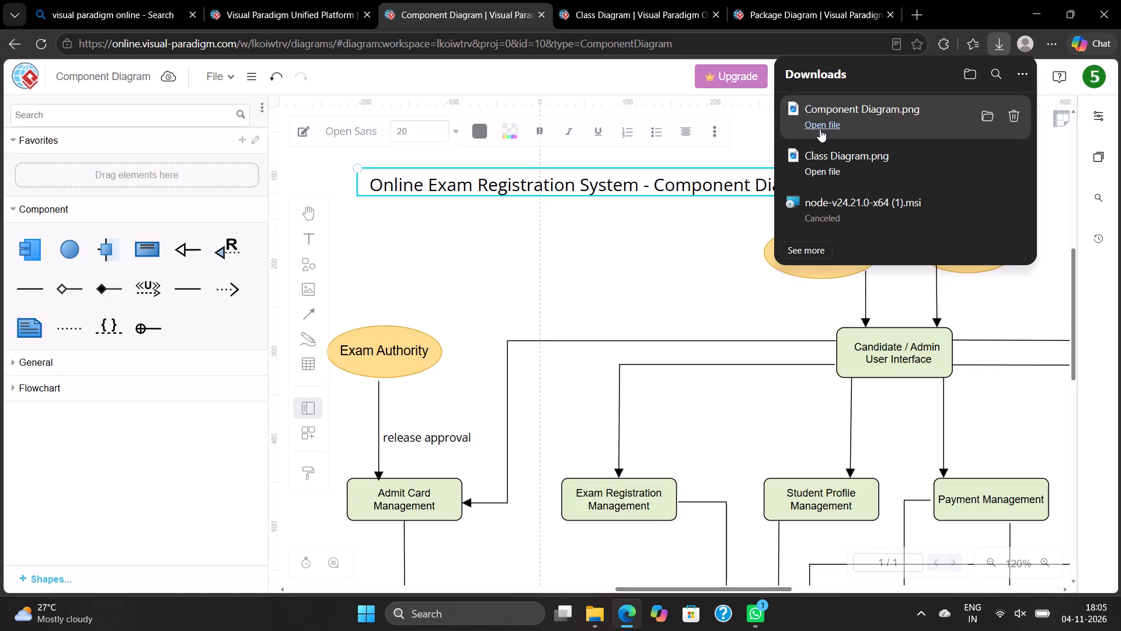
Open the downloaded Component Diagram.png to check the exported image, and close the viewer.
{"action": "left_click", "coordinate": [820, 129]}
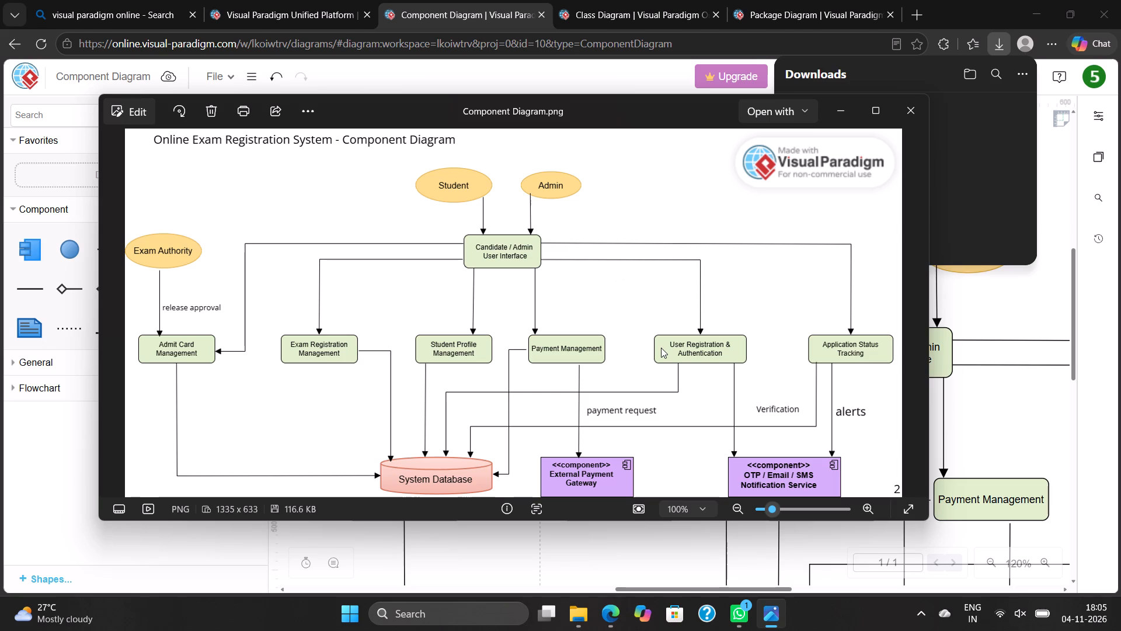
{"action": "left_click", "coordinate": [911, 114]}
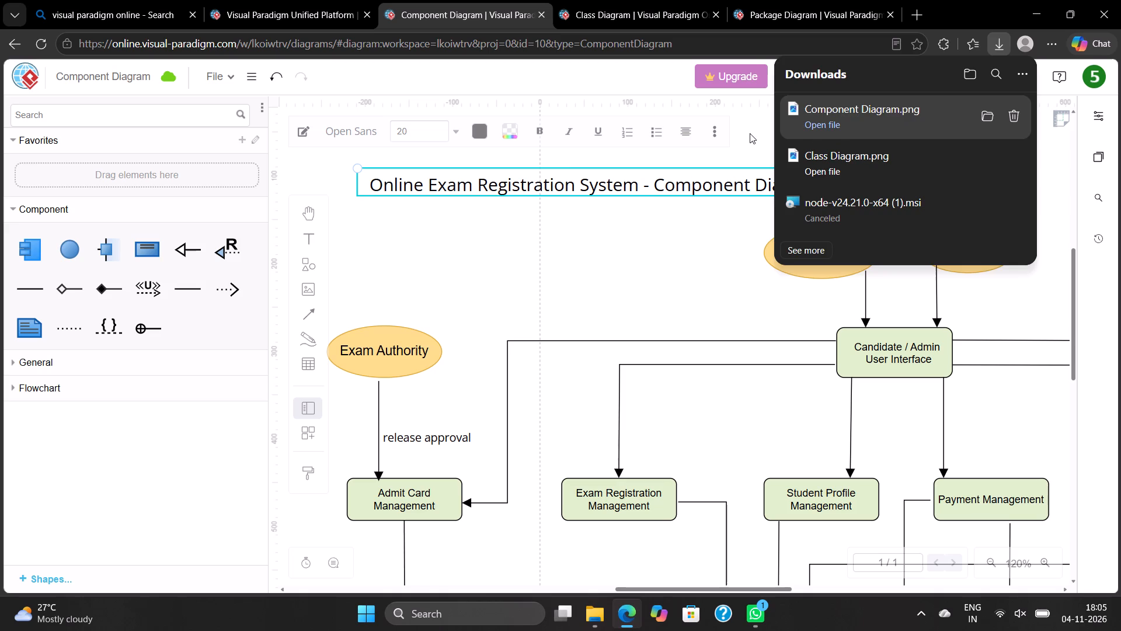
{"action": "left_click", "coordinate": [750, 133]}
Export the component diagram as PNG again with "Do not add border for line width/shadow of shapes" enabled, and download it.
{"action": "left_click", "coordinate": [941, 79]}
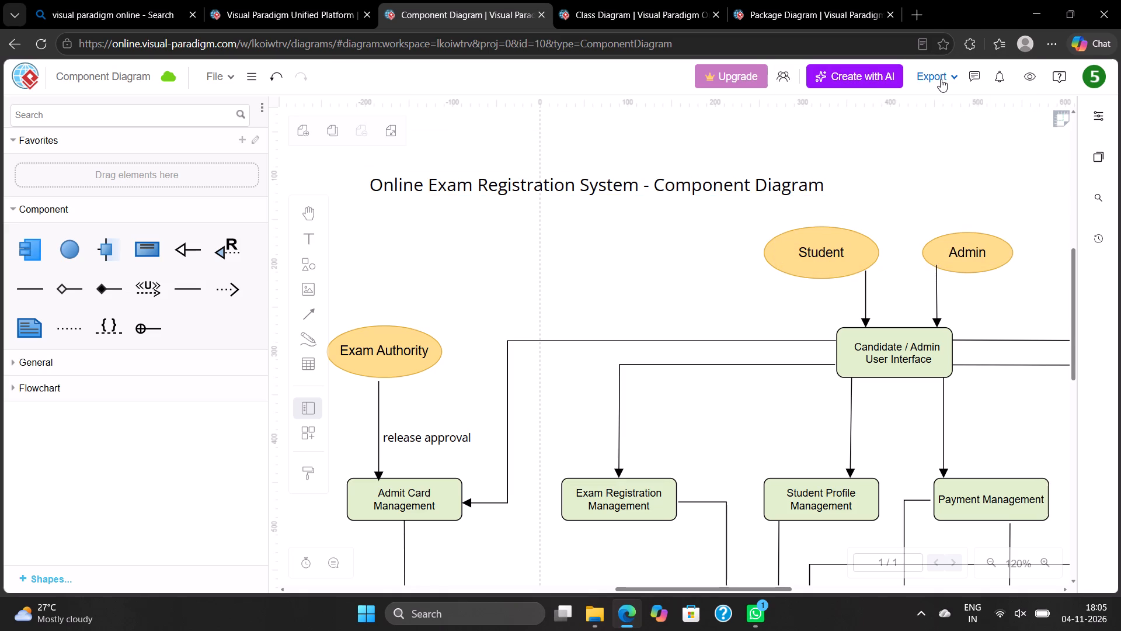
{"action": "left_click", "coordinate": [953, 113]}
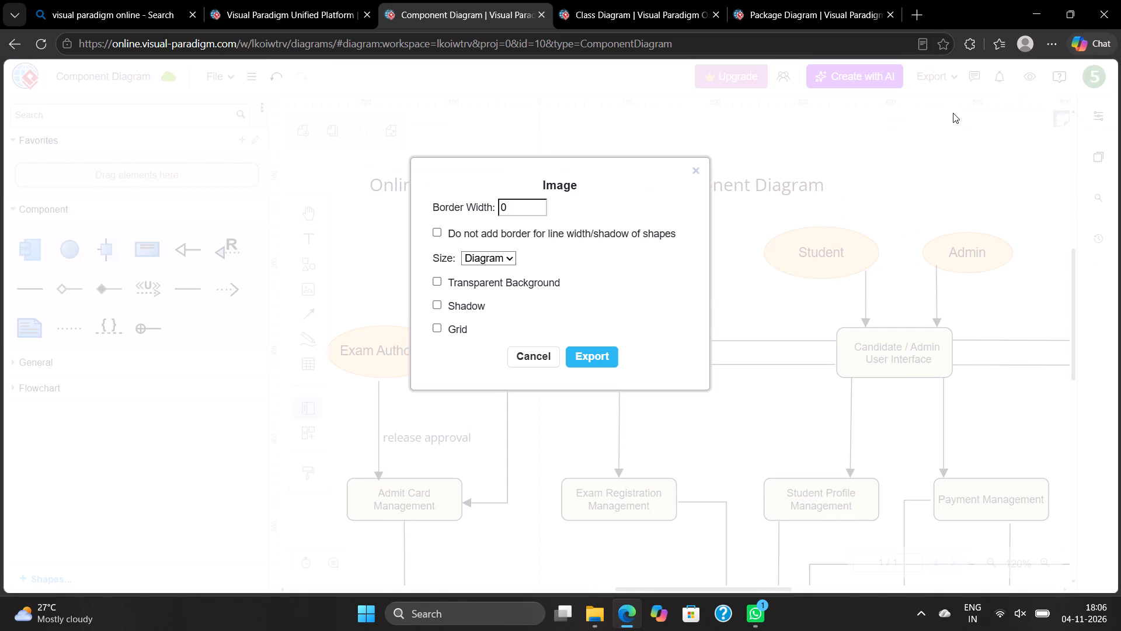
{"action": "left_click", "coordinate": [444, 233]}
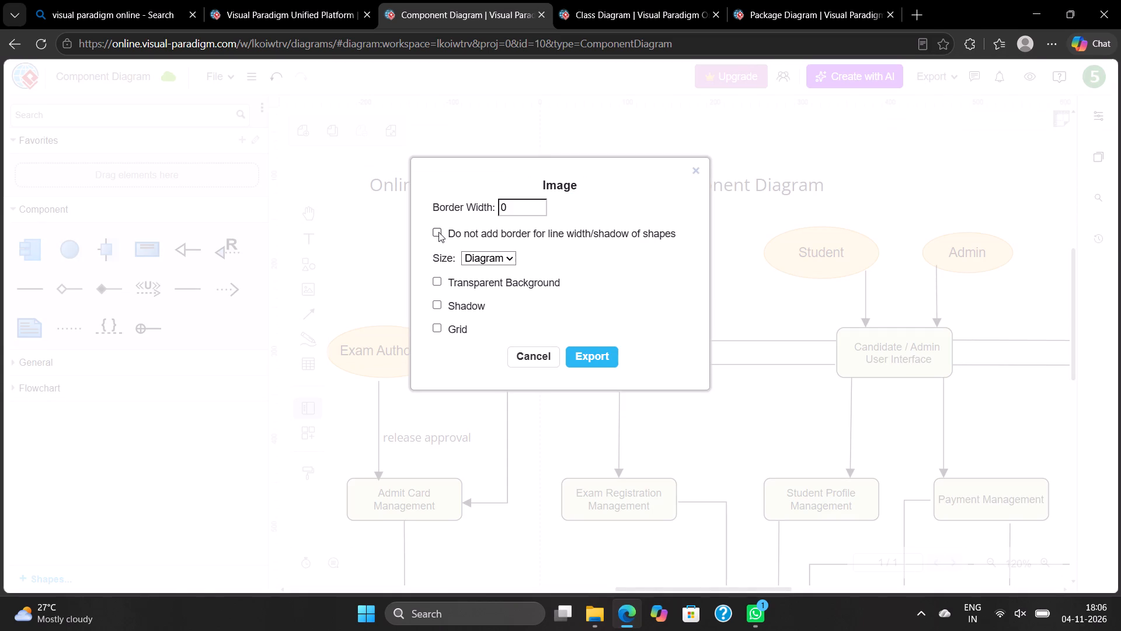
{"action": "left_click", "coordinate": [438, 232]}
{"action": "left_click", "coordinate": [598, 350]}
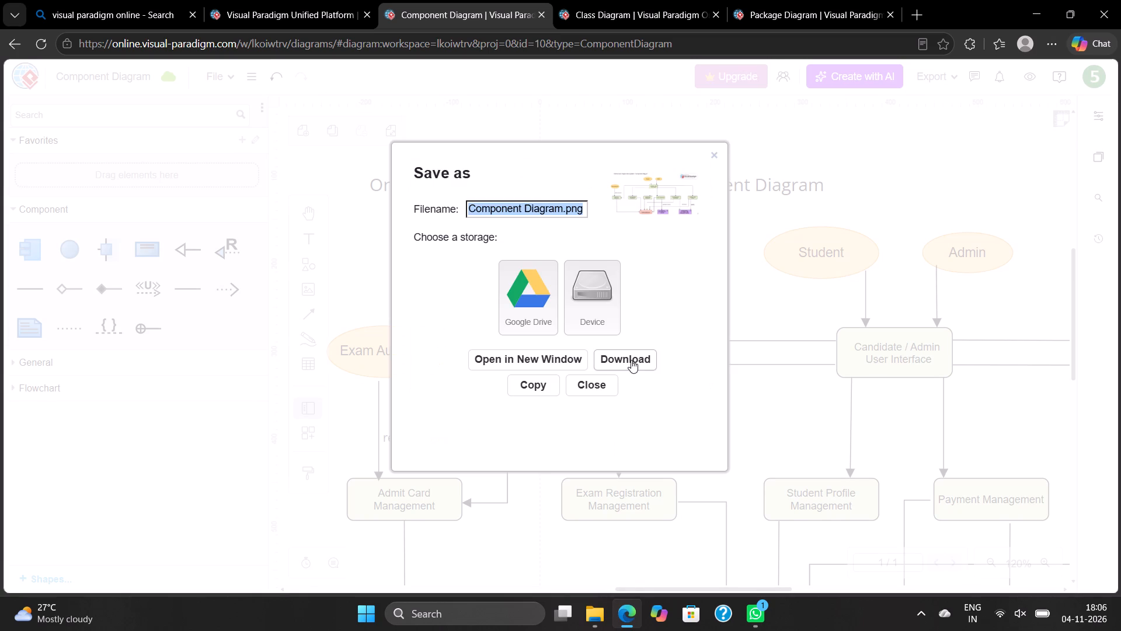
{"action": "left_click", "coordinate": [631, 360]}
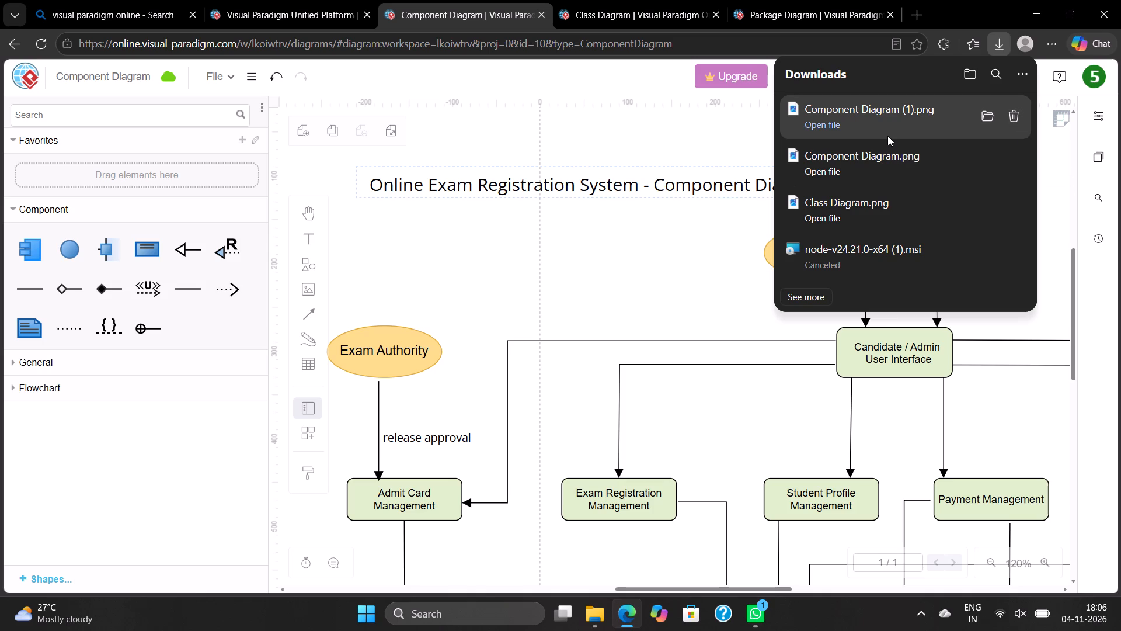
Open the second downloaded component diagram image to examine its edges, and close the viewer.
{"action": "left_click", "coordinate": [823, 123]}
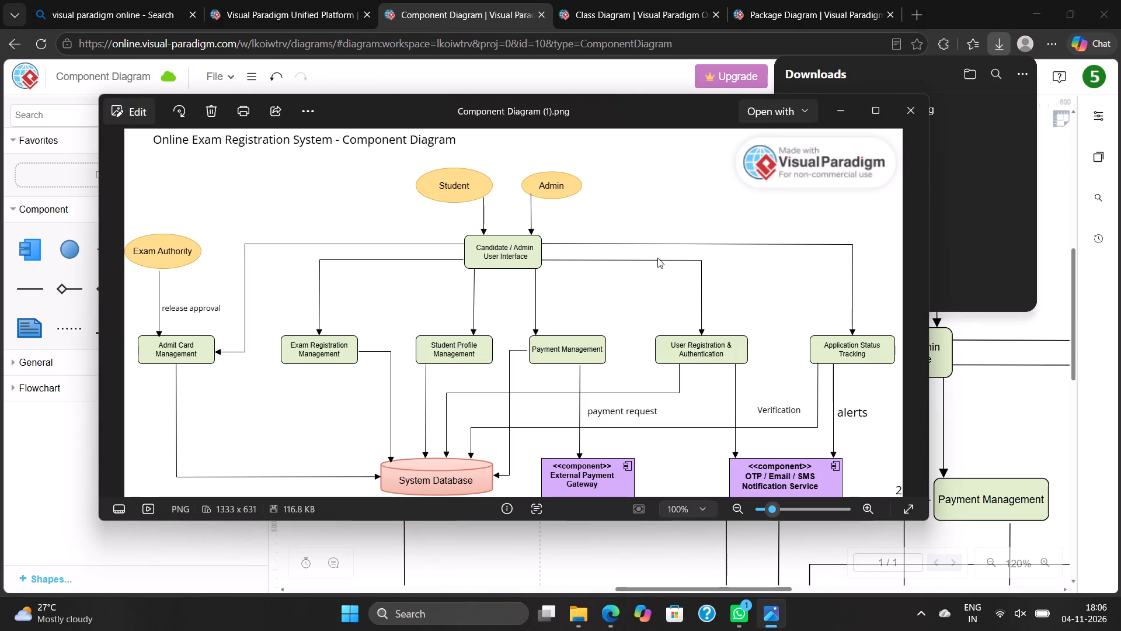
{"action": "scroll", "coordinate": [657, 258], "scroll_direction": "down", "scroll_amount": 9, "text": "ctrl"}
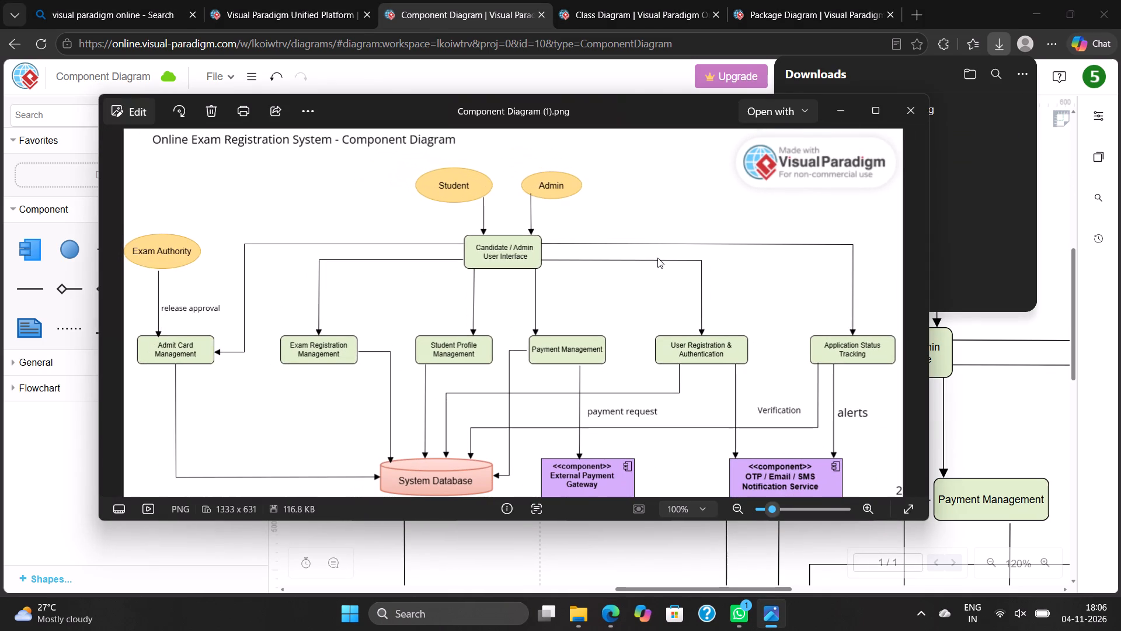
{"action": "scroll", "coordinate": [657, 258], "scroll_direction": "down", "scroll_amount": 2, "text": "ctrl"}
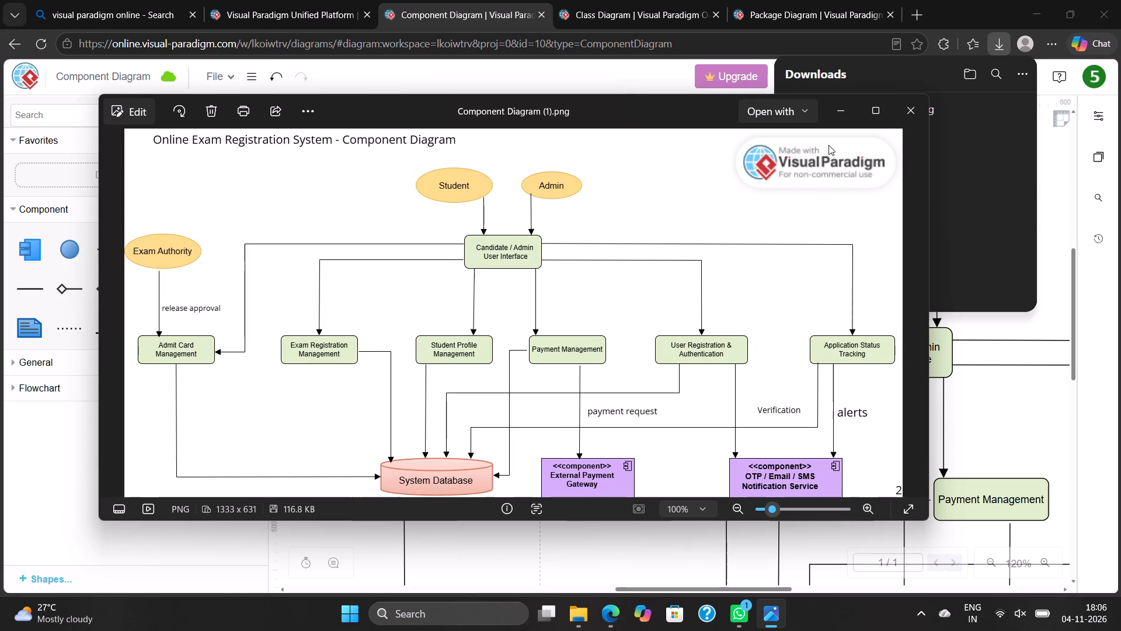
{"action": "left_click", "coordinate": [911, 109]}
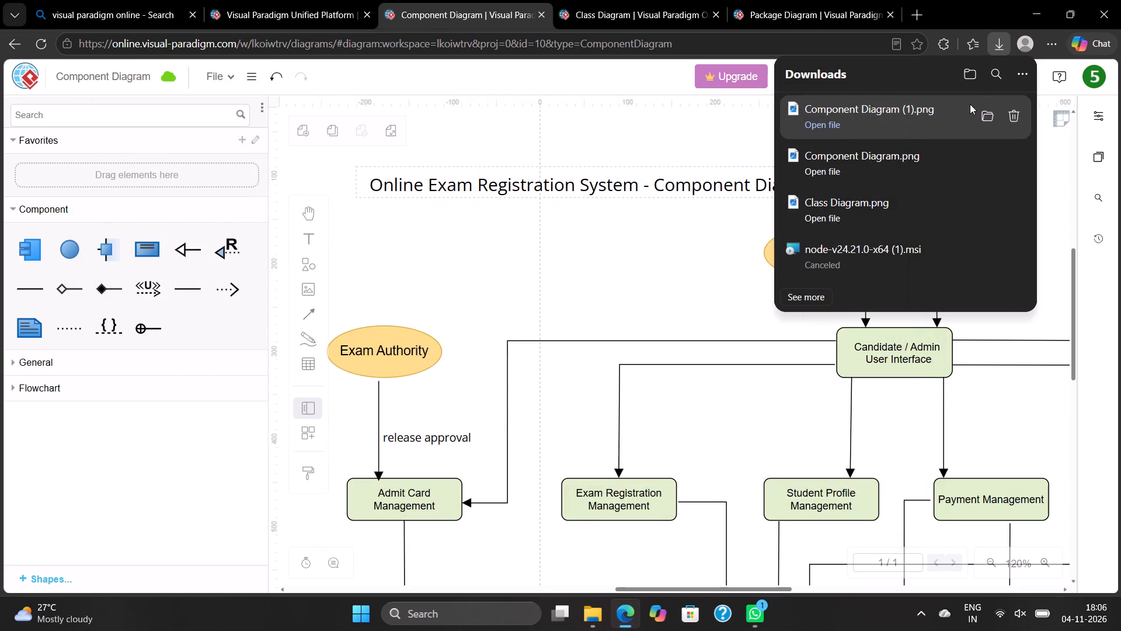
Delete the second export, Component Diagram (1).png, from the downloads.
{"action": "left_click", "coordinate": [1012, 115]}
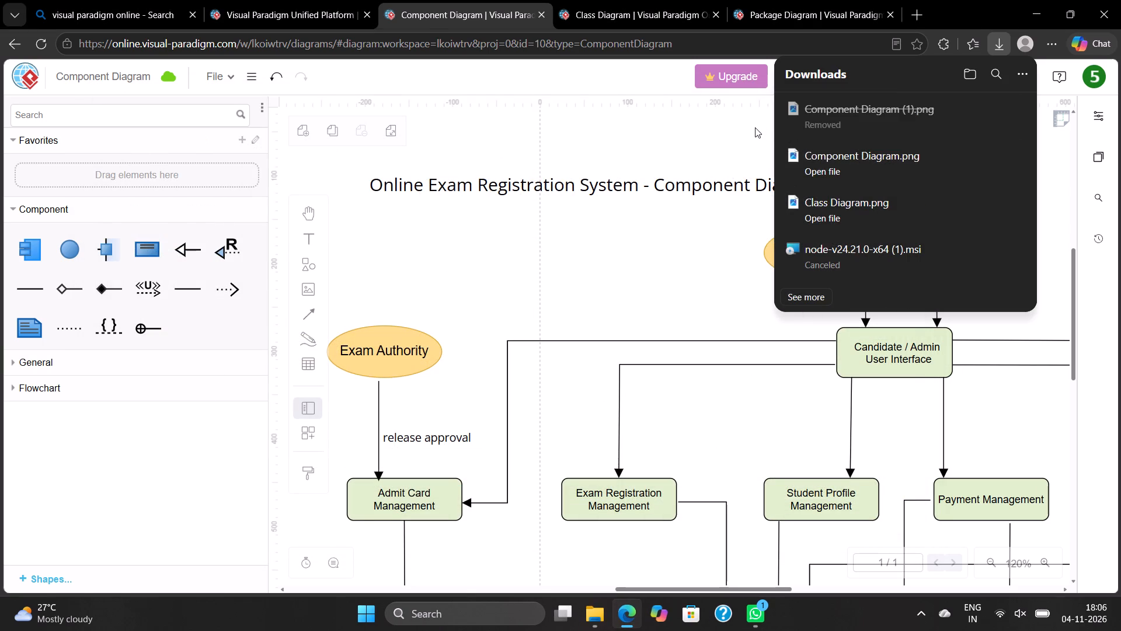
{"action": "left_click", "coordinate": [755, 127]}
Open the Package Diagram from the Draft project's artifact list.
{"action": "left_click", "coordinate": [295, 13]}
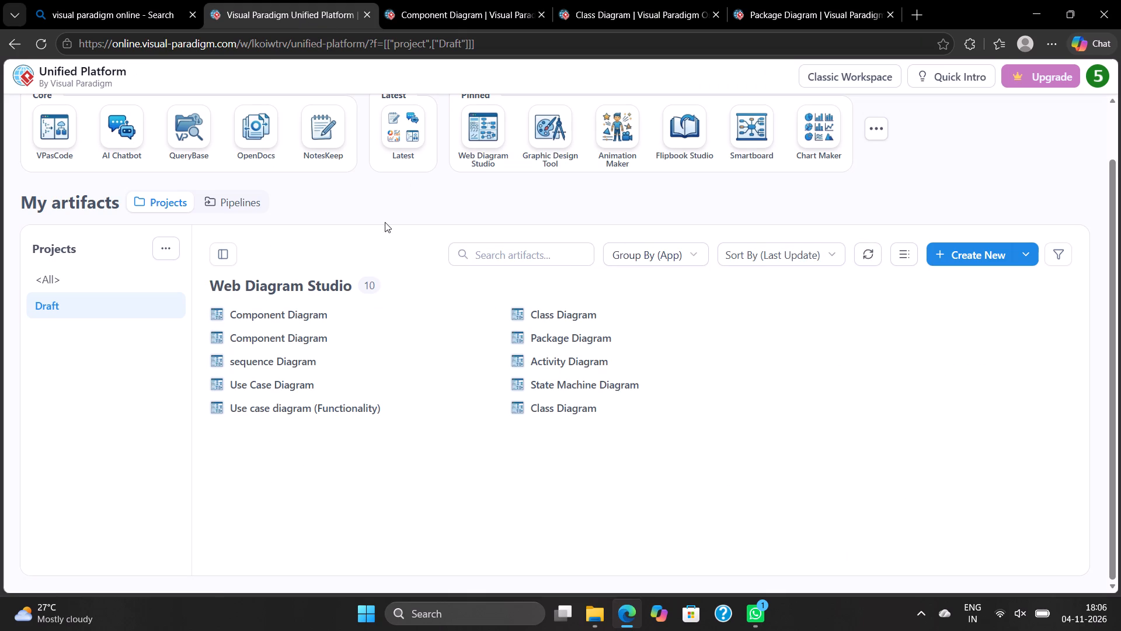
{"action": "left_click", "coordinate": [552, 337]}
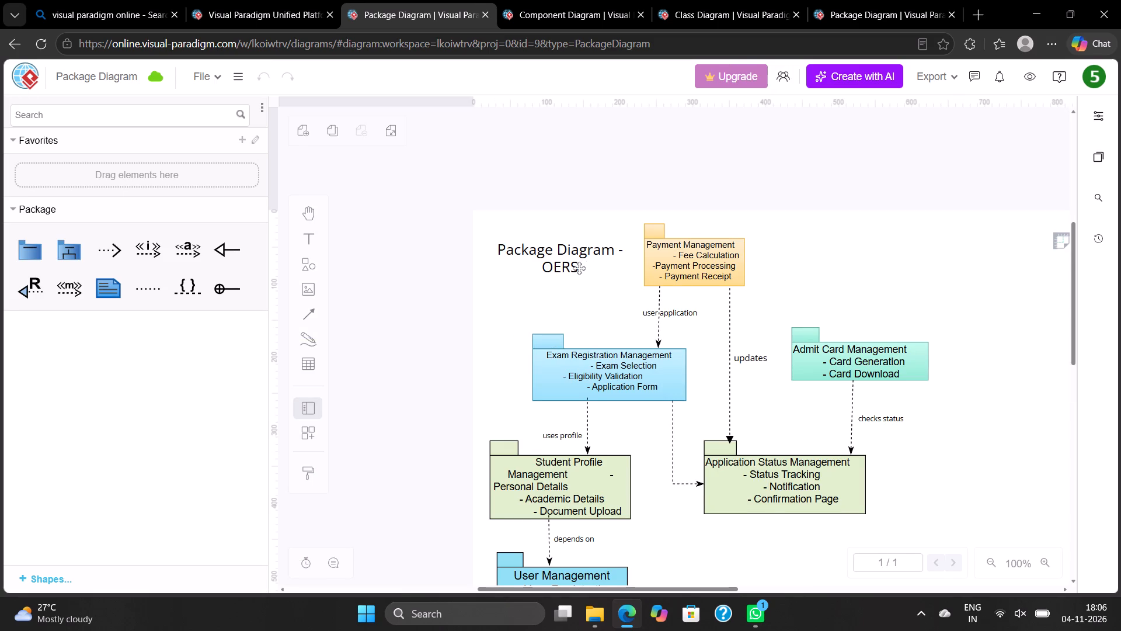
Move the Security Management package up beside the User Management package, to about 235, 500.
{"action": "scroll", "coordinate": [579, 268], "scroll_direction": "down", "scroll_amount": 4}
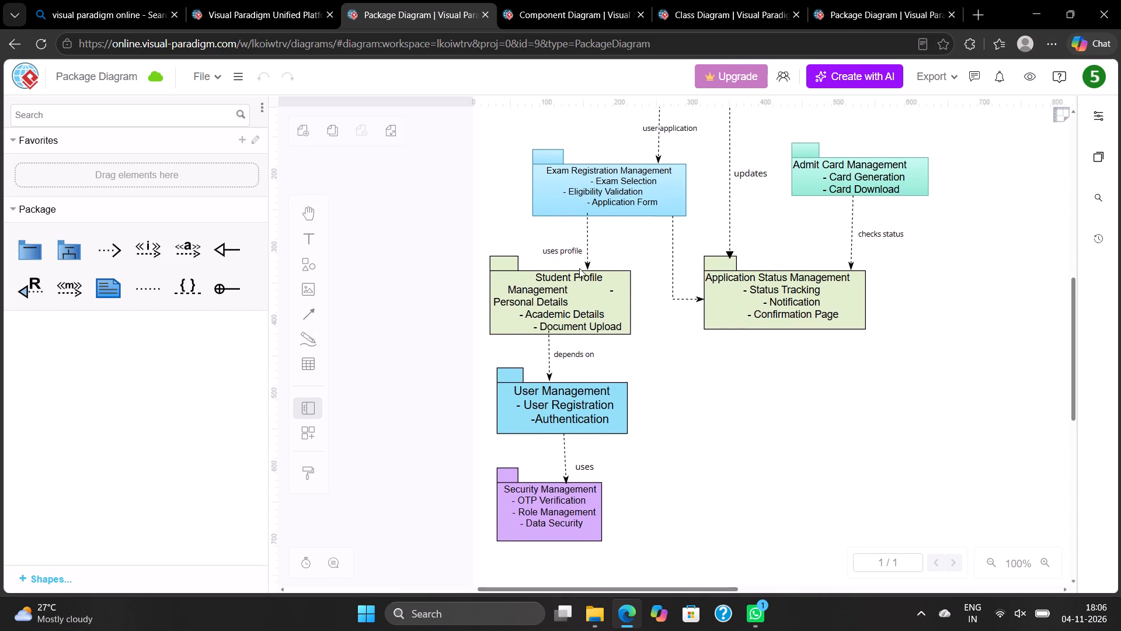
{"action": "scroll", "coordinate": [579, 268], "scroll_direction": "down", "scroll_amount": 1}
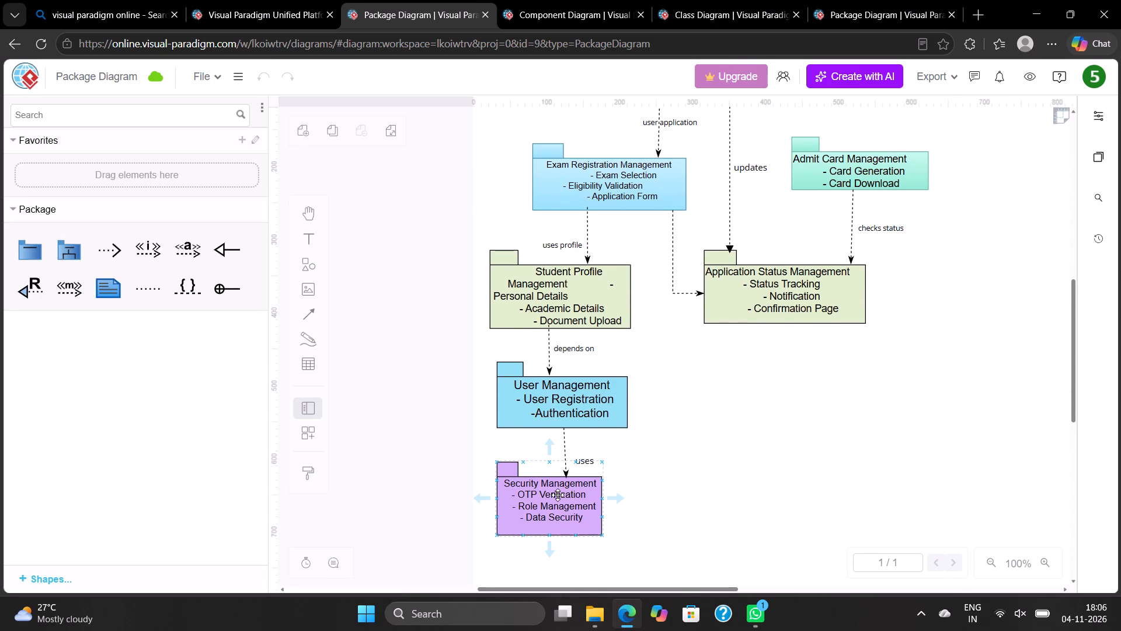
{"action": "left_click_drag", "start_coordinate": [558, 495], "coordinate": [706, 418]}
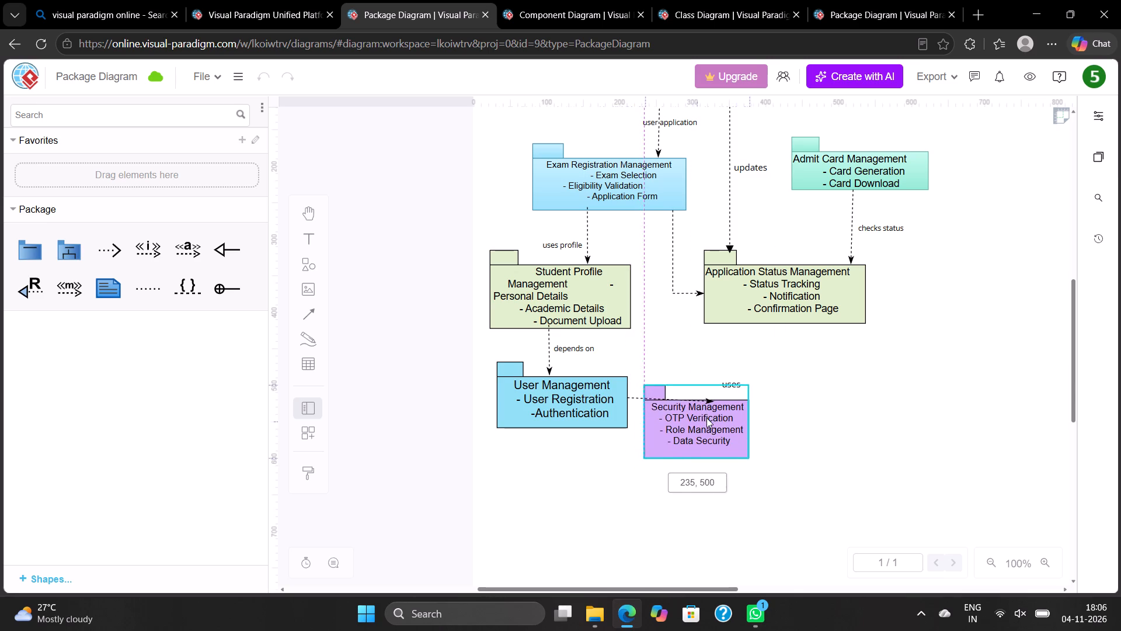
Move the Security Management package farther right of the User Management package, leaving a clear gap between them.
{"action": "left_click_drag", "start_coordinate": [706, 418], "coordinate": [753, 403]}
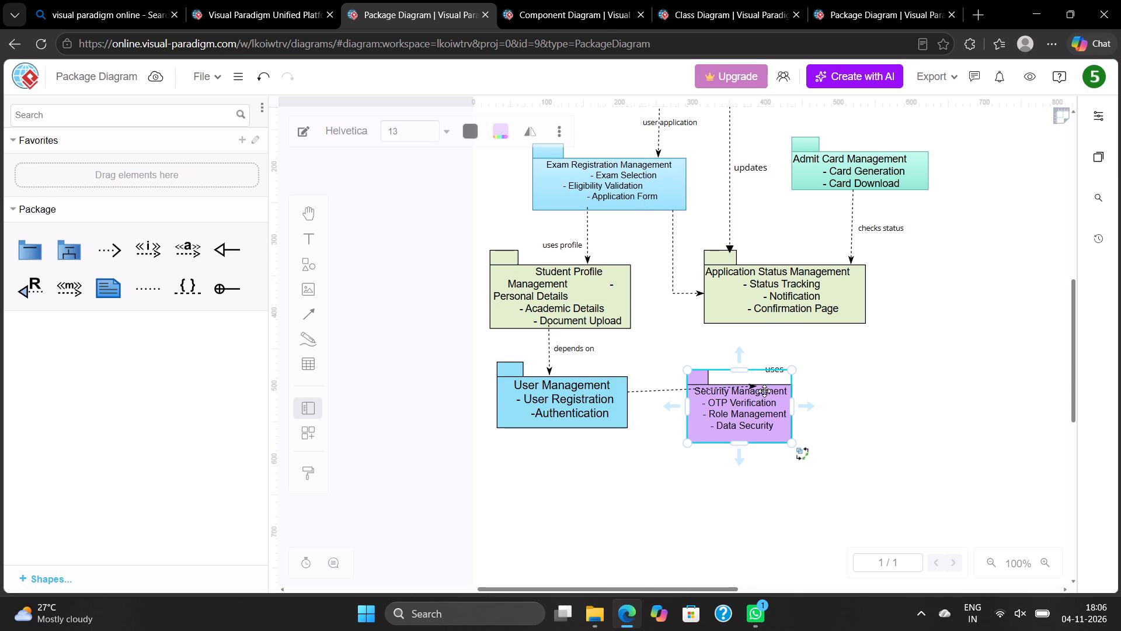
Reattach the dependency arrow from User Management to the left edge of the Security Management package so it runs straight.
{"action": "left_click", "coordinate": [754, 387]}
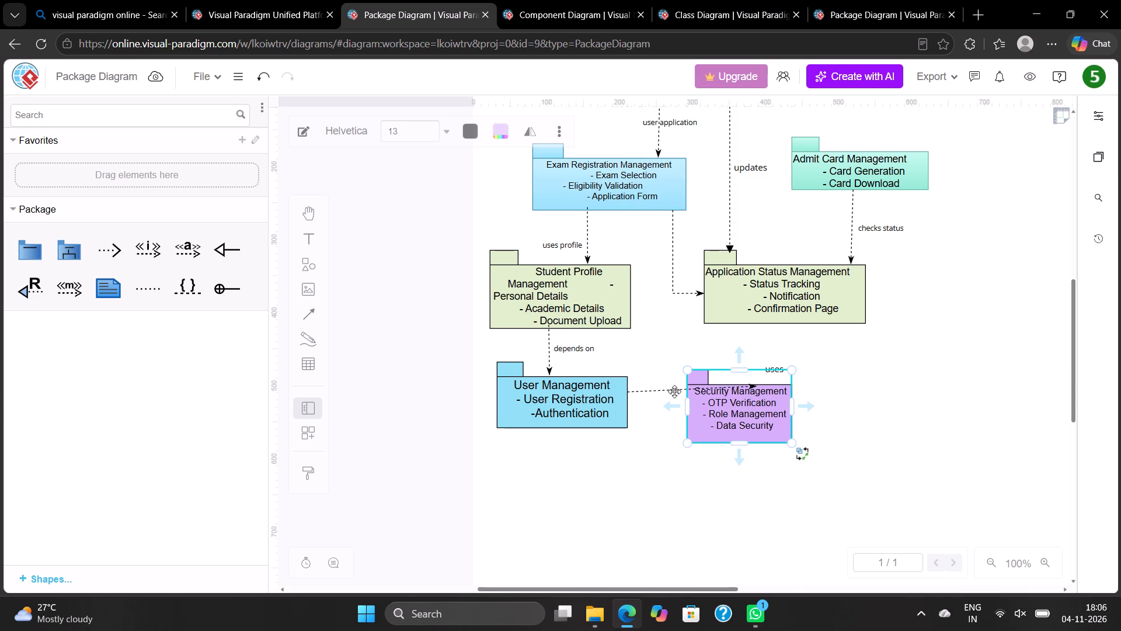
{"action": "left_click", "coordinate": [674, 391]}
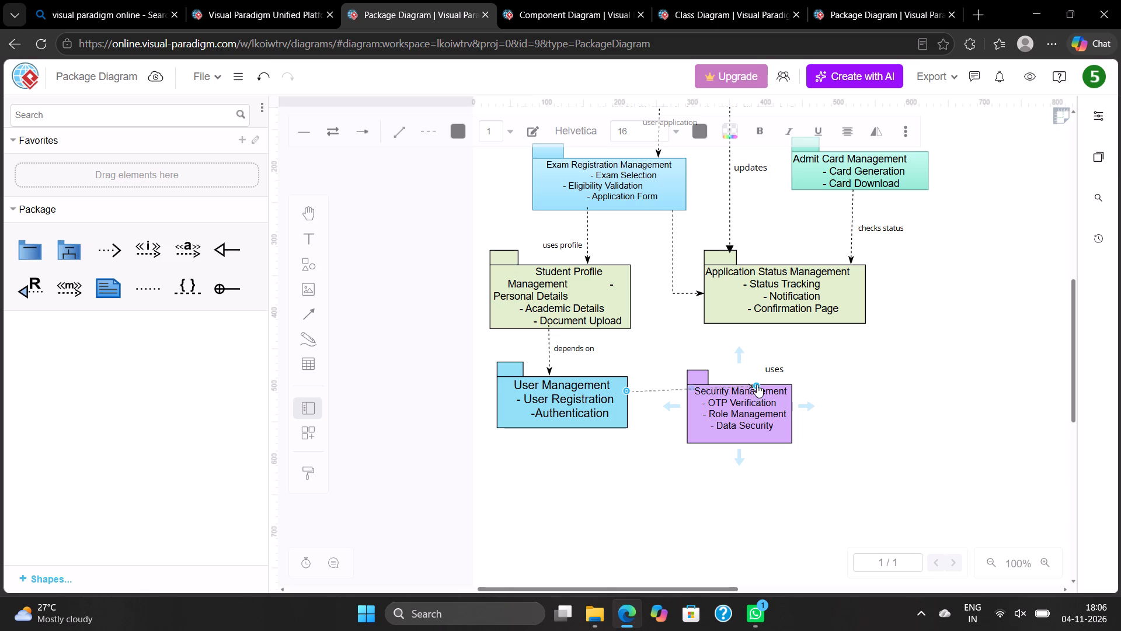
{"action": "left_click_drag", "start_coordinate": [757, 384], "coordinate": [688, 394]}
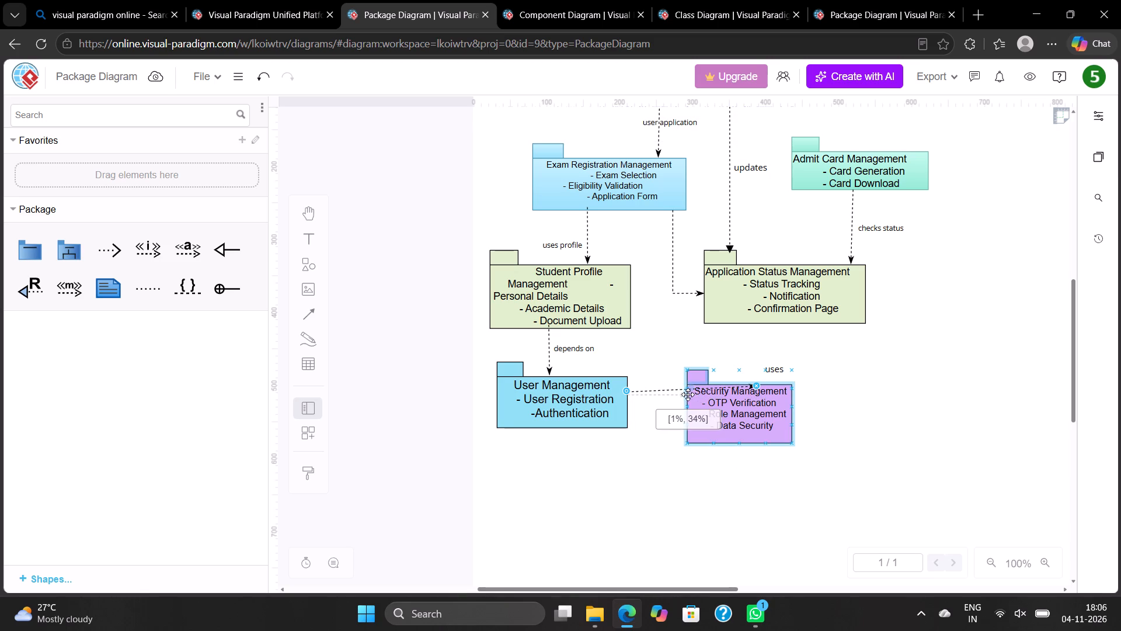
{"action": "left_click_drag", "start_coordinate": [688, 394], "coordinate": [687, 394]}
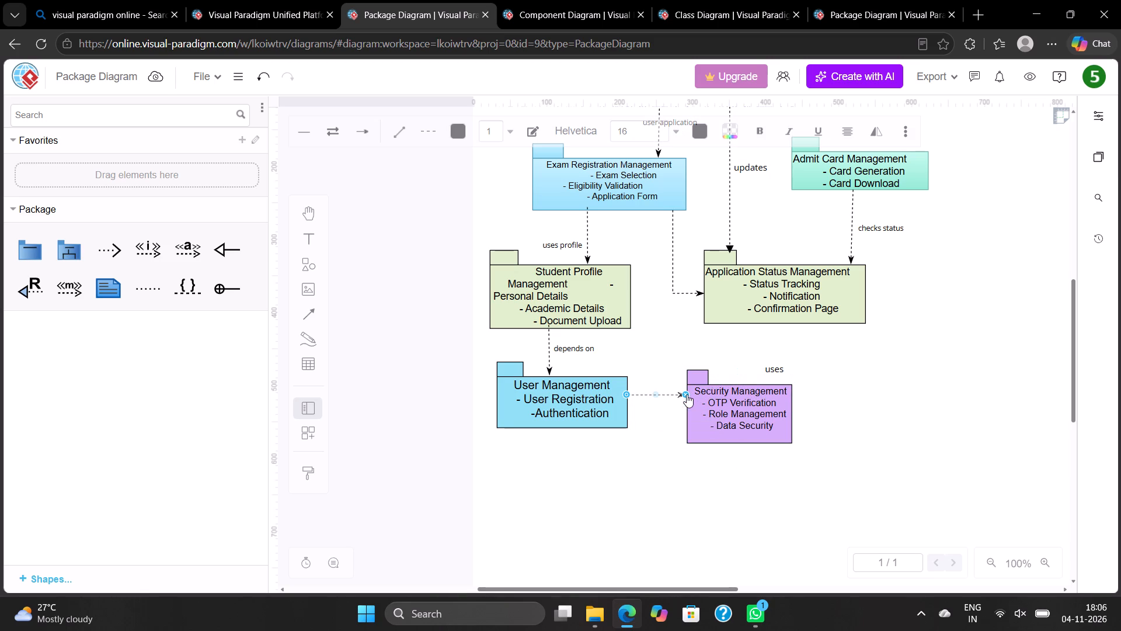
{"action": "left_click", "coordinate": [649, 351]}
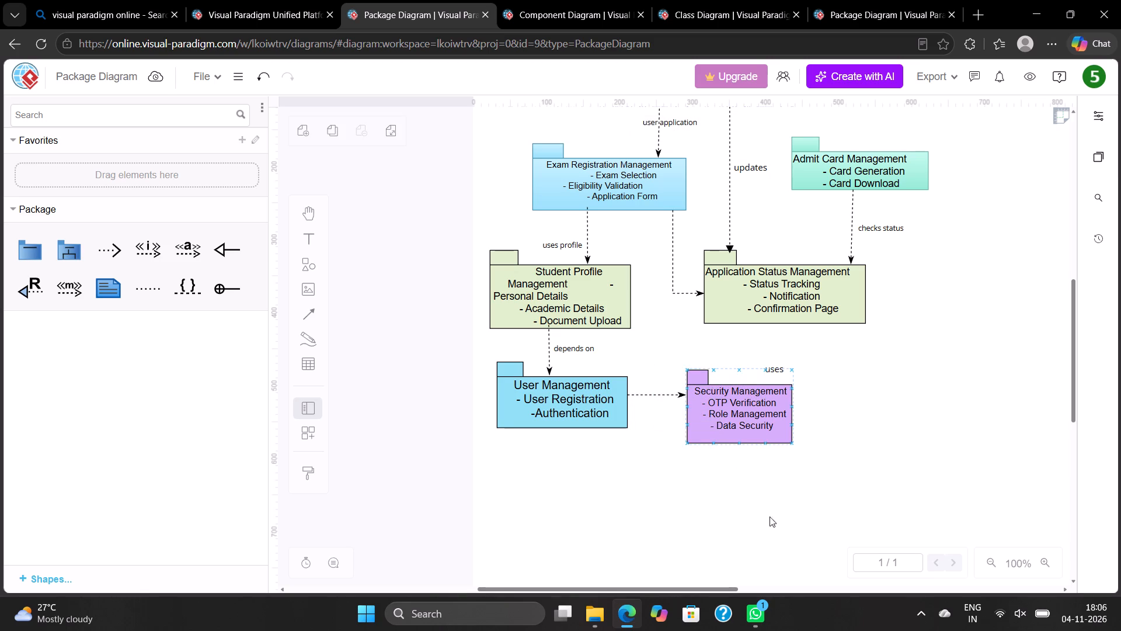
Clear the old diagram title "Package Diagram - OERS" beside the Payment Management package.
{"action": "scroll", "coordinate": [874, 441], "scroll_direction": "left", "scroll_amount": 2}
{"action": "scroll", "coordinate": [874, 441], "scroll_direction": "up", "scroll_amount": 1}
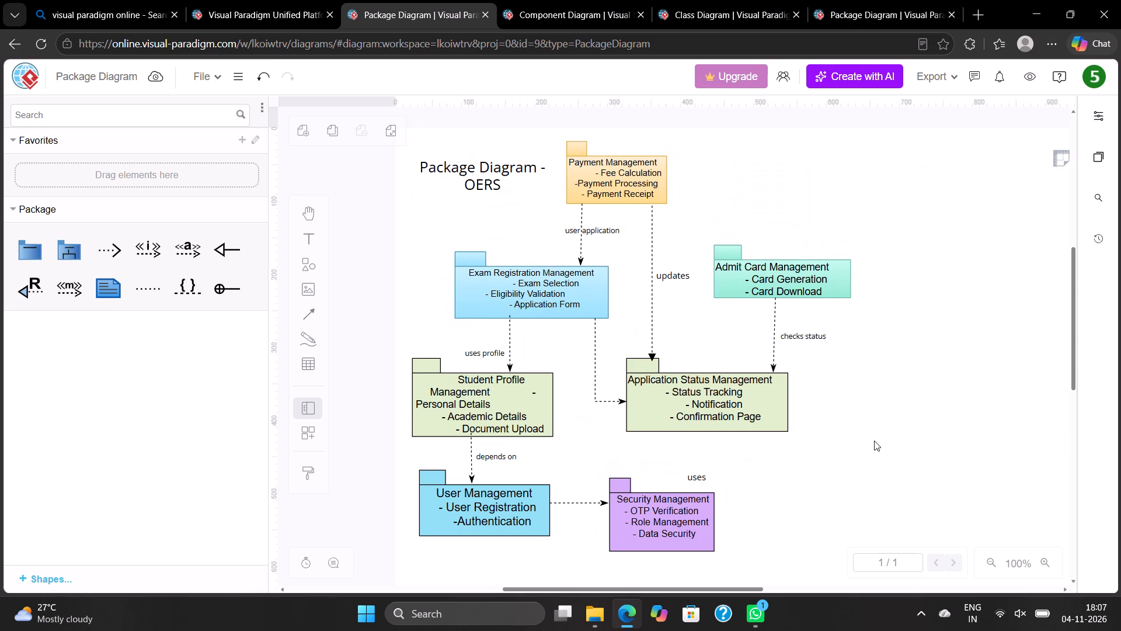
{"action": "double_click", "coordinate": [498, 183]}
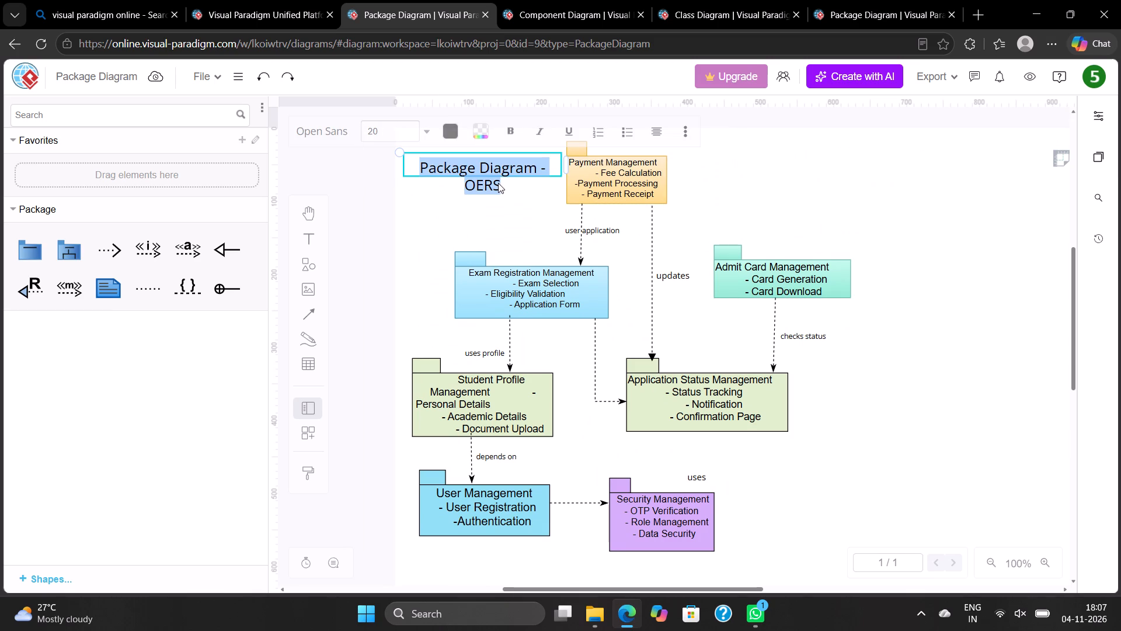
{"action": "key", "text": "BackSpace"}
Add a text title below the Security Management package reading "Online Exam Registration System - Package Diagram".
{"action": "scroll", "coordinate": [824, 480], "scroll_direction": "down", "scroll_amount": 1}
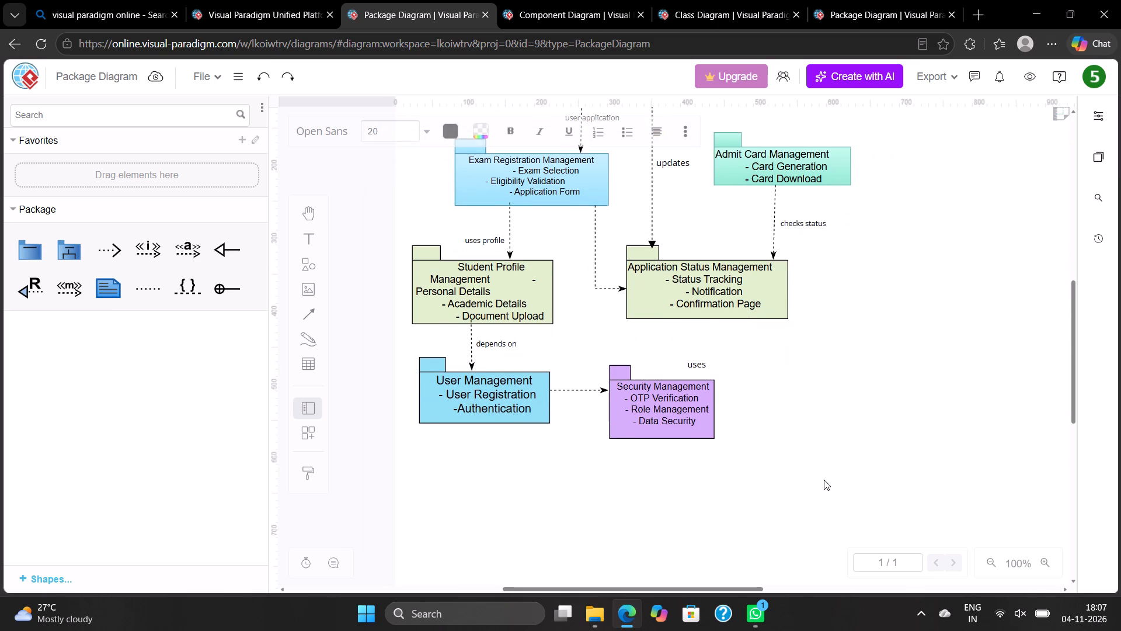
{"action": "scroll", "coordinate": [824, 480], "scroll_direction": "down", "scroll_amount": 1}
{"action": "double_click", "coordinate": [683, 439]}
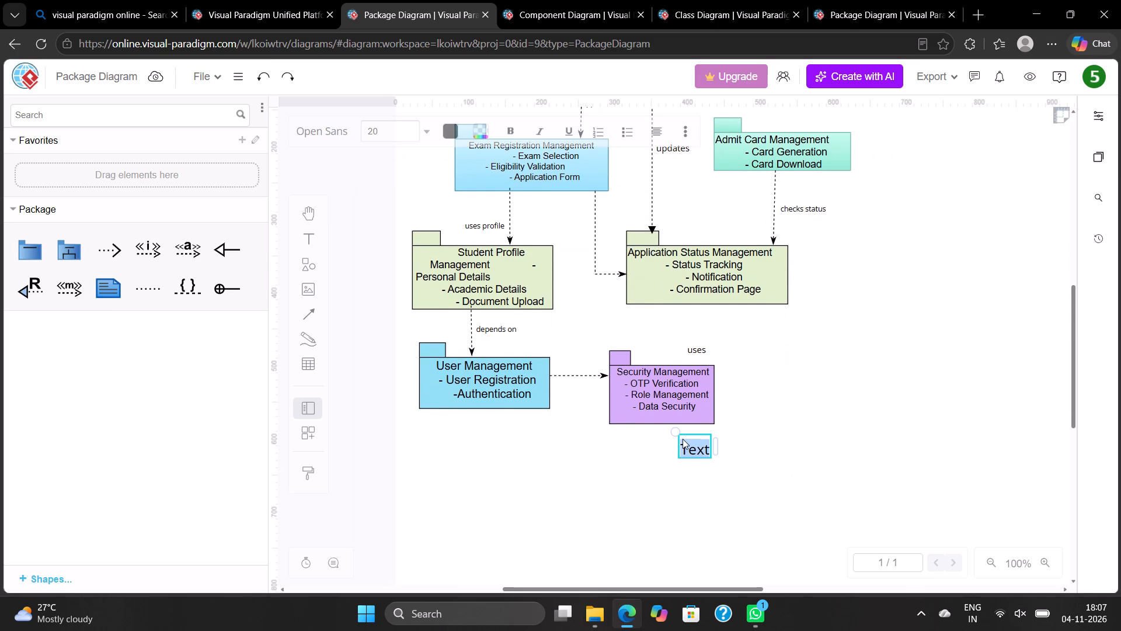
{"action": "key", "text": "BackSpace"}
{"action": "type", "text": "On"}
{"action": "type", "text": "line Exam Registration System -"}
{"action": "key", "text": "space"}
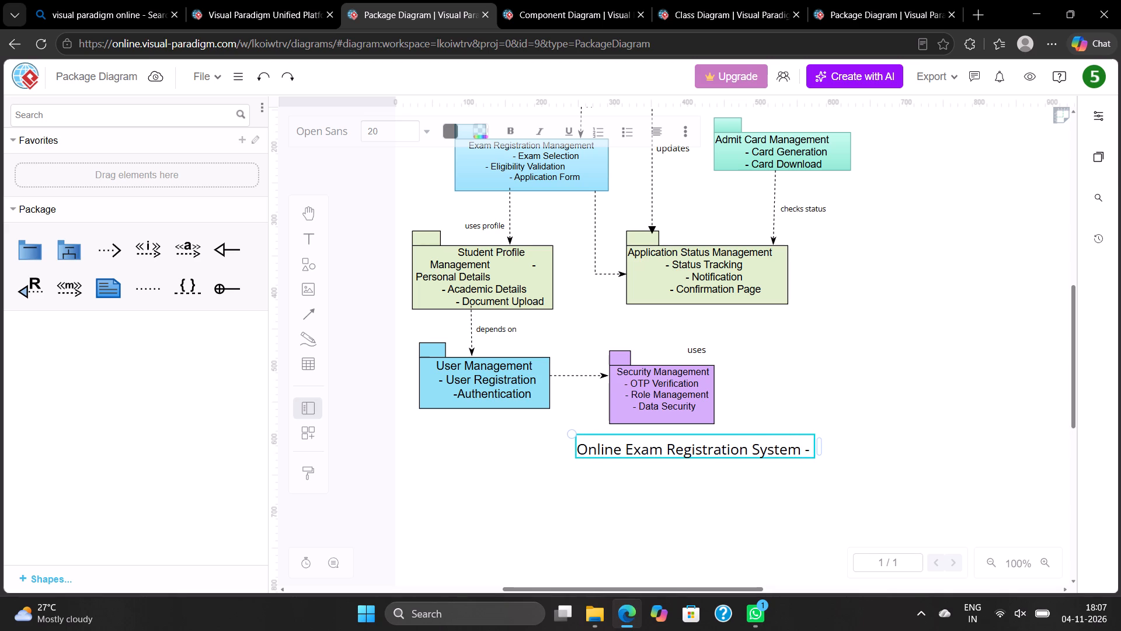
{"action": "type", "text": "Package"}
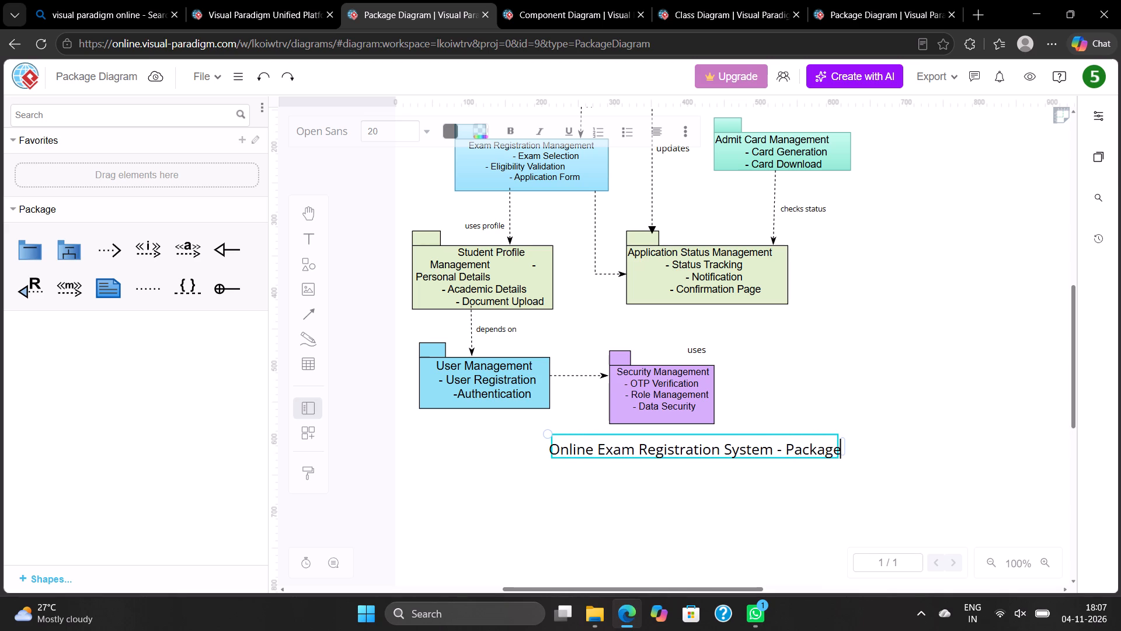
{"action": "key", "text": "space"}
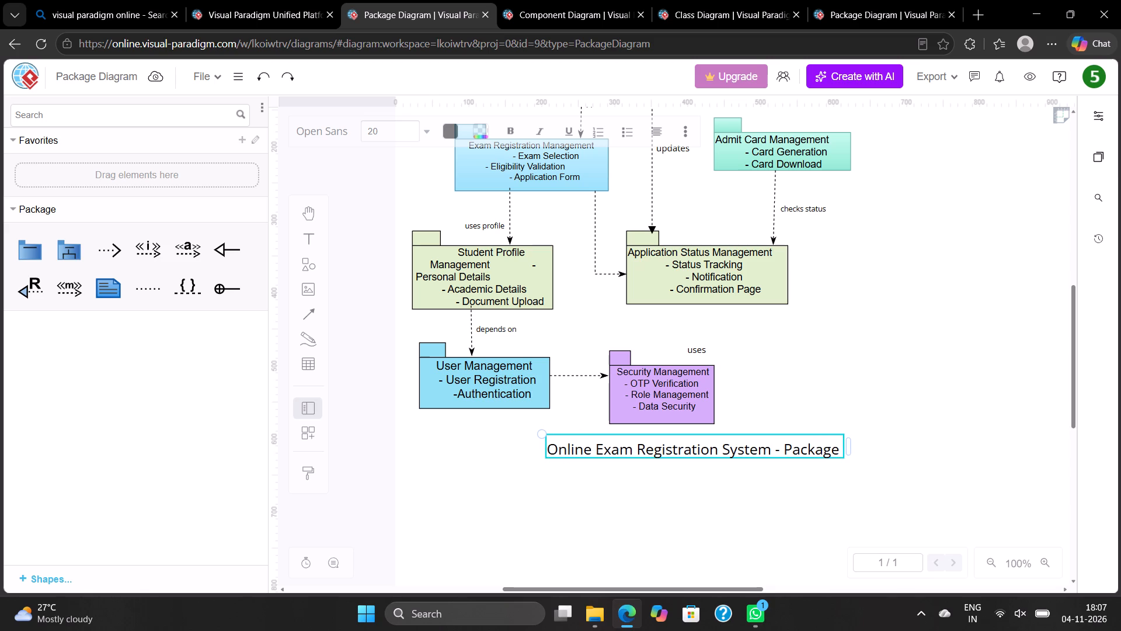
{"action": "type", "text": "Diagram"}
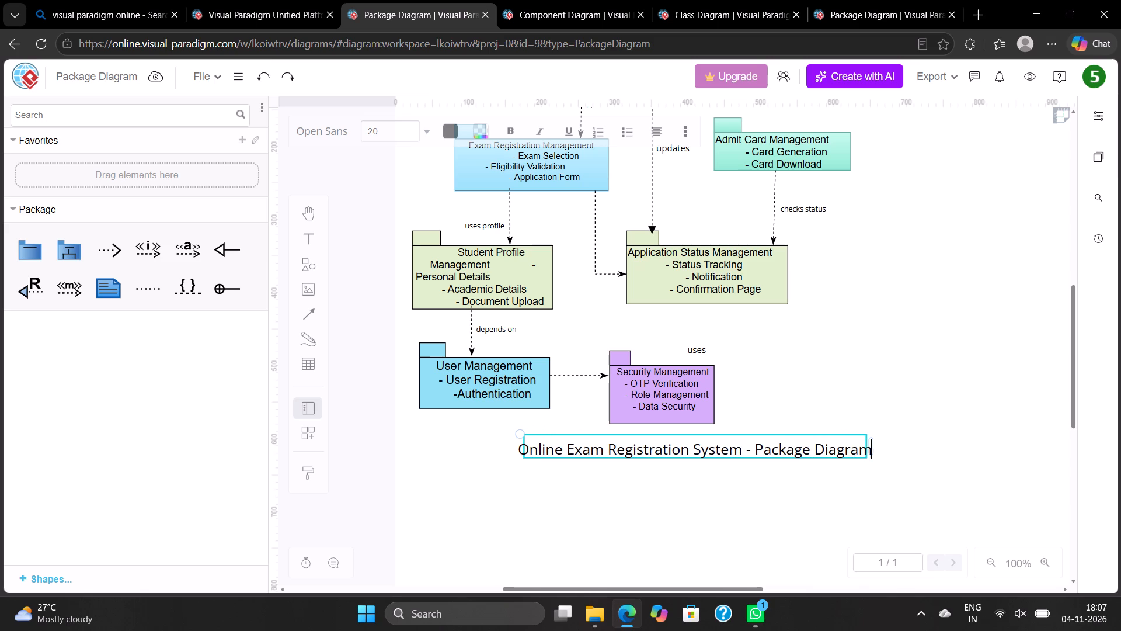
{"action": "left_click", "coordinate": [805, 396]}
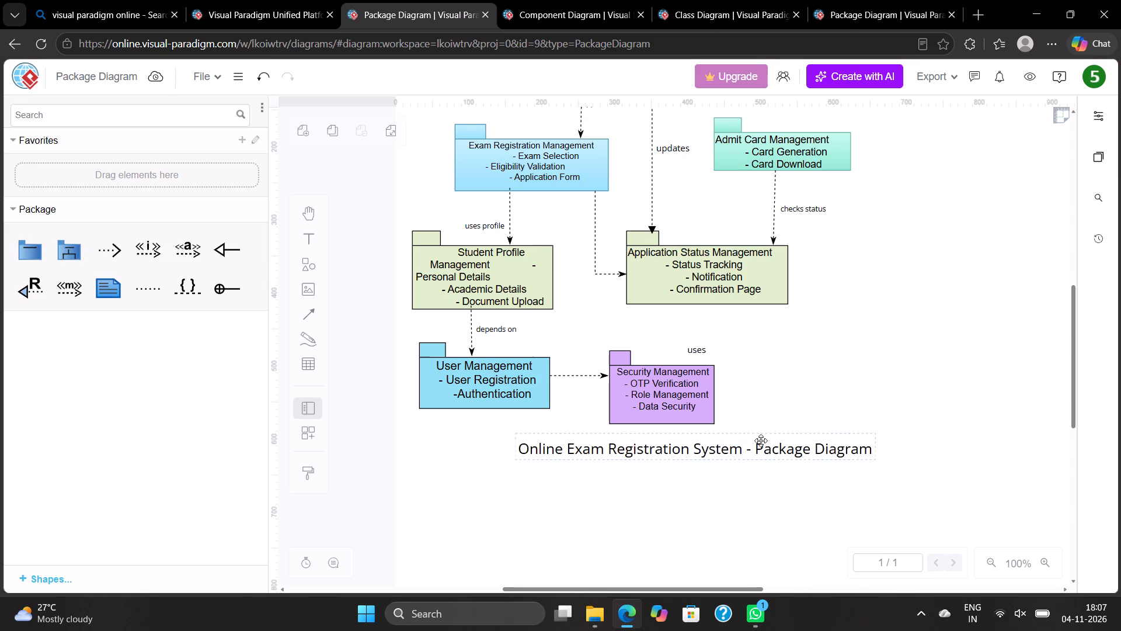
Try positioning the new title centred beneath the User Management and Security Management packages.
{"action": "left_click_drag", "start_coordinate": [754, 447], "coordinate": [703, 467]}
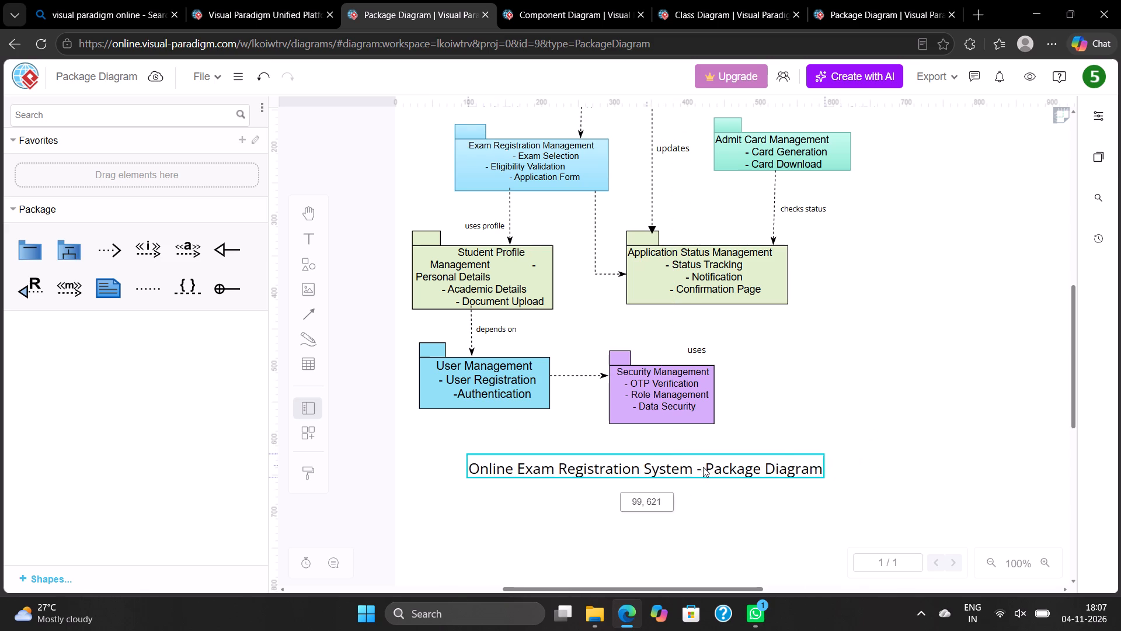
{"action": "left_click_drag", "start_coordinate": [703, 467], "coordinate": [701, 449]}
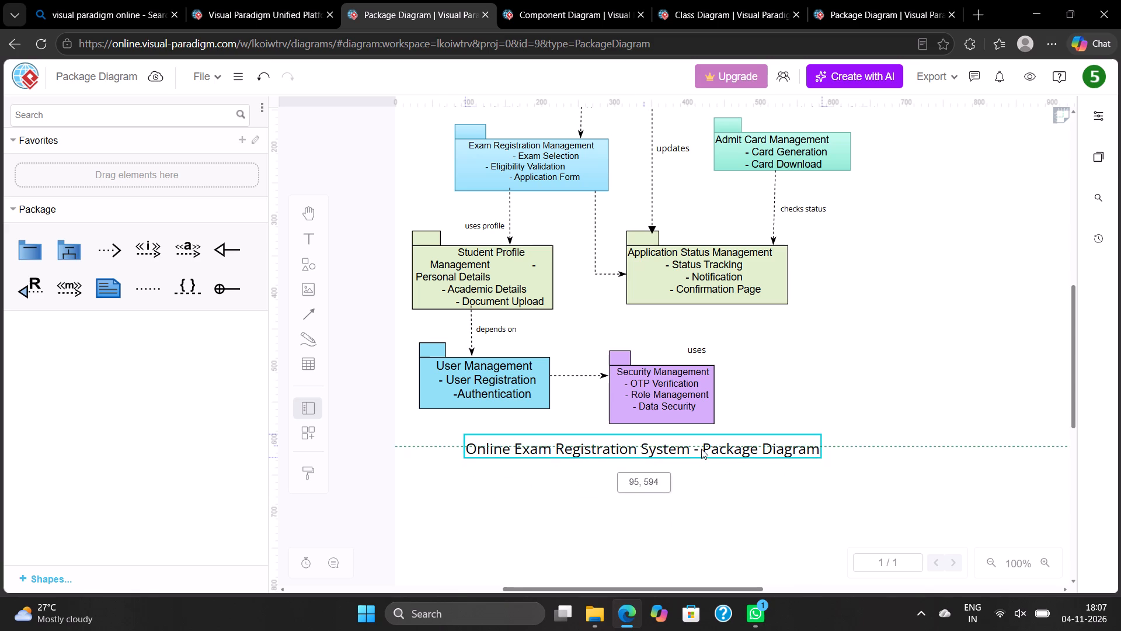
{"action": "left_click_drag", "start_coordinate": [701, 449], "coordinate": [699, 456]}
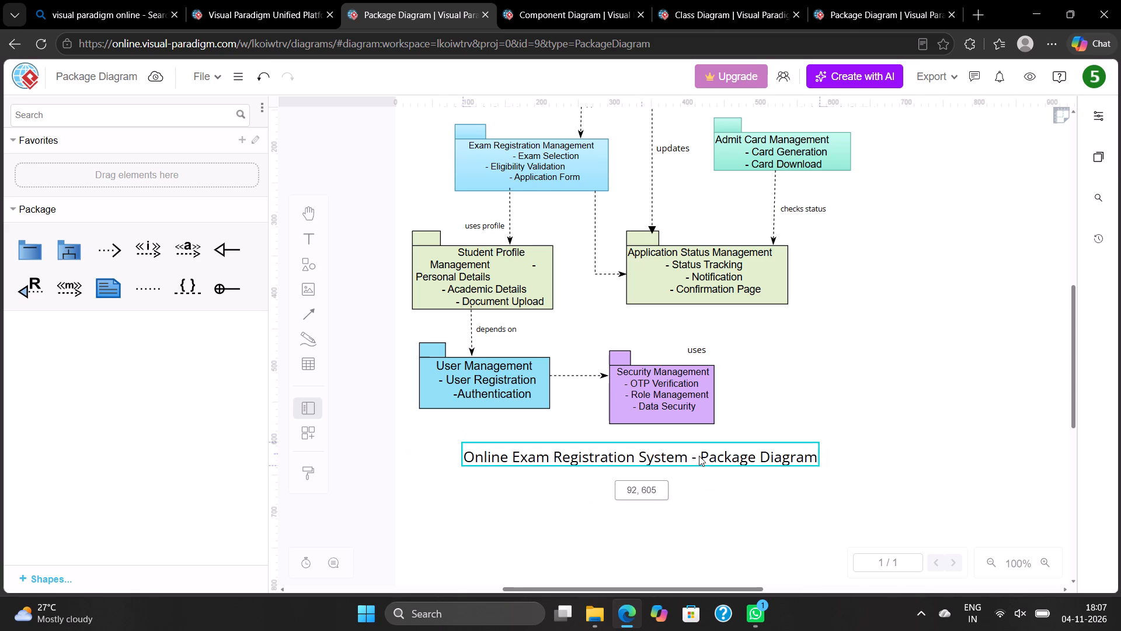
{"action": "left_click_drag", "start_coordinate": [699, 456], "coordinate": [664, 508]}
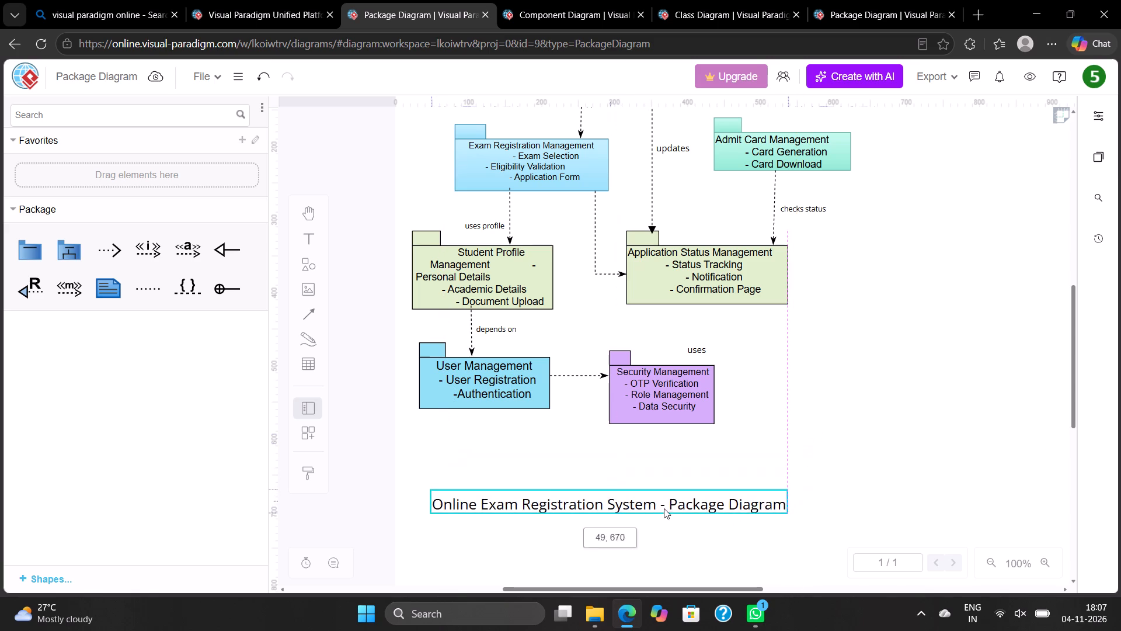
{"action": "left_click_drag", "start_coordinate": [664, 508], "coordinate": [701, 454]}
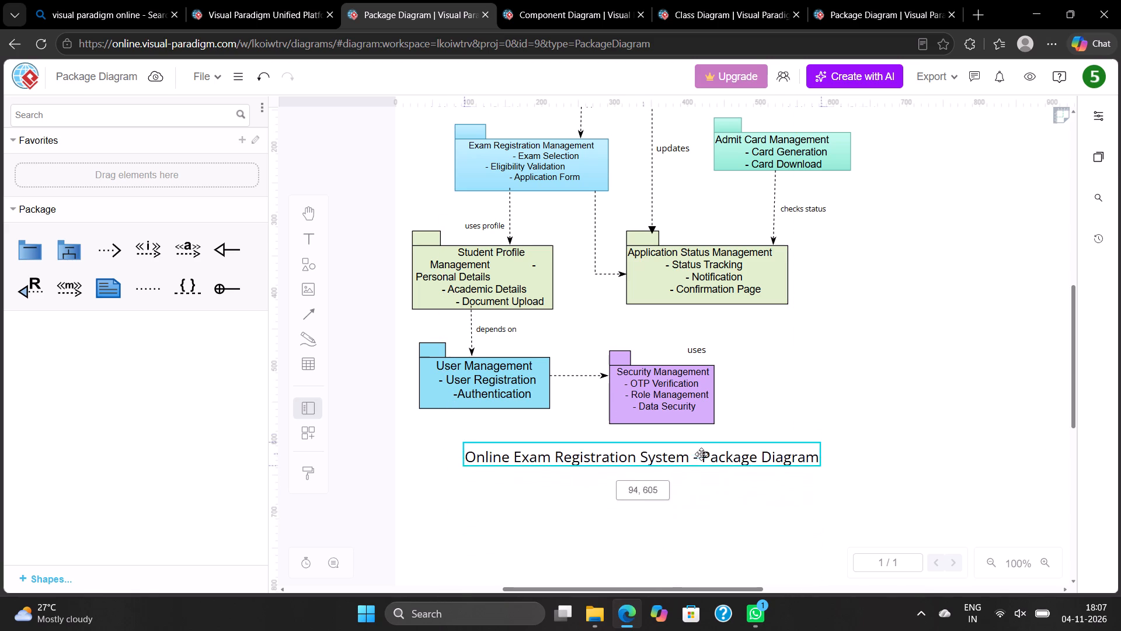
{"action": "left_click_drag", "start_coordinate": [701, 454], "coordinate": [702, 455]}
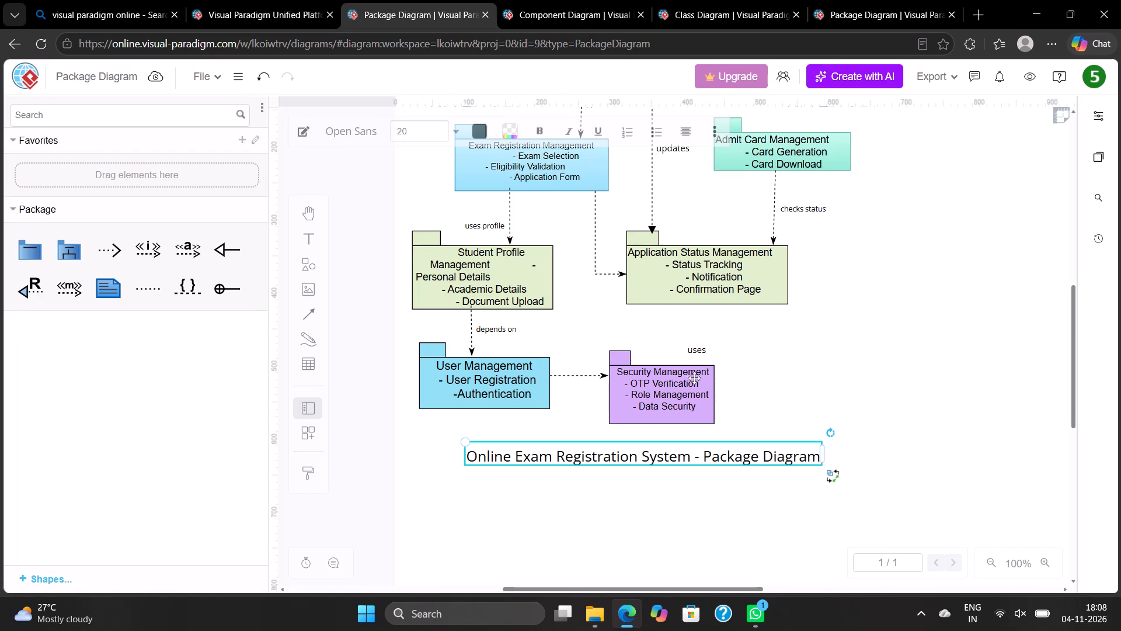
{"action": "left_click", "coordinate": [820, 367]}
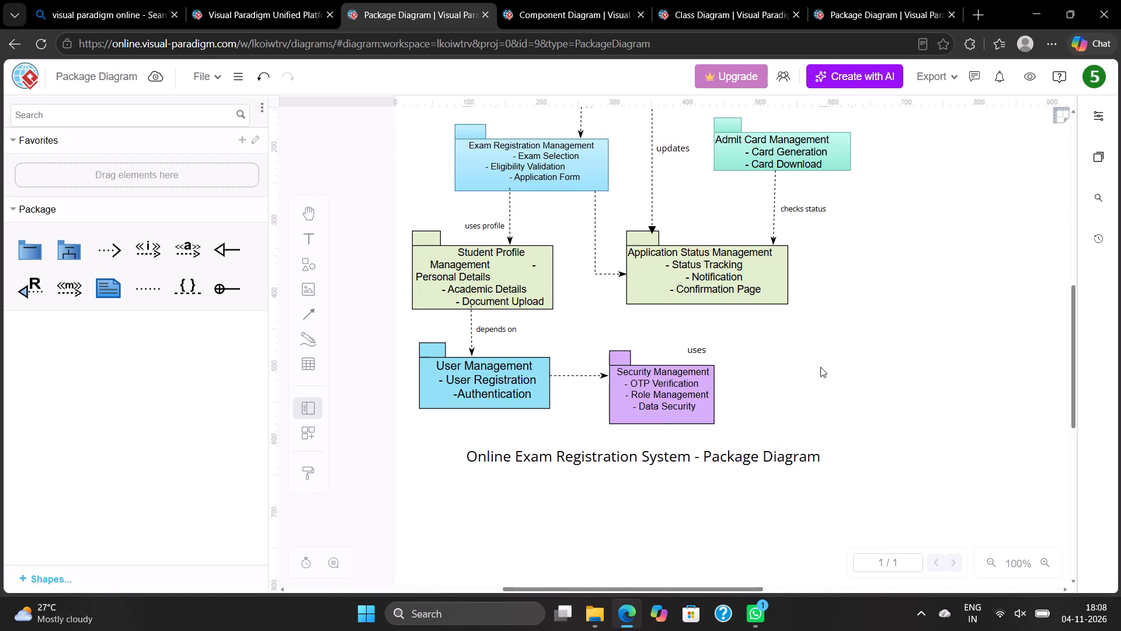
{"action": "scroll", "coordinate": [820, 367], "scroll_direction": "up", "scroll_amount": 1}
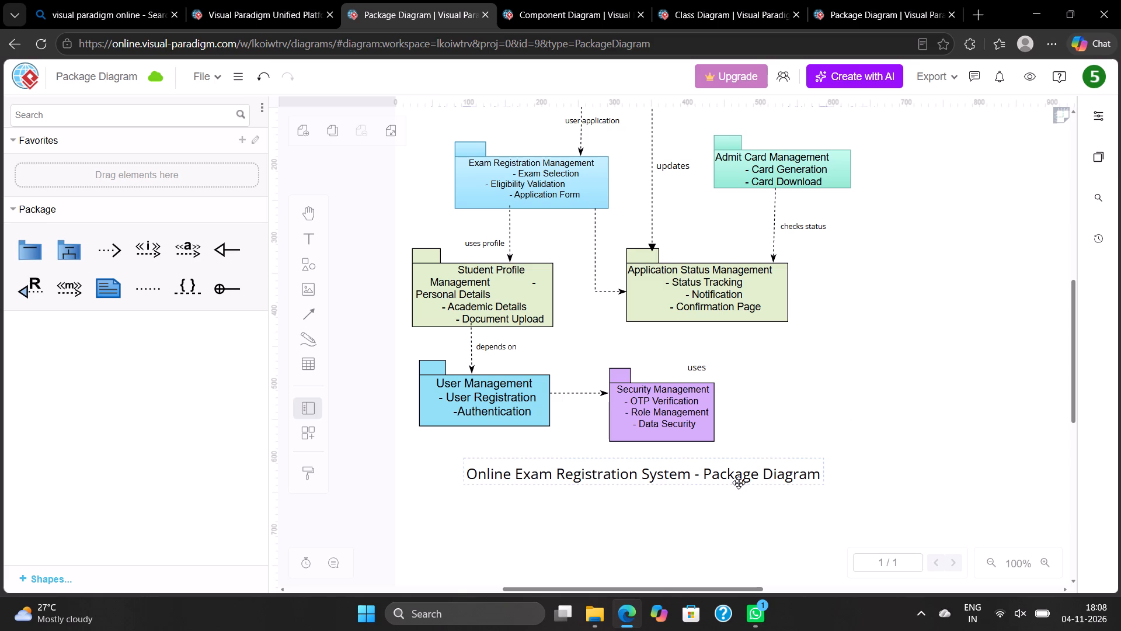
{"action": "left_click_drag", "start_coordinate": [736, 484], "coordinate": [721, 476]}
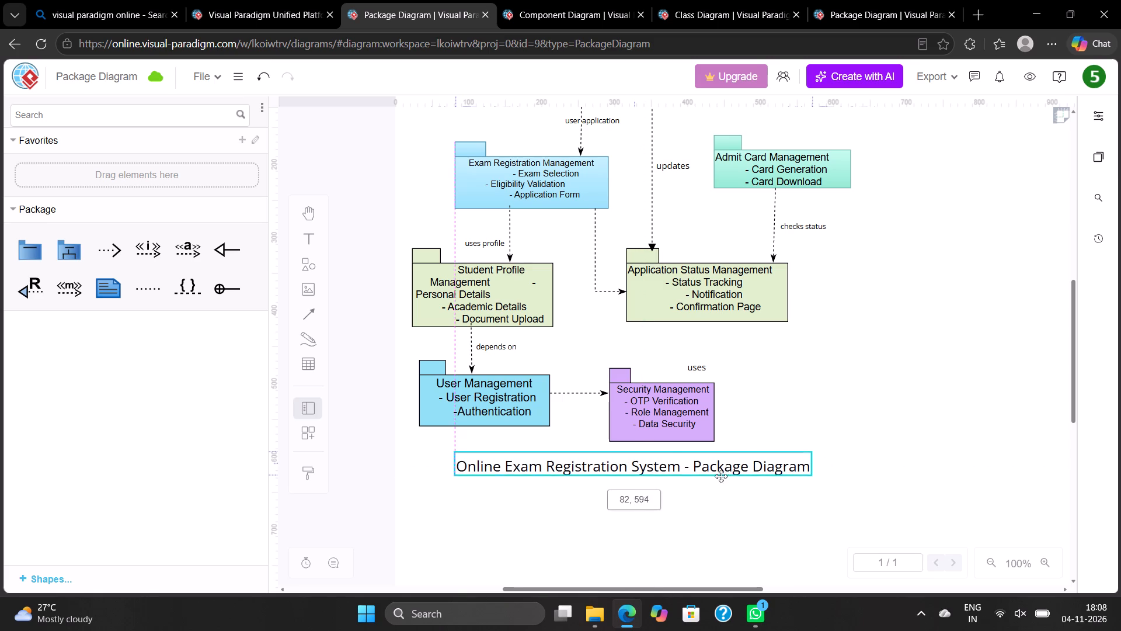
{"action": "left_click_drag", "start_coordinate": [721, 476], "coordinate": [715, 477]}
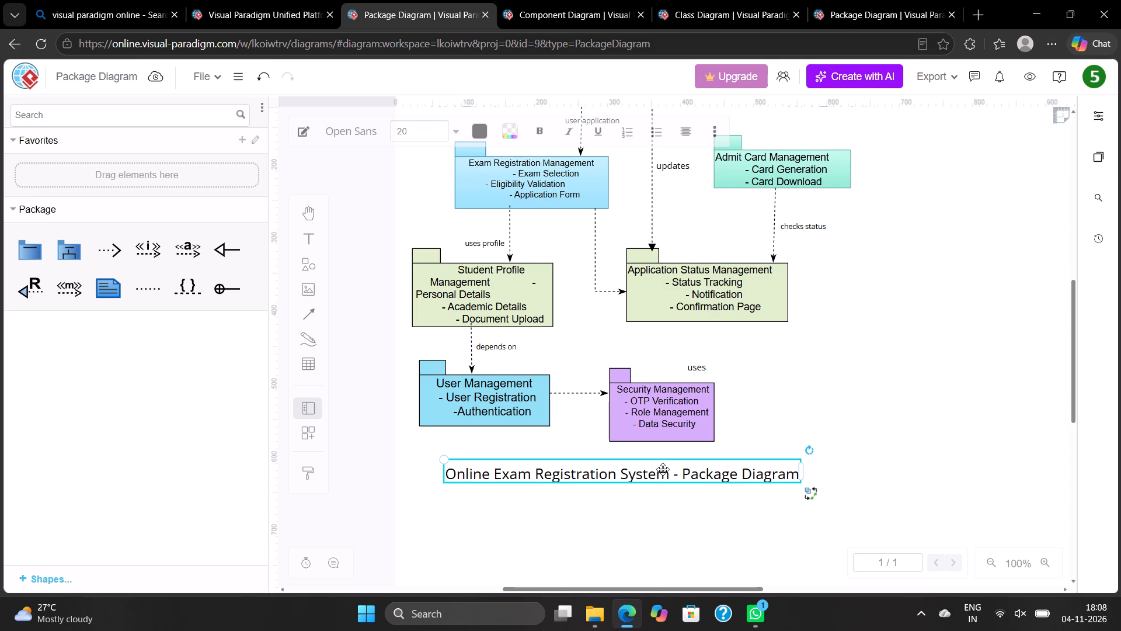
Move the title from below the diagram to the top, just above the Payment Management package.
{"action": "left_click_drag", "start_coordinate": [655, 479], "coordinate": [647, 321]}
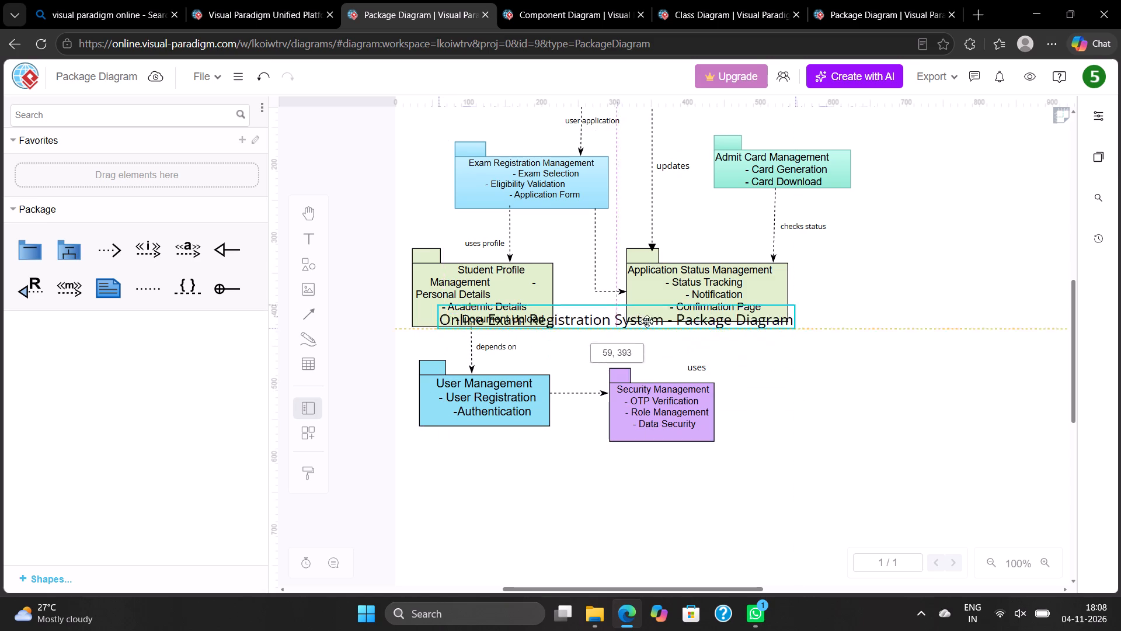
{"action": "left_click_drag", "start_coordinate": [647, 321], "coordinate": [639, 245]}
{"action": "scroll", "coordinate": [639, 245], "scroll_direction": "up", "scroll_amount": 4}
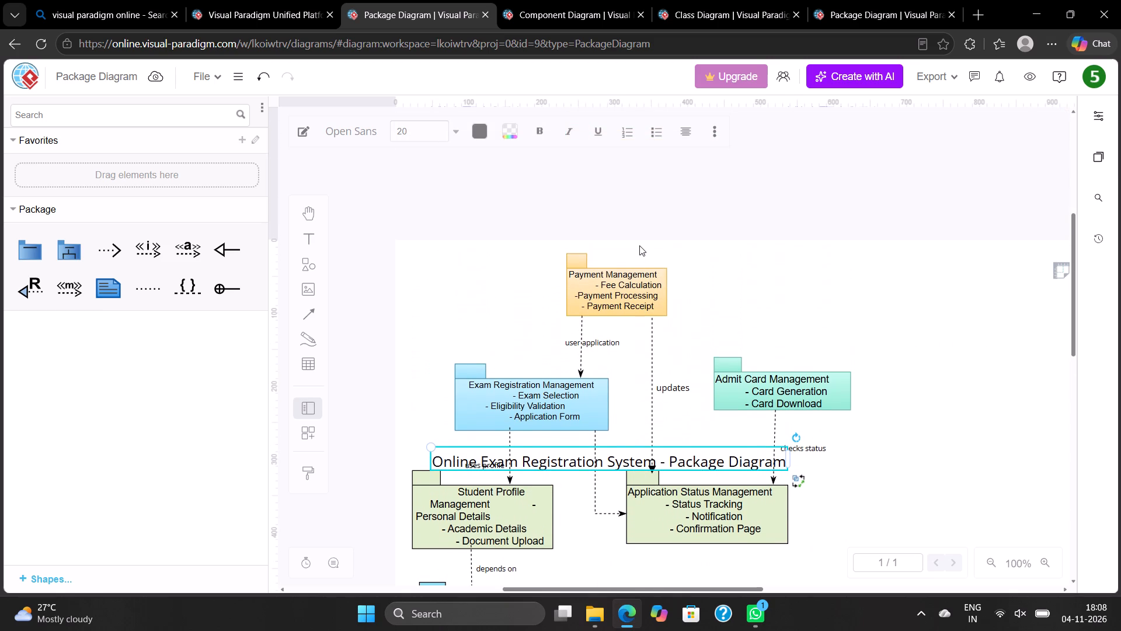
{"action": "left_click_drag", "start_coordinate": [585, 462], "coordinate": [605, 359]}
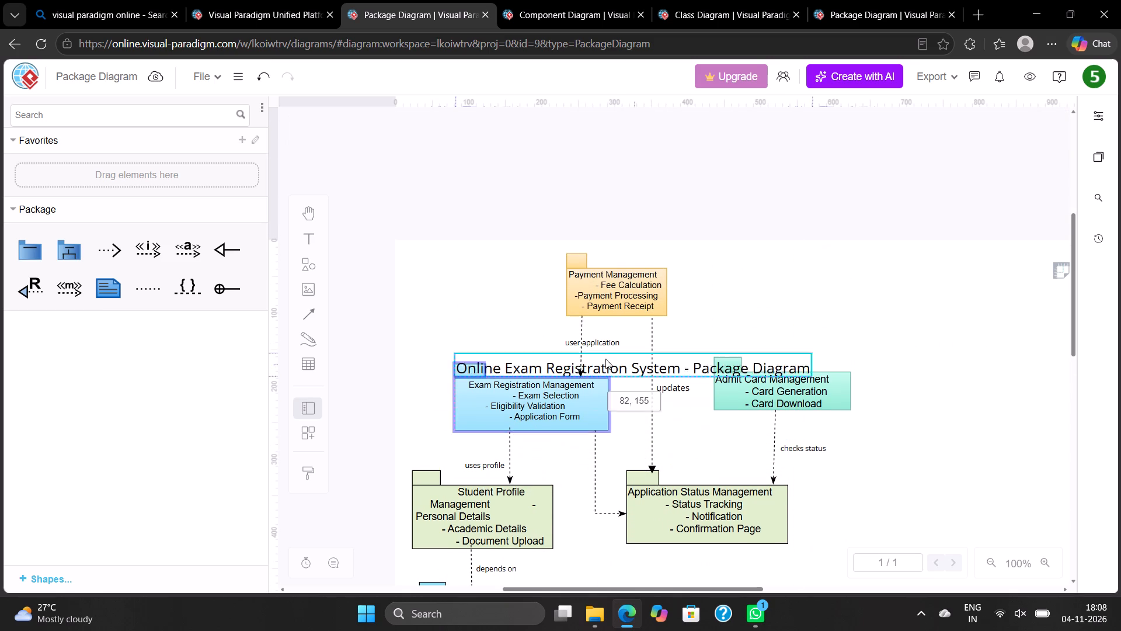
{"action": "left_click_drag", "start_coordinate": [605, 359], "coordinate": [590, 230]}
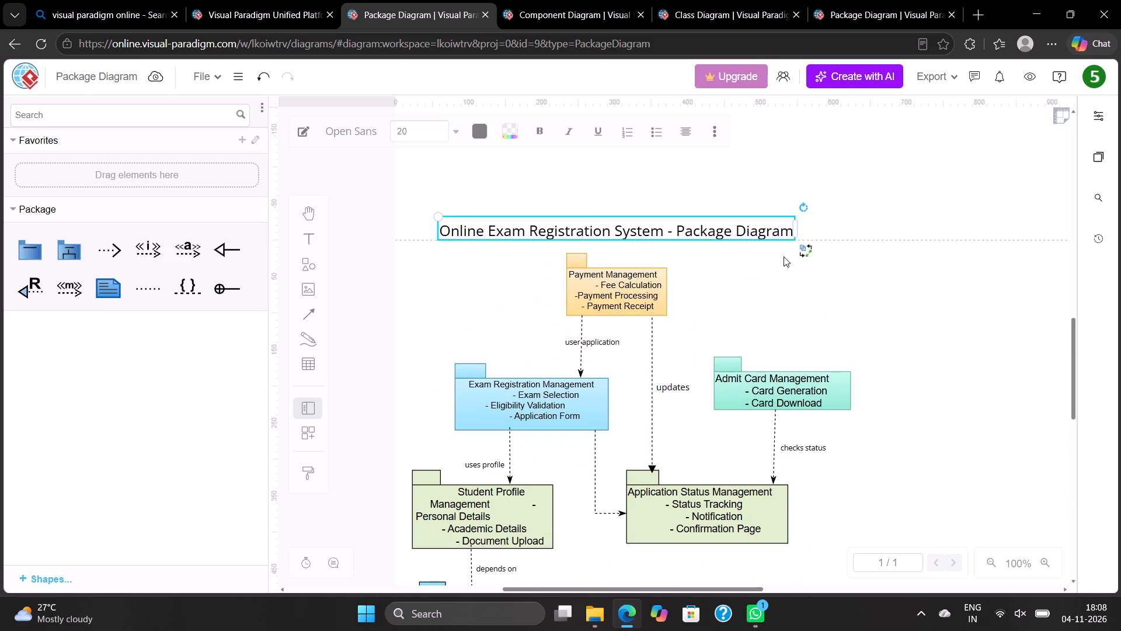
{"action": "double_click", "coordinate": [906, 240]}
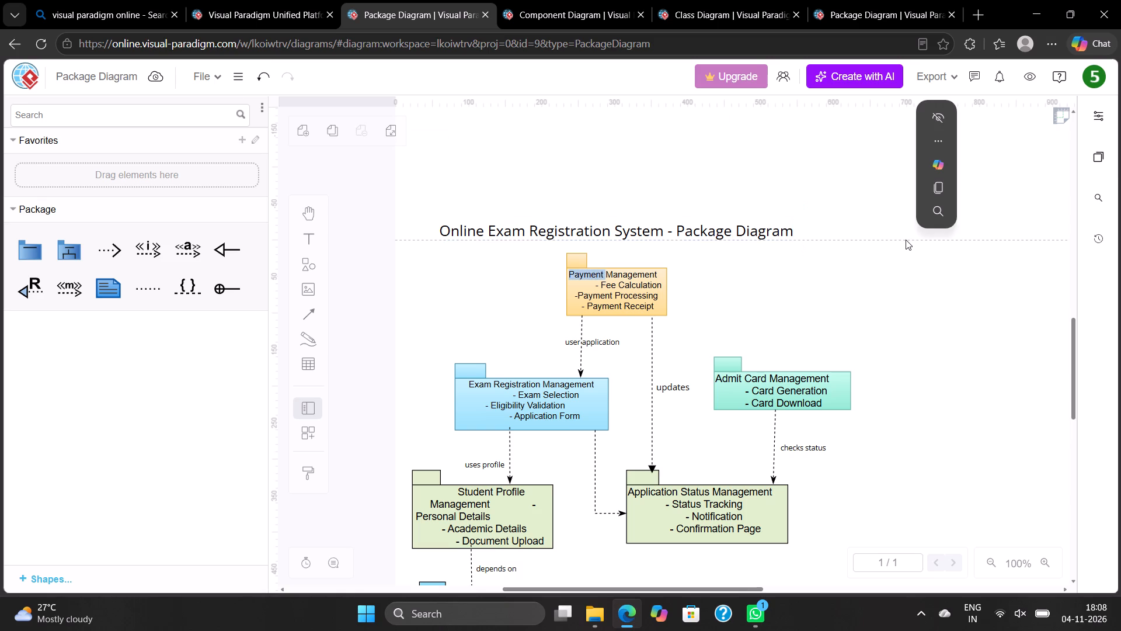
{"action": "left_click", "coordinate": [906, 240]}
Sweep the title and all packages of the diagram down together by about 25 px, starting from the empty area above the title.
{"action": "left_click", "coordinate": [1063, 116]}
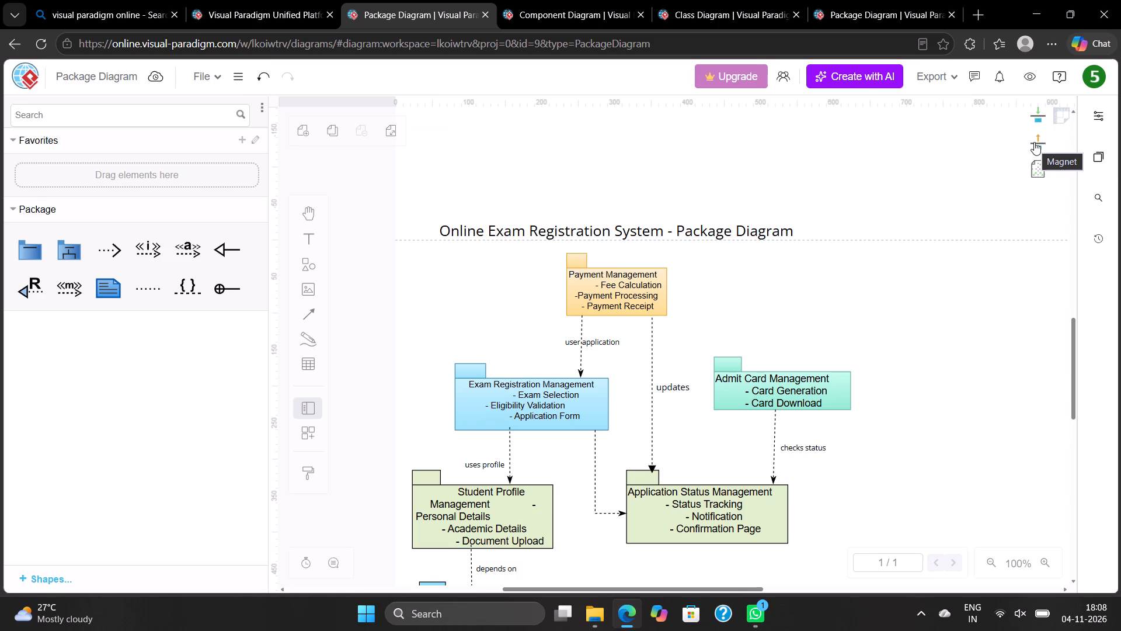
{"action": "left_click", "coordinate": [1038, 112]}
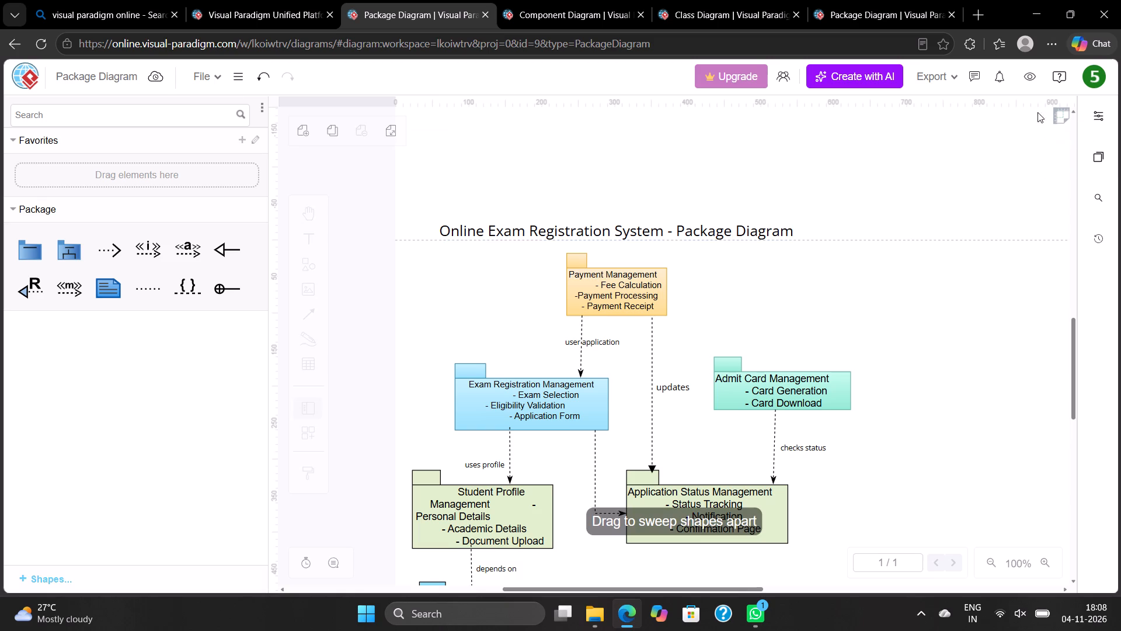
{"action": "left_click_drag", "start_coordinate": [887, 169], "coordinate": [889, 181]}
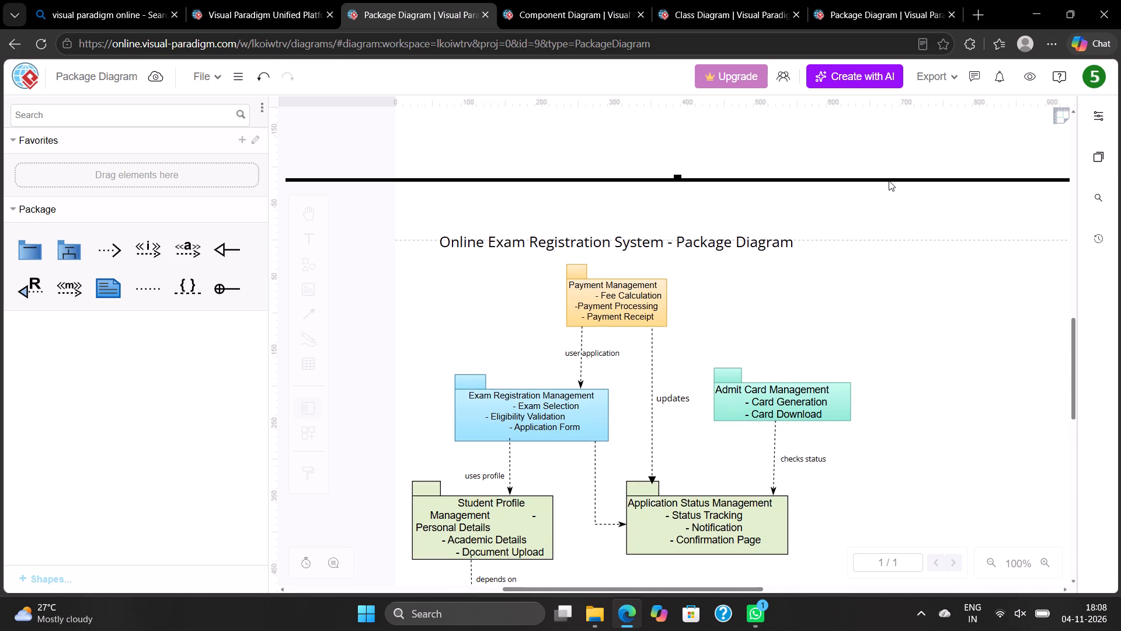
{"action": "left_click_drag", "start_coordinate": [889, 181], "coordinate": [891, 196]}
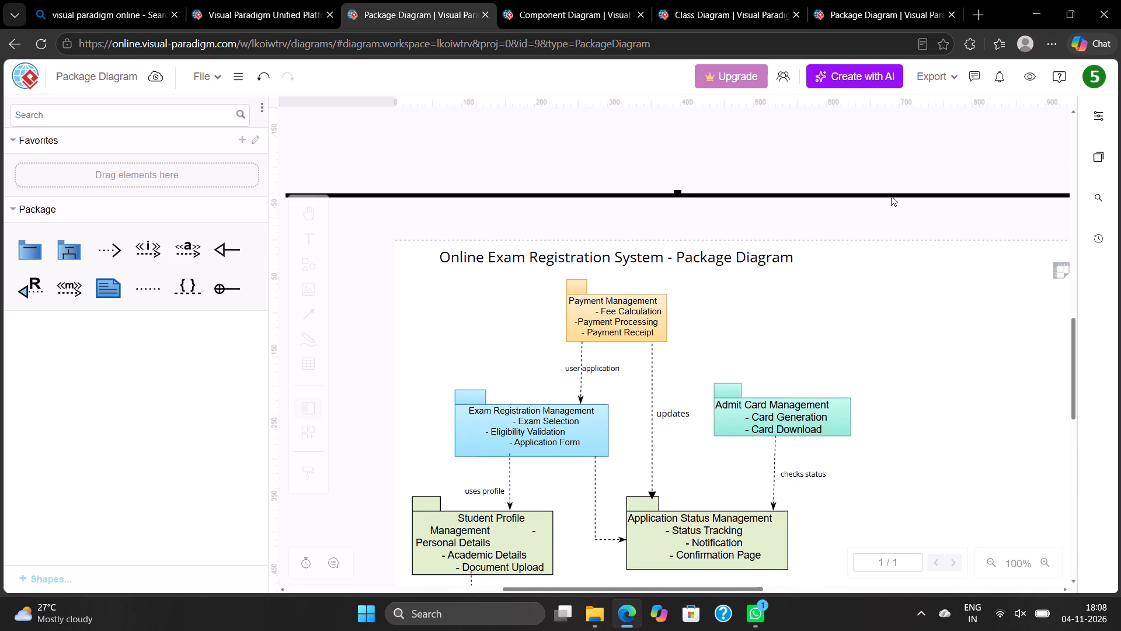
{"action": "left_click_drag", "start_coordinate": [891, 196], "coordinate": [892, 196]}
{"action": "scroll", "coordinate": [892, 196], "scroll_direction": "down", "scroll_amount": 1}
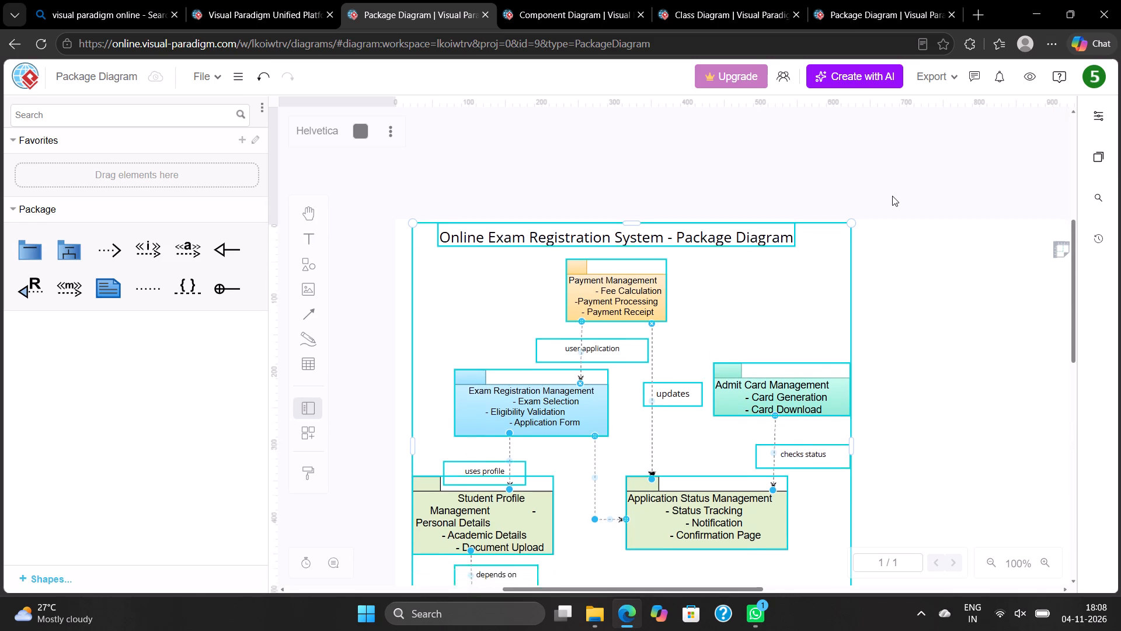
{"action": "scroll", "coordinate": [892, 196], "scroll_direction": "down", "scroll_amount": 3}
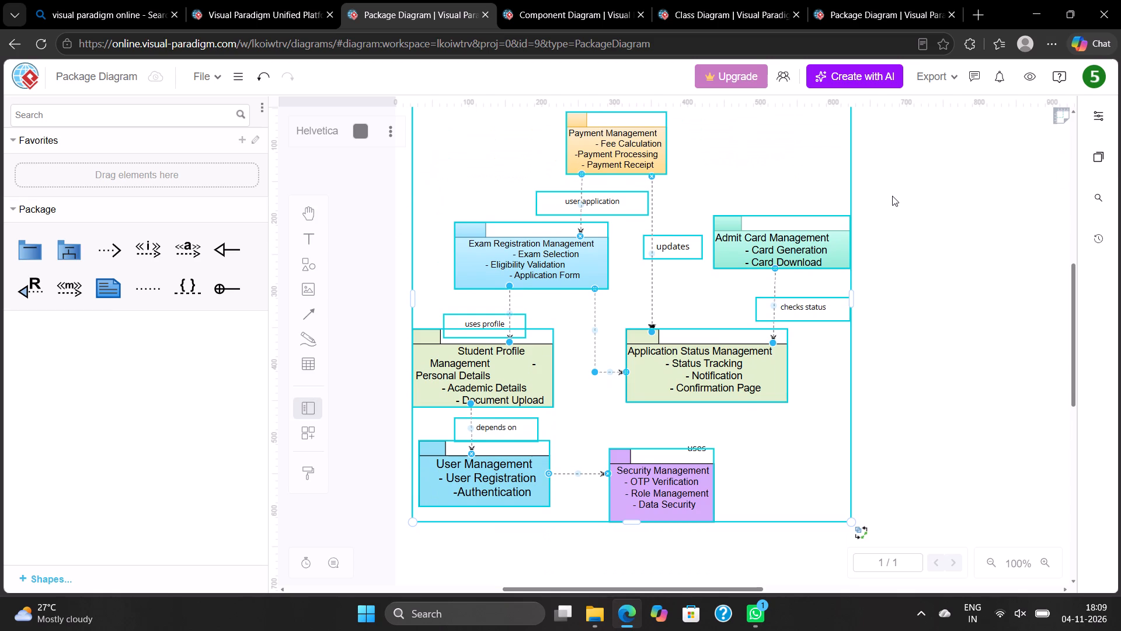
{"action": "left_click", "coordinate": [892, 196]}
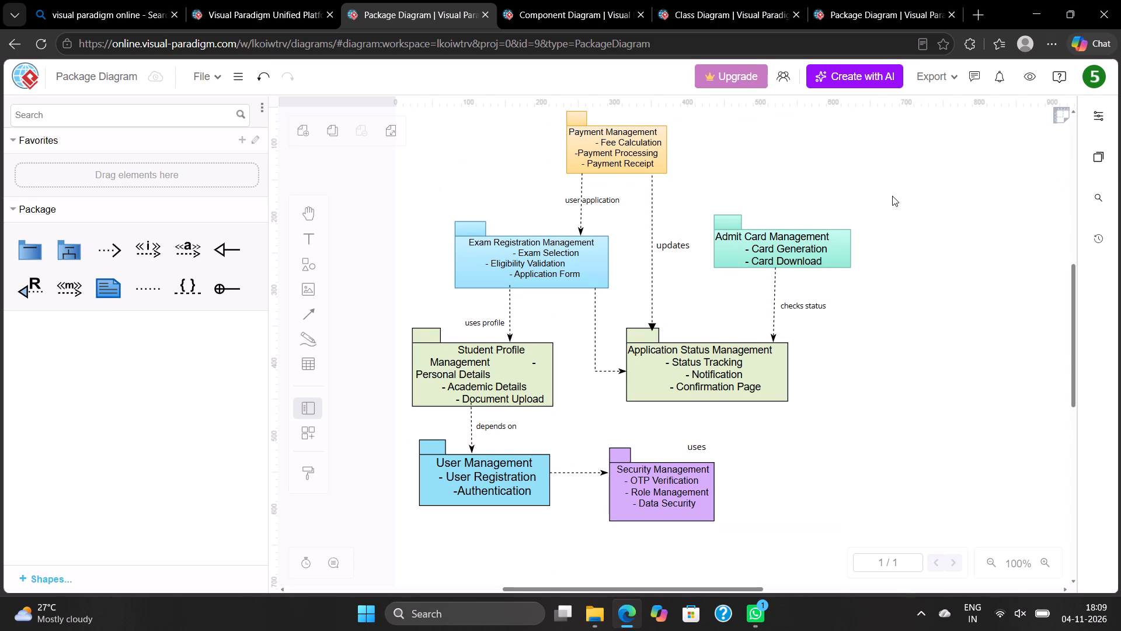
Add a text label reading "3" in the empty area beside the Security Management package.
{"action": "scroll", "coordinate": [892, 196], "scroll_direction": "up", "scroll_amount": 2}
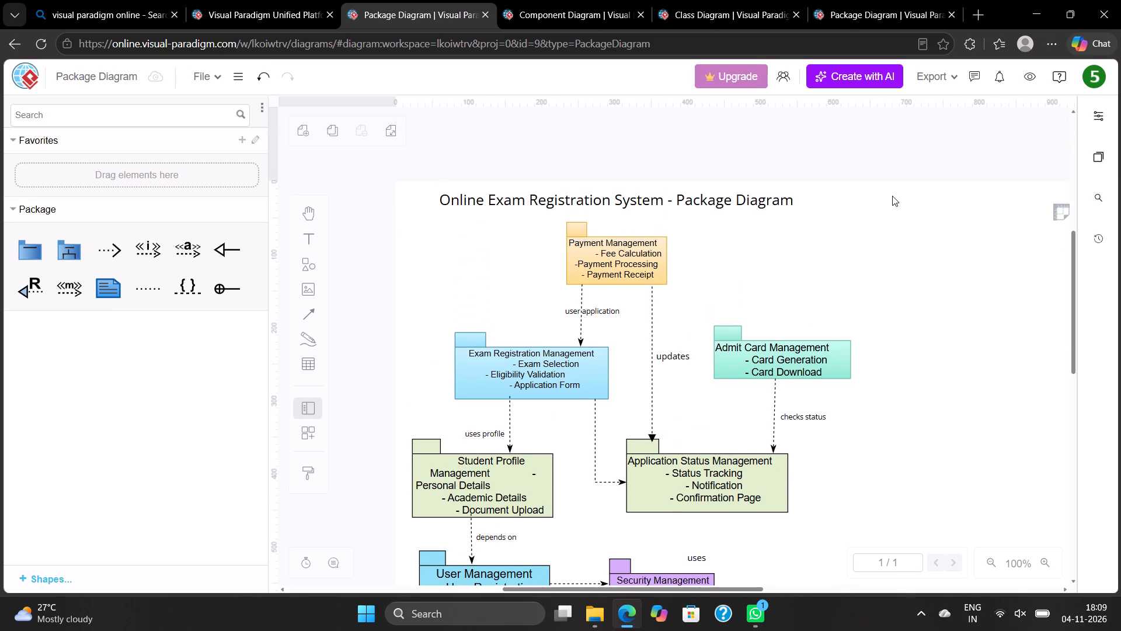
{"action": "scroll", "coordinate": [875, 193], "scroll_direction": "down", "scroll_amount": 3}
{"action": "double_click", "coordinate": [834, 317]}
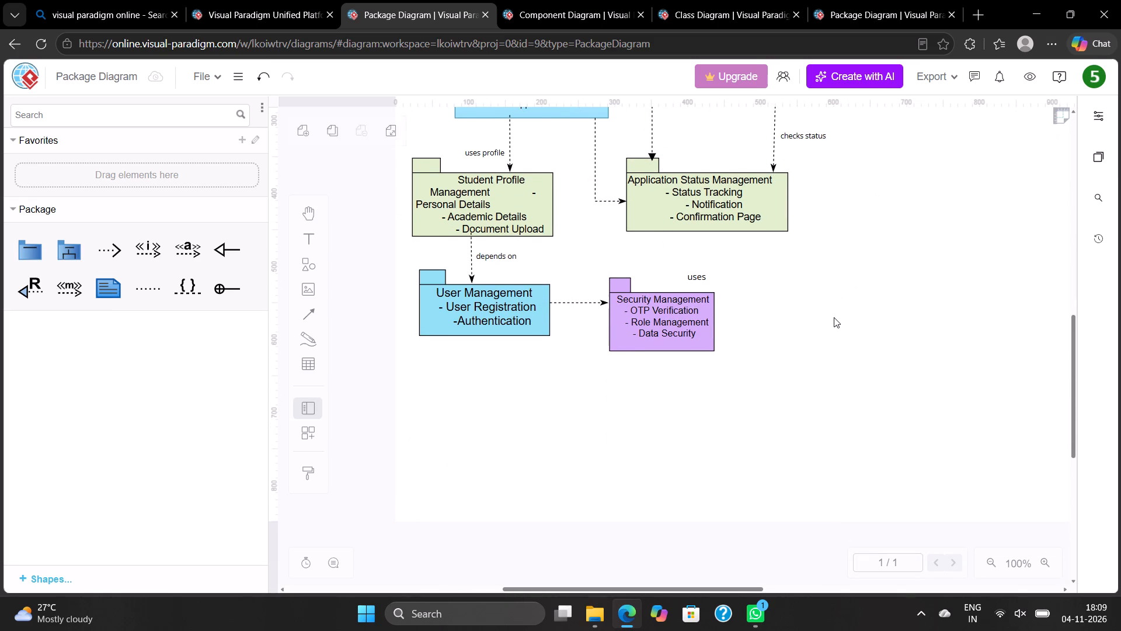
{"action": "scroll", "coordinate": [834, 317], "scroll_direction": "up", "scroll_amount": 2}
{"action": "key", "text": "BackSpace"}
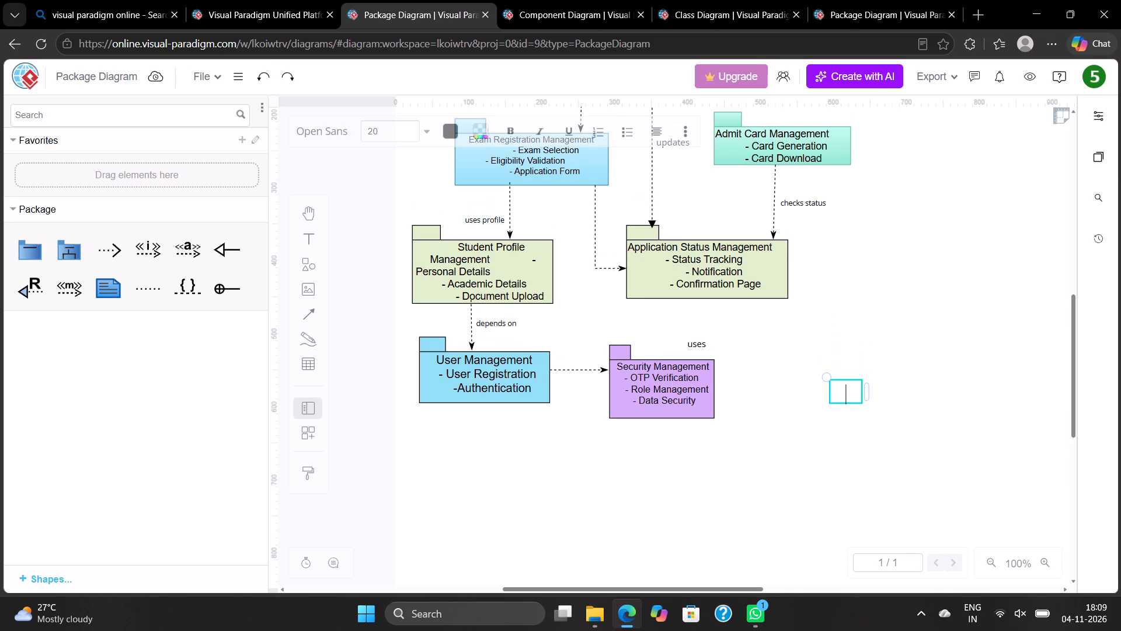
{"action": "key", "text": "3"}
{"action": "left_click", "coordinate": [841, 275]}
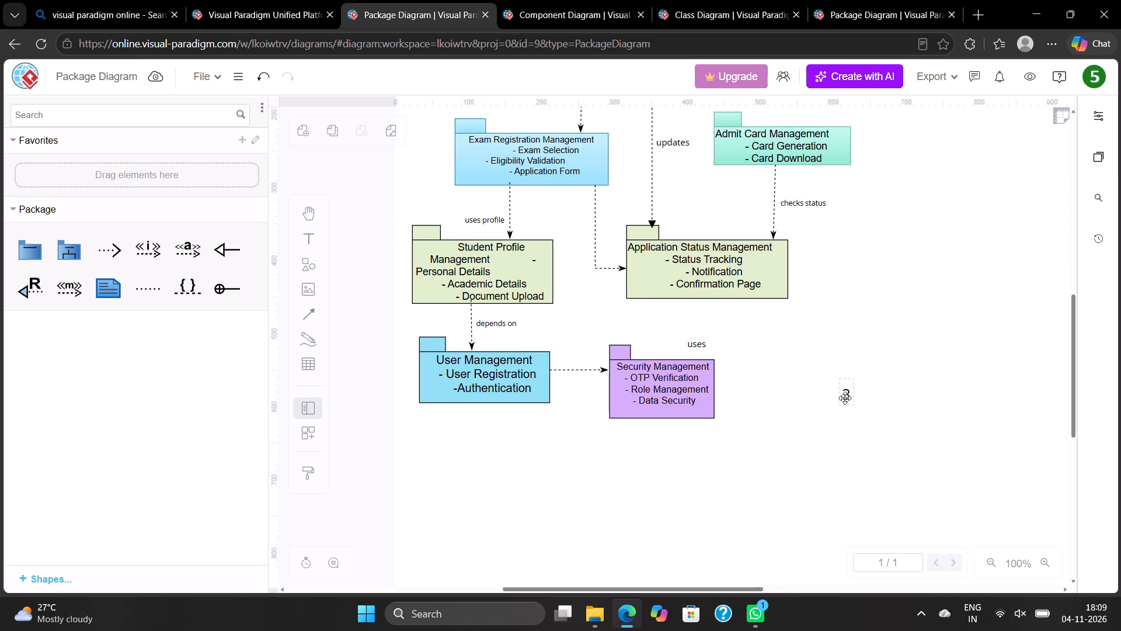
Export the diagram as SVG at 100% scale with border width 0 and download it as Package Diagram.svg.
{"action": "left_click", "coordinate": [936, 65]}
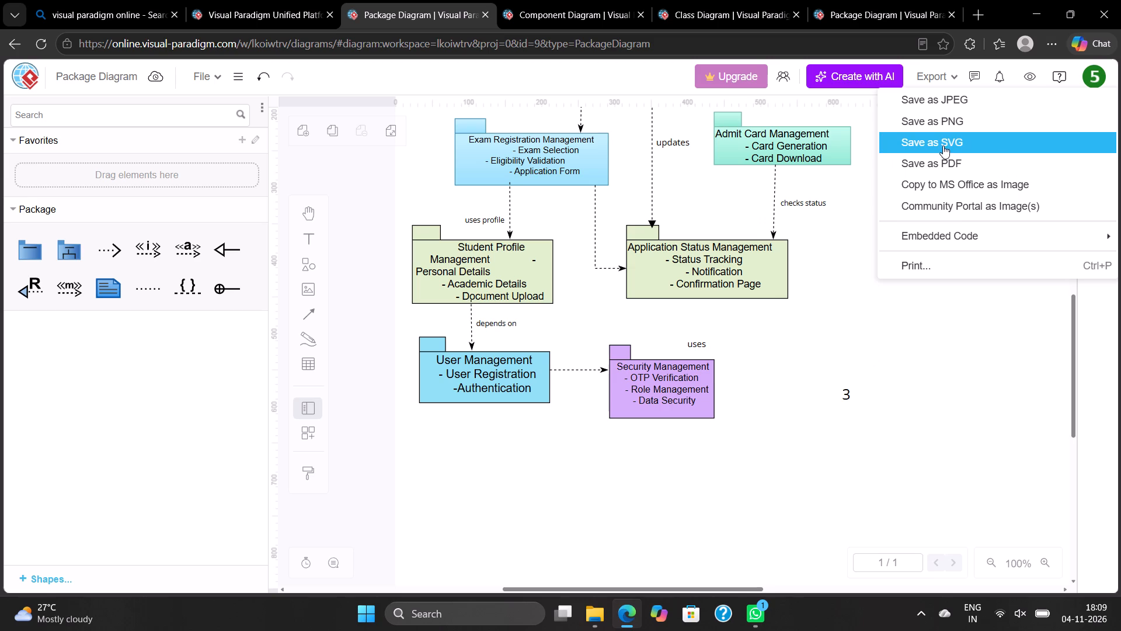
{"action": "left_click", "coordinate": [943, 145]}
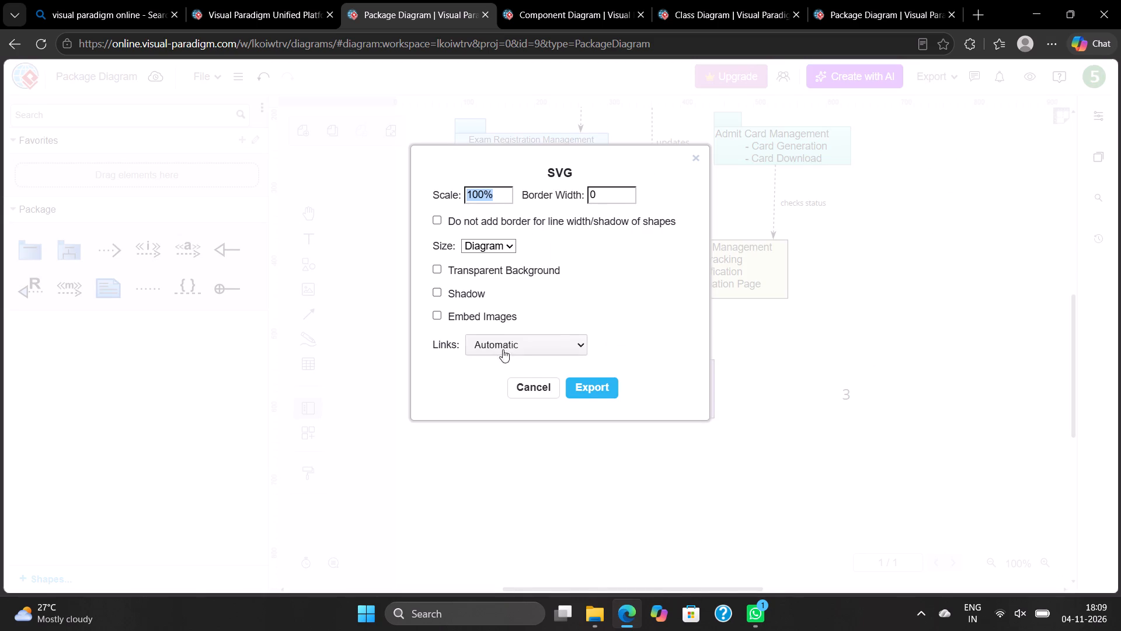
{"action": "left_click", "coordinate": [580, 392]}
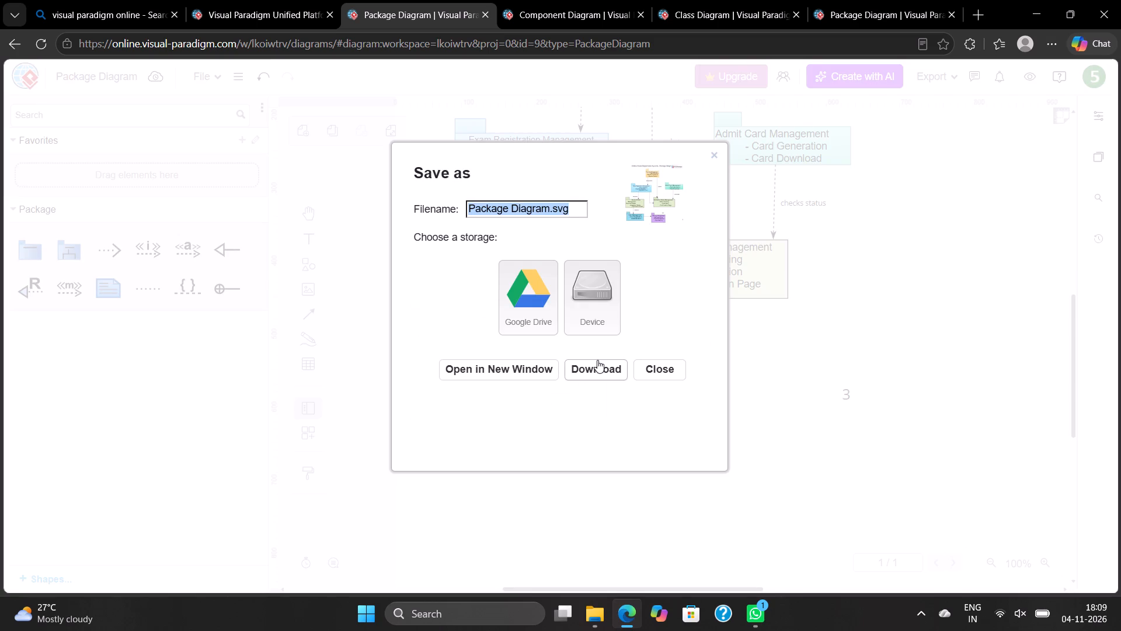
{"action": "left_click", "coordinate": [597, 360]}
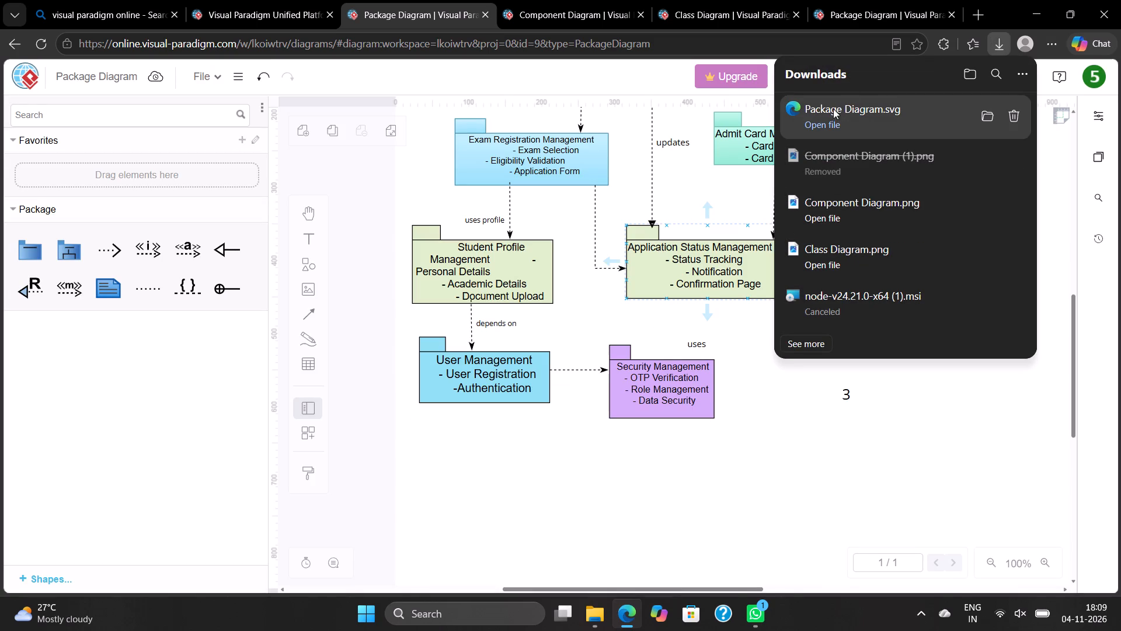
Open the downloaded Package Diagram.svg, check how the title, packages and number label are rendered, and close it.
{"action": "left_click", "coordinate": [820, 127]}
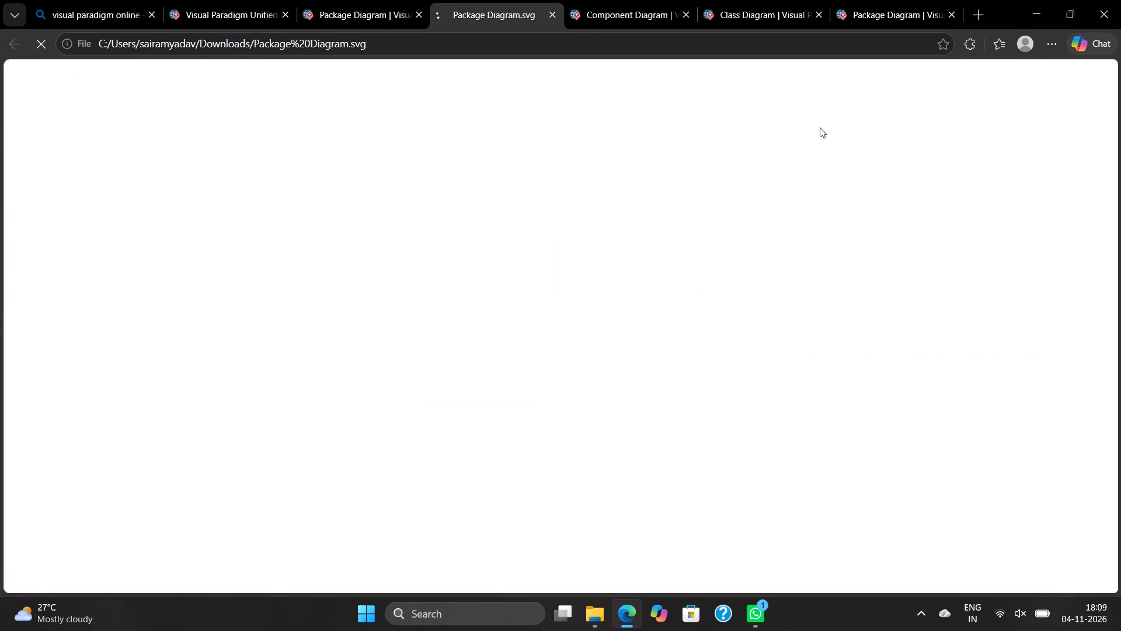
{"action": "scroll", "coordinate": [398, 204], "scroll_direction": "right", "scroll_amount": 1}
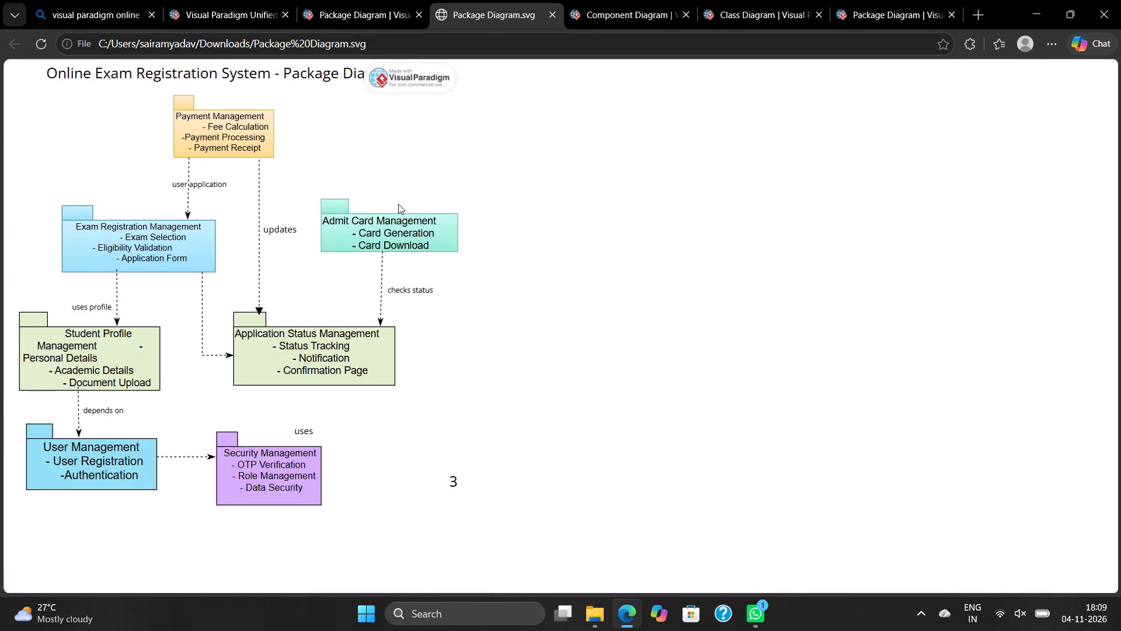
{"action": "scroll", "coordinate": [398, 204], "scroll_direction": "right", "scroll_amount": 9}
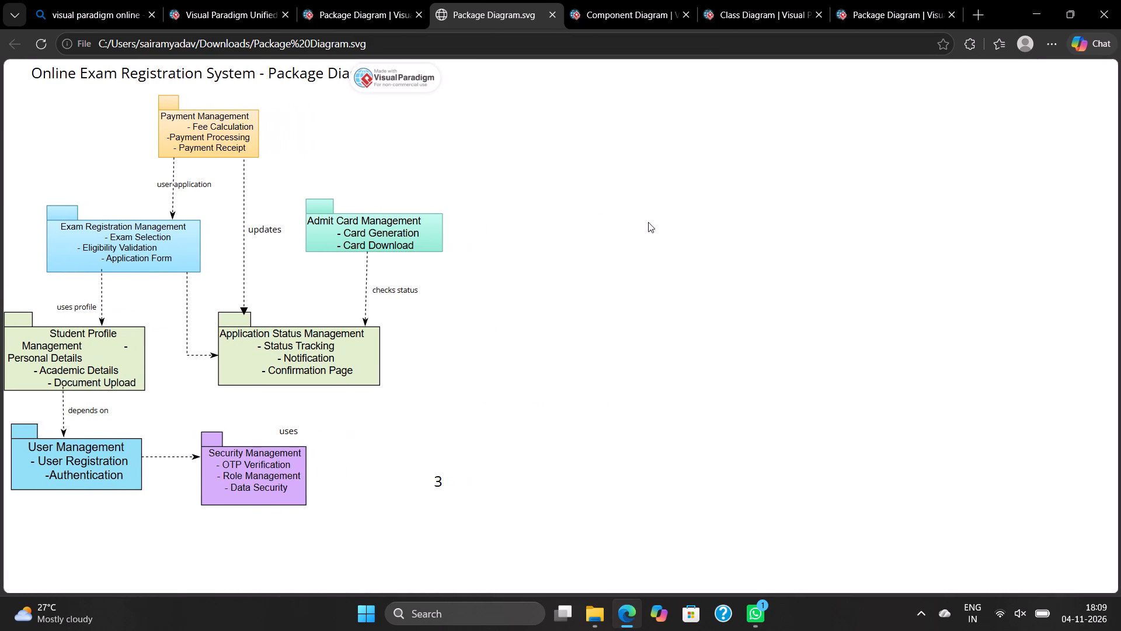
{"action": "scroll", "coordinate": [831, 196], "scroll_direction": "left", "scroll_amount": 6}
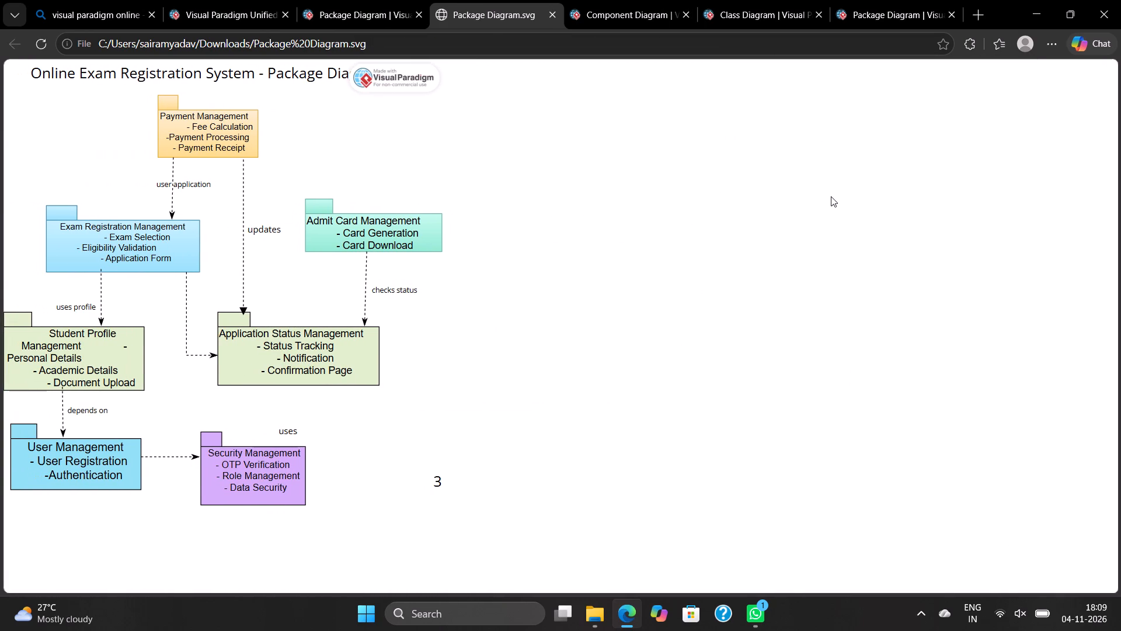
{"action": "scroll", "coordinate": [831, 196], "scroll_direction": "right", "scroll_amount": 4}
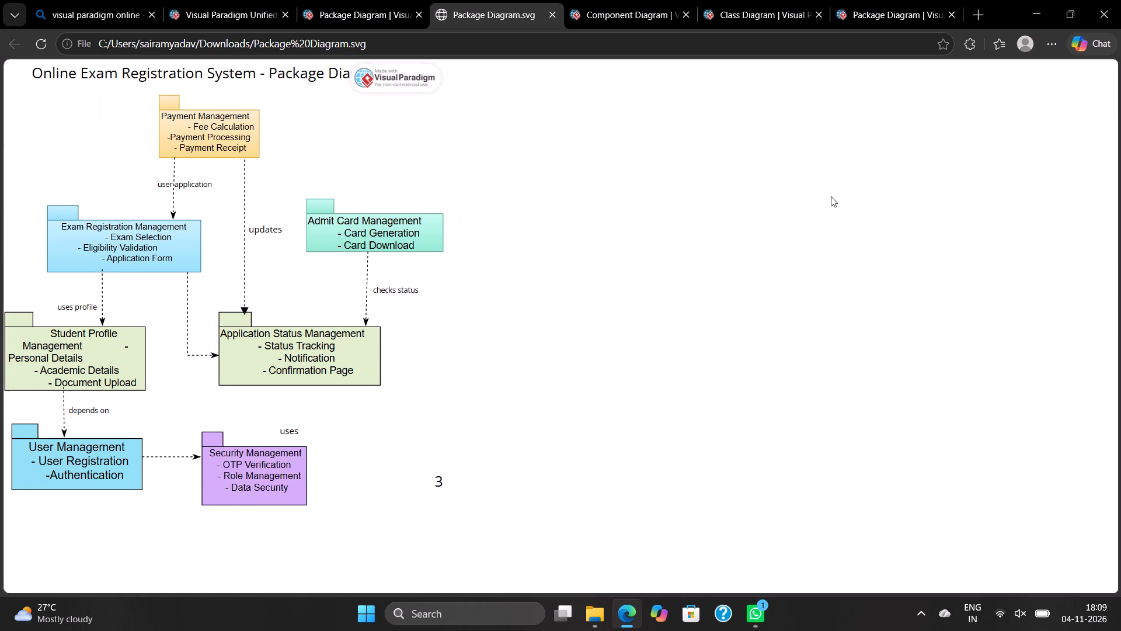
{"action": "left_click", "coordinate": [553, 13]}
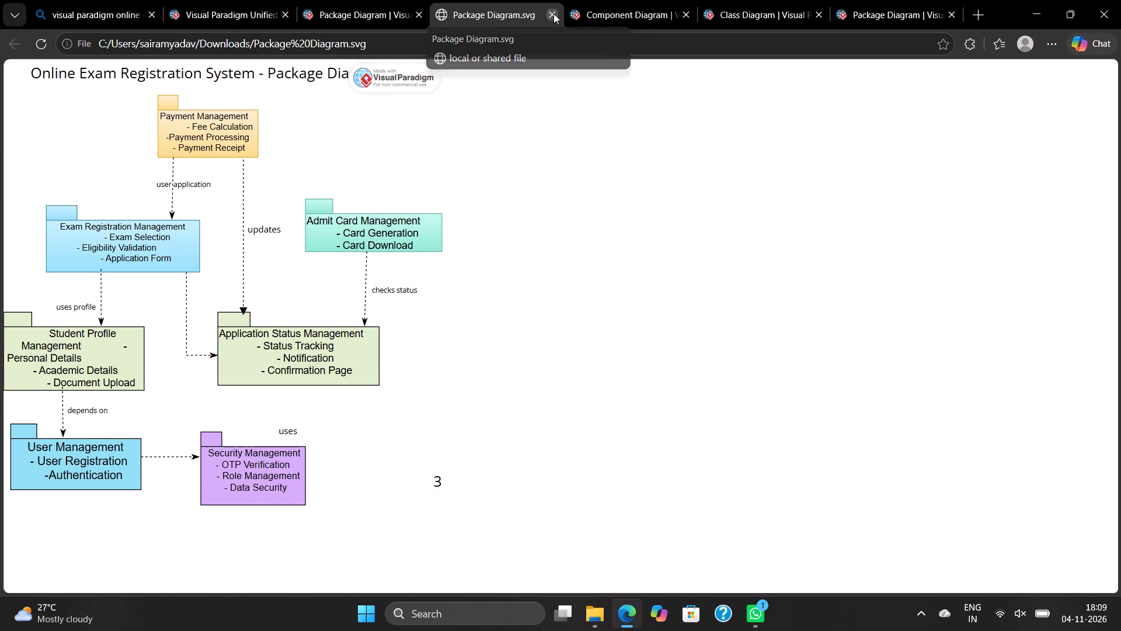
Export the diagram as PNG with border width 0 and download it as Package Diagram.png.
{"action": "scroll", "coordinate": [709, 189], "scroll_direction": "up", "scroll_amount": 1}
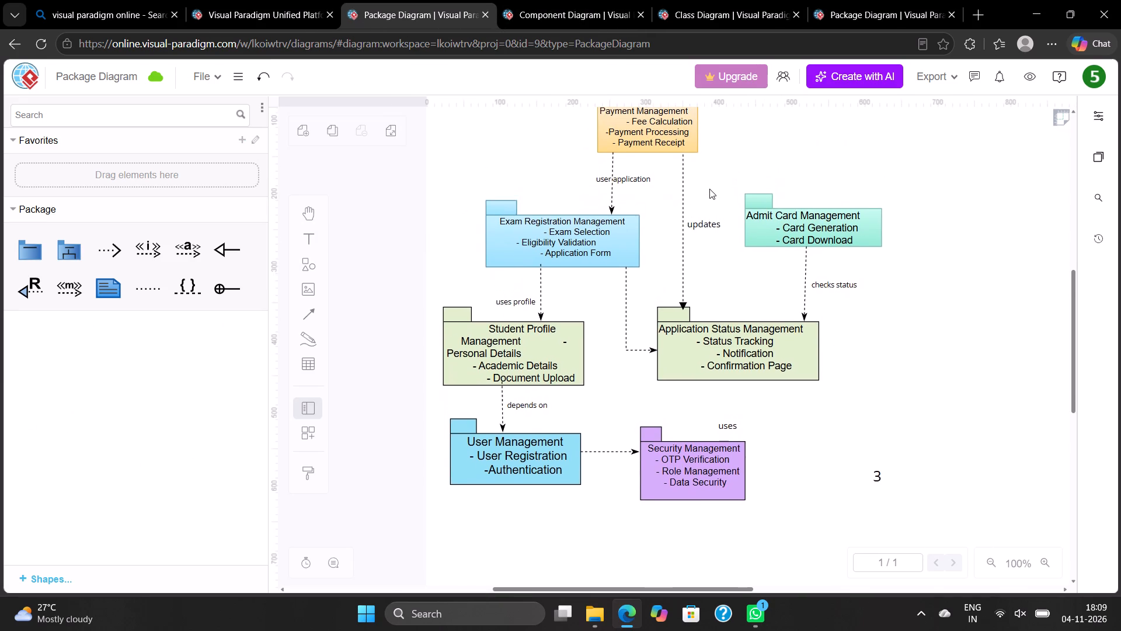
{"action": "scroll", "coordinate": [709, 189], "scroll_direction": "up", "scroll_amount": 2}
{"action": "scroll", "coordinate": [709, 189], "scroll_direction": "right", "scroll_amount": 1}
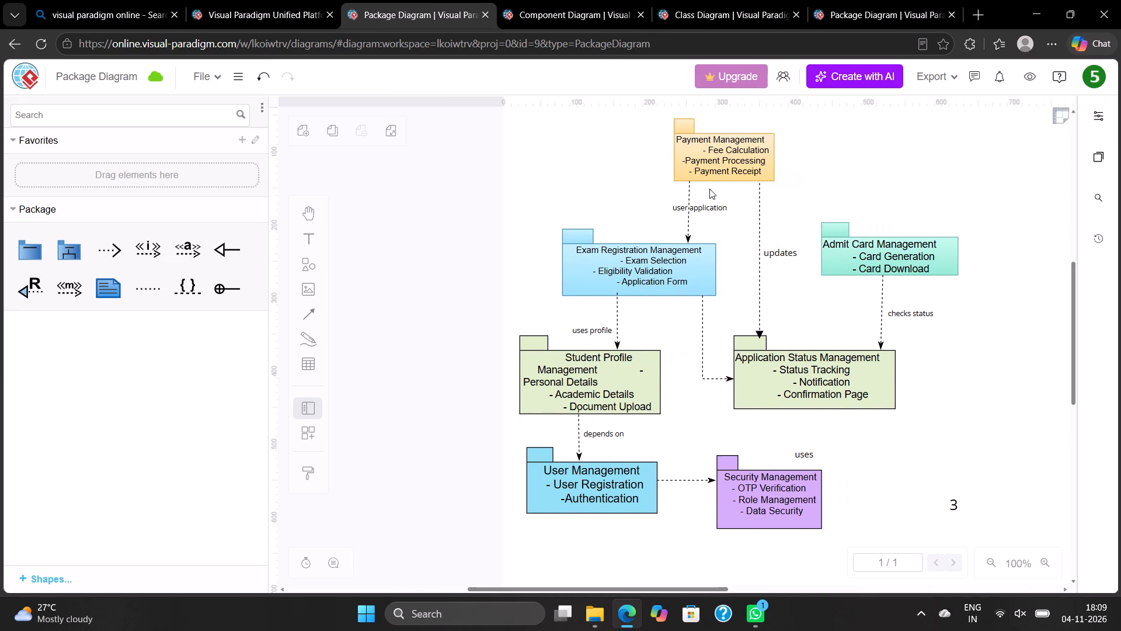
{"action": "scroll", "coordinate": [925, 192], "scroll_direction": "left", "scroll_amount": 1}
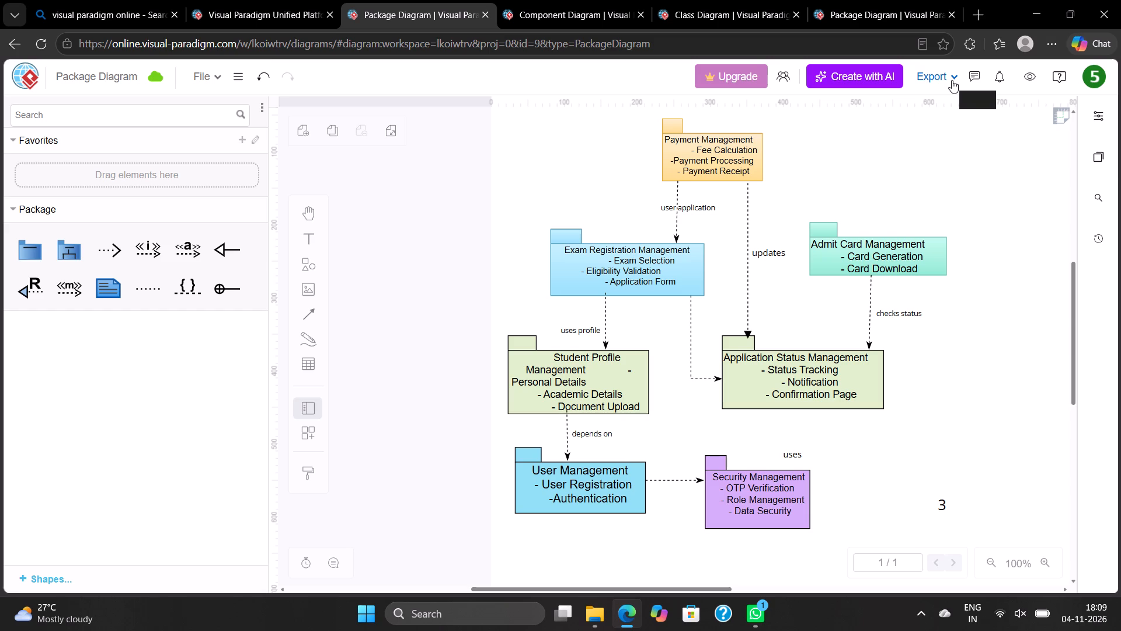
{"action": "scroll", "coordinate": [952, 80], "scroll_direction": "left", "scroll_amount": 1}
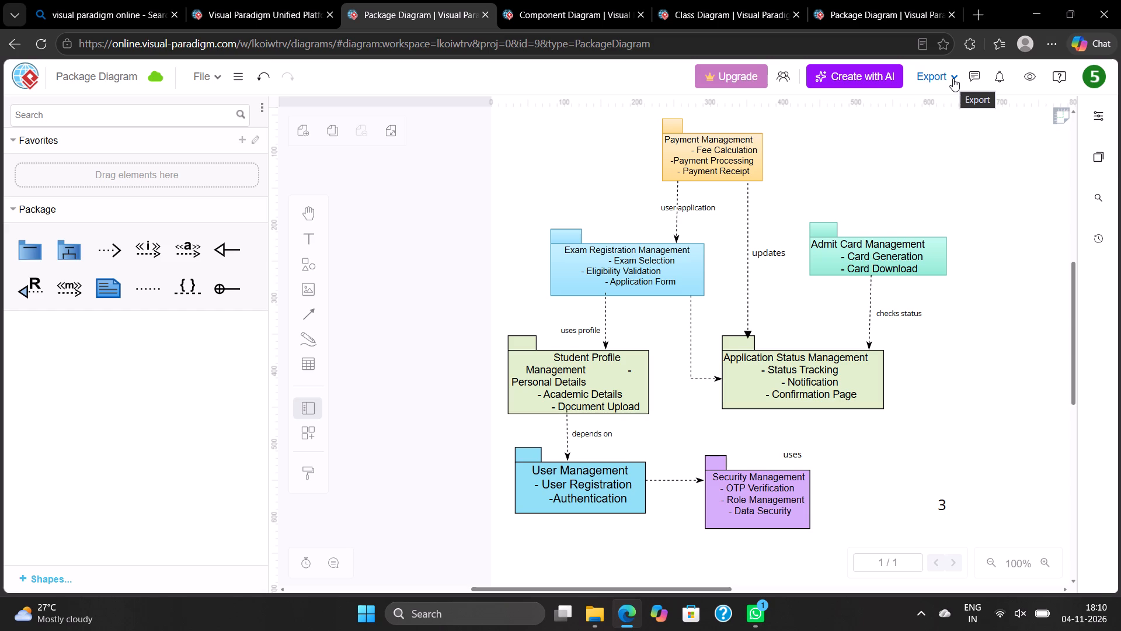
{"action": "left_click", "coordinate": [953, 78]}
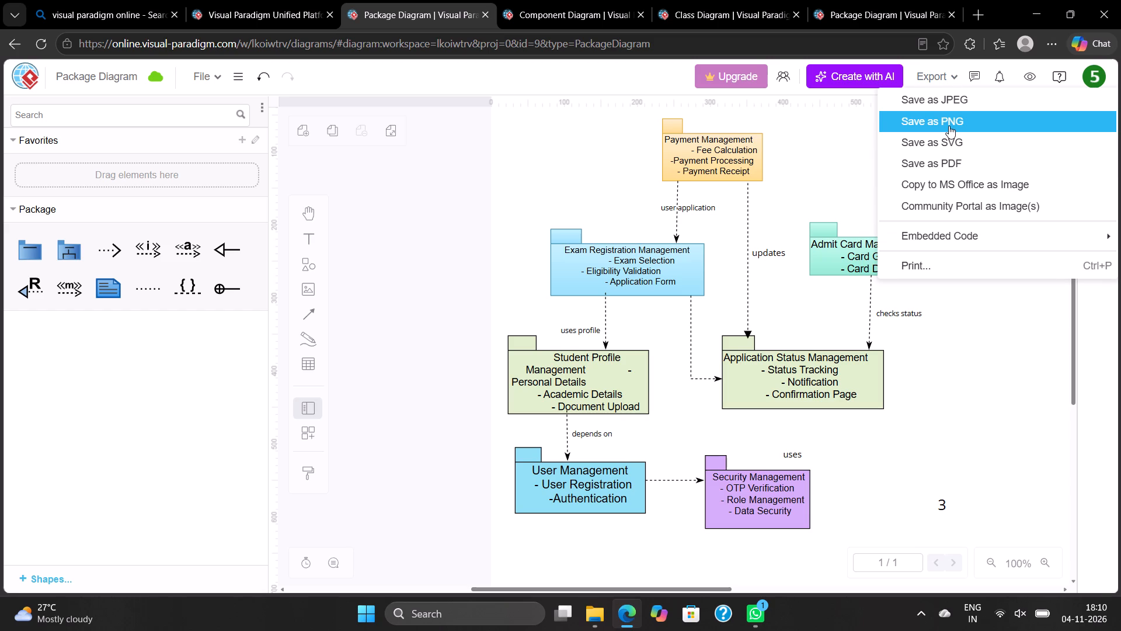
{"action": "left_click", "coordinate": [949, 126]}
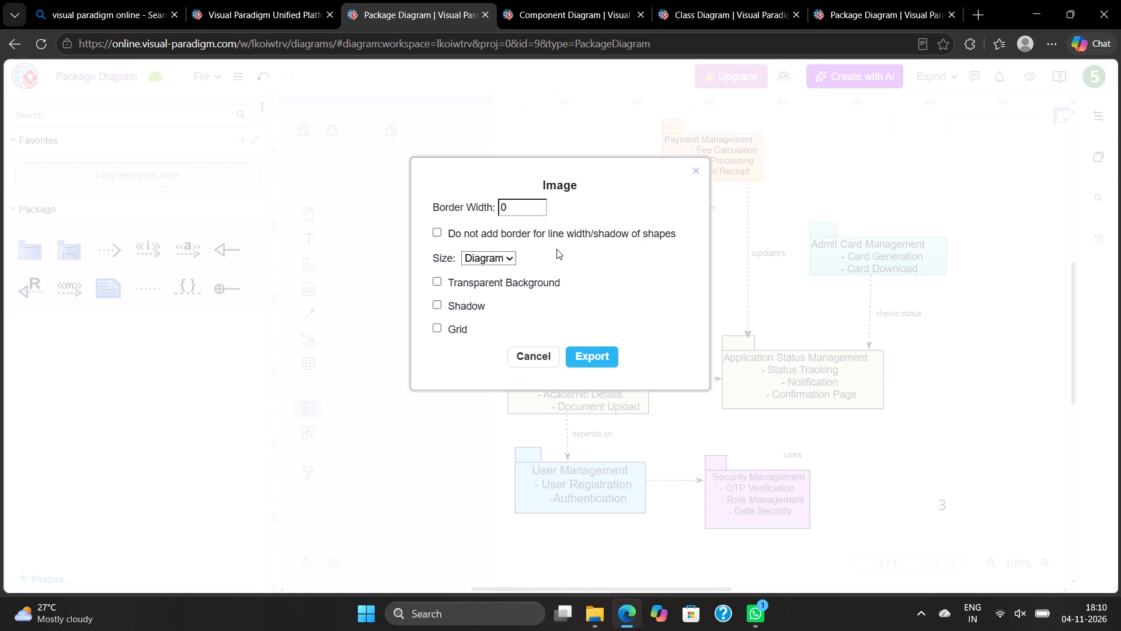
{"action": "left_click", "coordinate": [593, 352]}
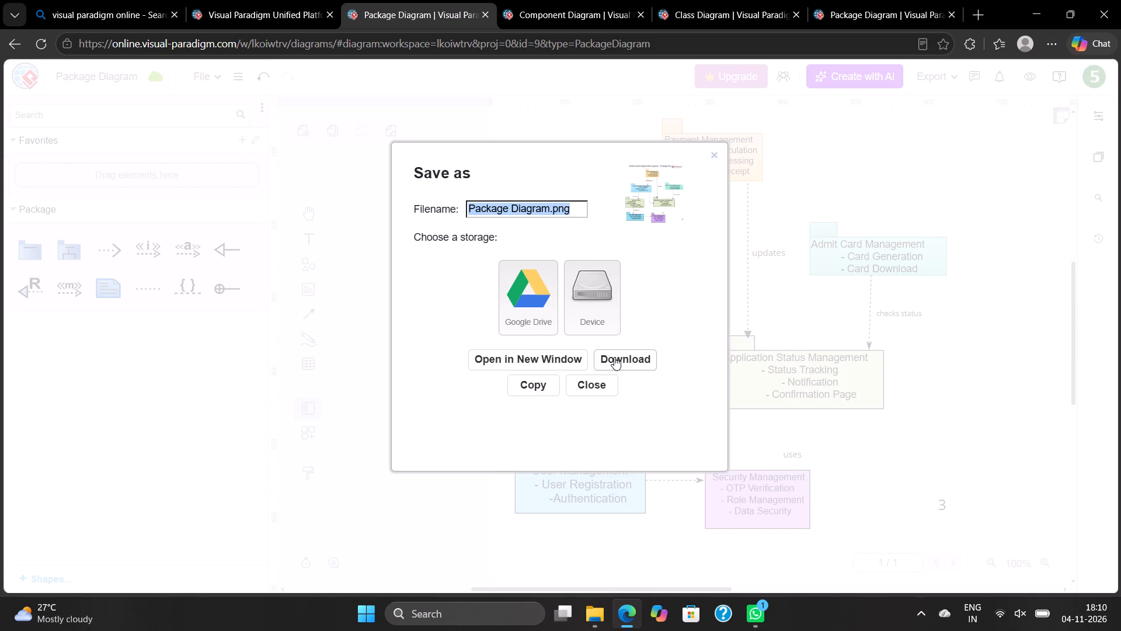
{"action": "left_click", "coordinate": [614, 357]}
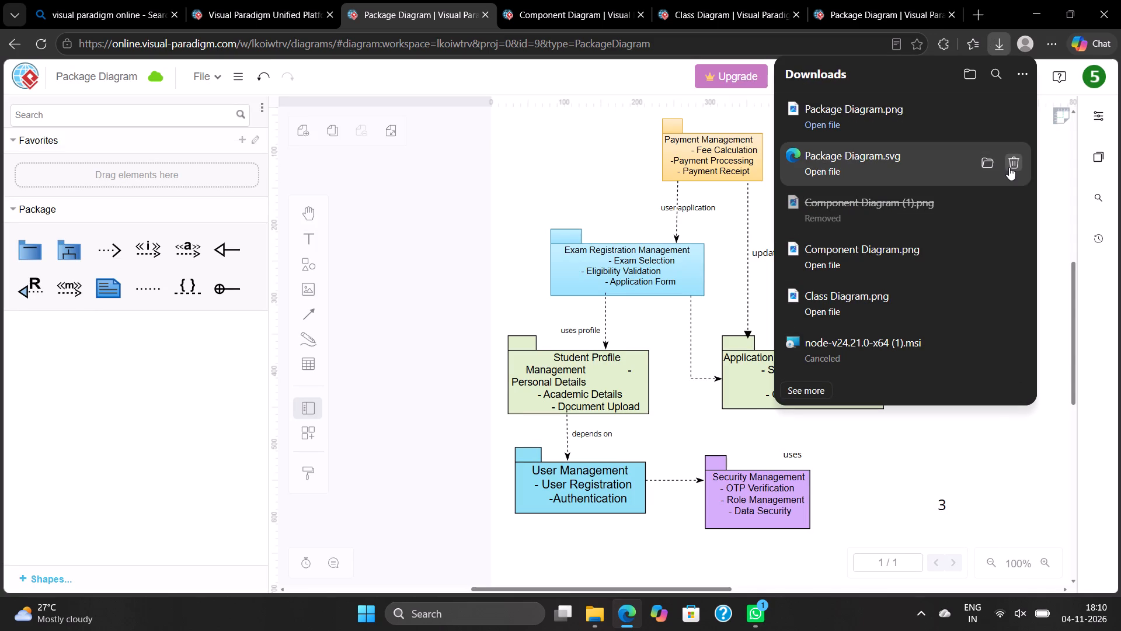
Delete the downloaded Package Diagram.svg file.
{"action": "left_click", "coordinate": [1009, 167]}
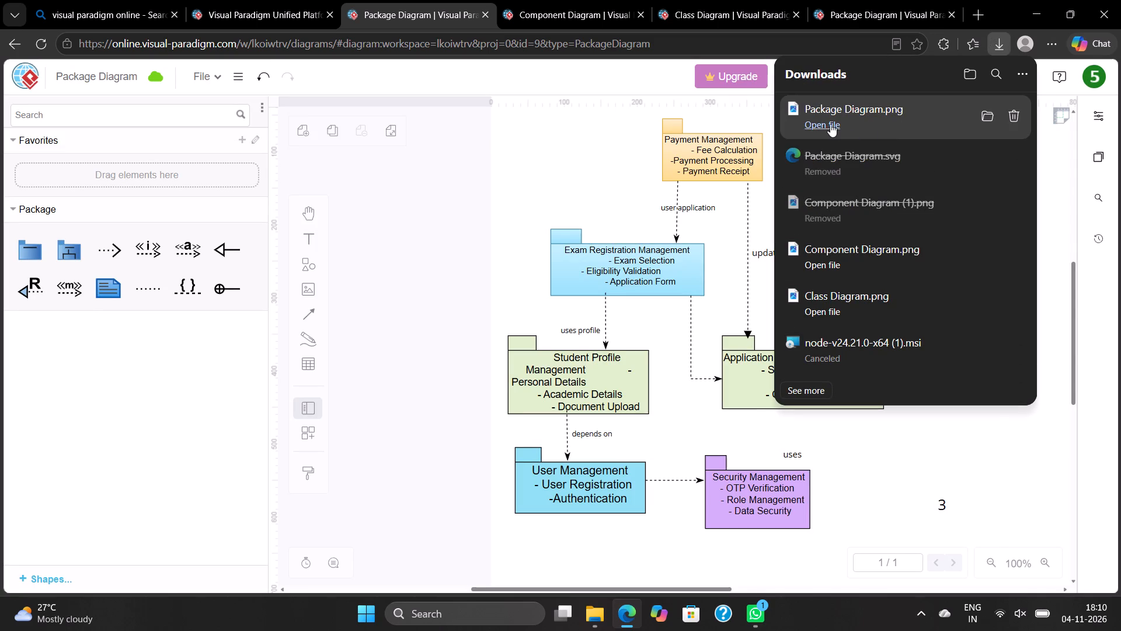
Open the downloaded Package Diagram.png in Photos, check the title area and watermark, and close the image.
{"action": "left_click", "coordinate": [828, 122]}
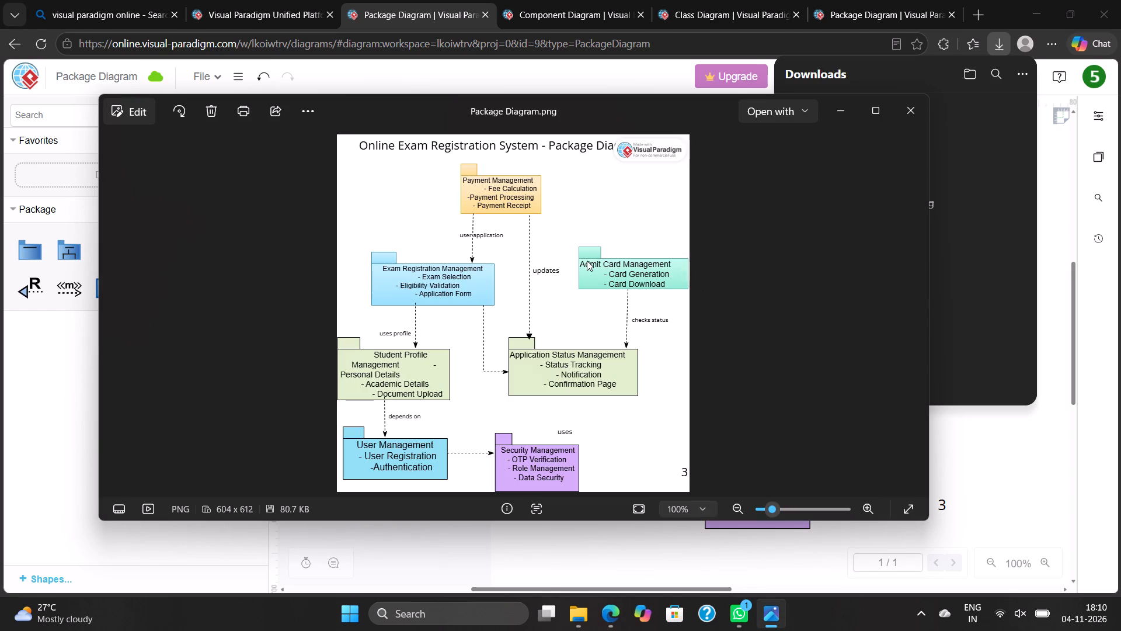
{"action": "scroll", "coordinate": [549, 307], "scroll_direction": "down", "scroll_amount": 1}
{"action": "double_click", "coordinate": [644, 145]}
{"action": "double_click", "coordinate": [644, 145]}
{"action": "left_click", "coordinate": [911, 113]}
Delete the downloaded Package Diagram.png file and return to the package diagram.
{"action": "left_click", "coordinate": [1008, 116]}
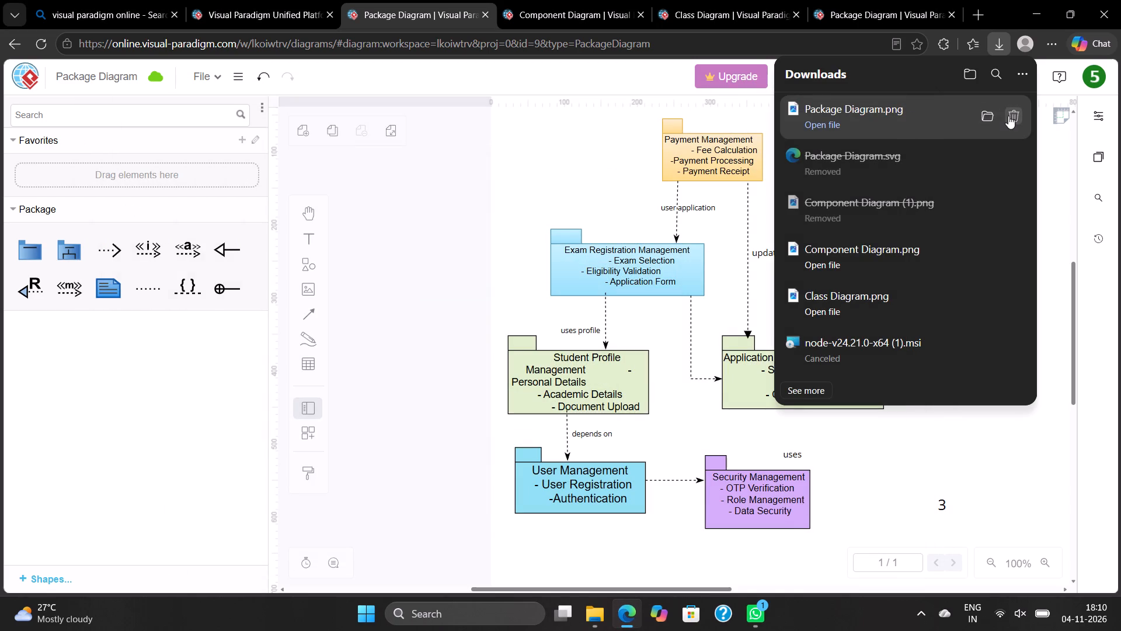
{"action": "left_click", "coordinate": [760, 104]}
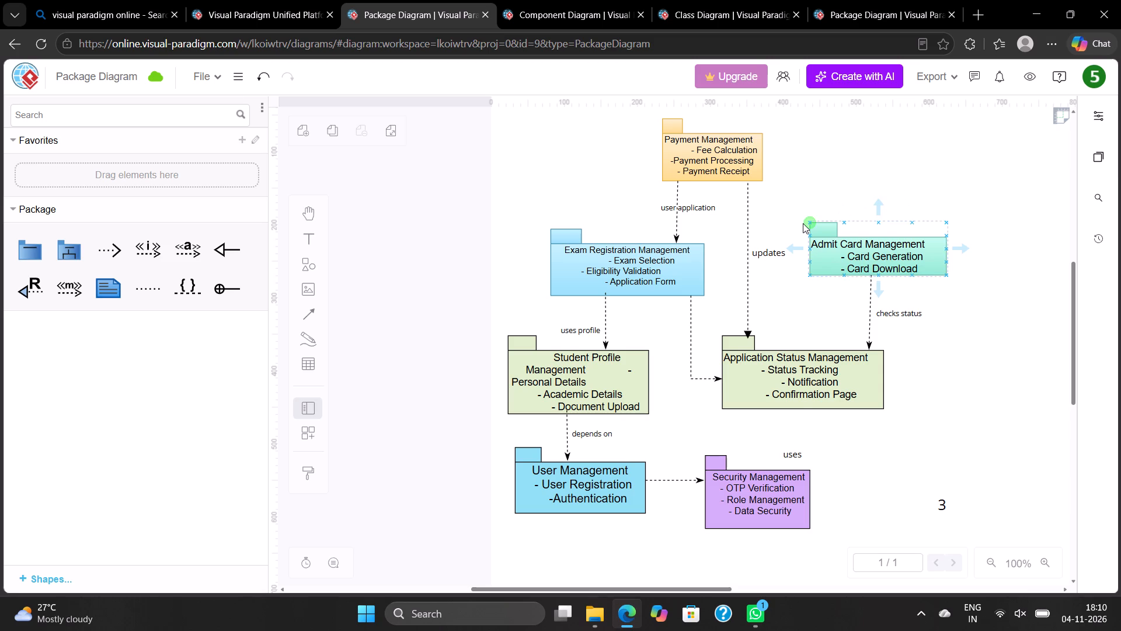
Move the page number 3 outward, away from the packages, to about position 716, 574.
{"action": "left_click_drag", "start_coordinate": [942, 502], "coordinate": [963, 501]}
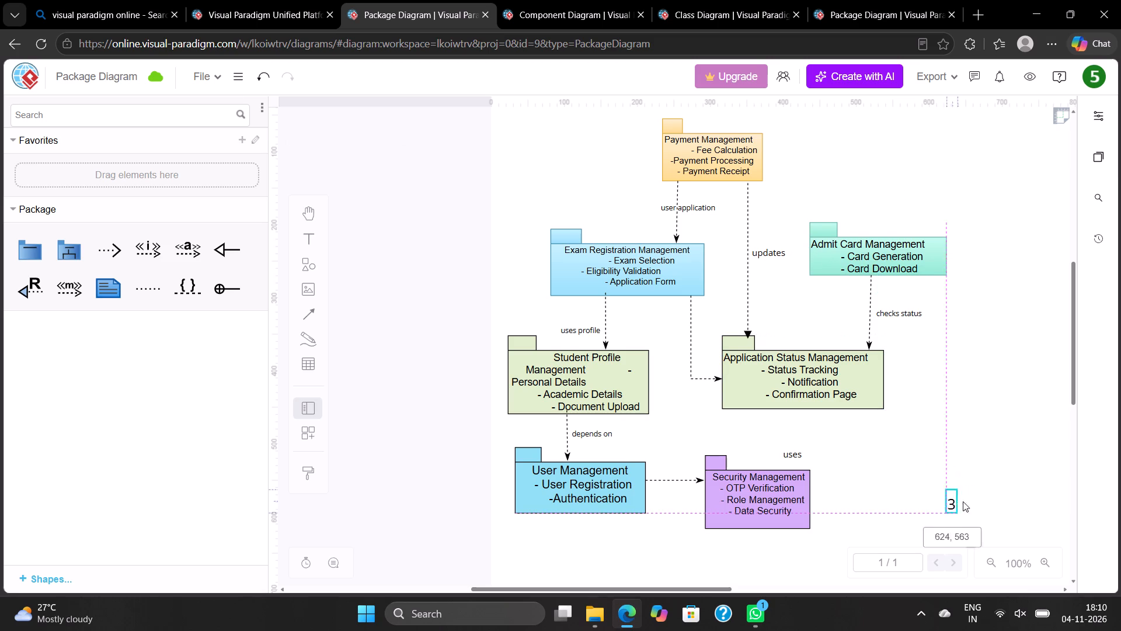
{"action": "left_click_drag", "start_coordinate": [963, 501], "coordinate": [1018, 510]}
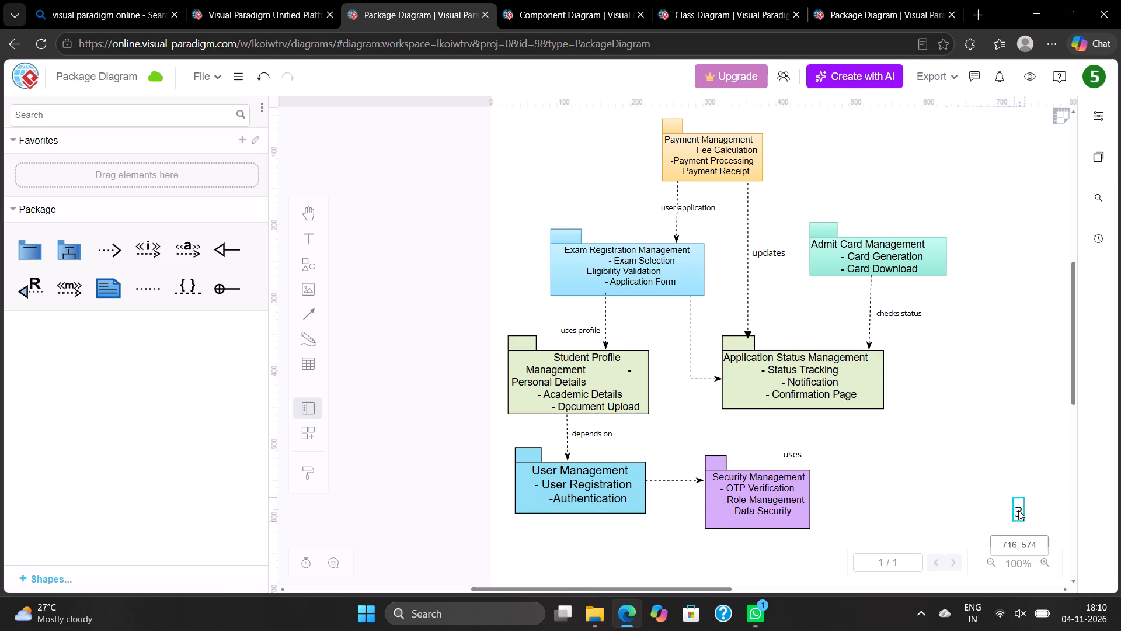
{"action": "left_click_drag", "start_coordinate": [1018, 510], "coordinate": [1019, 510]}
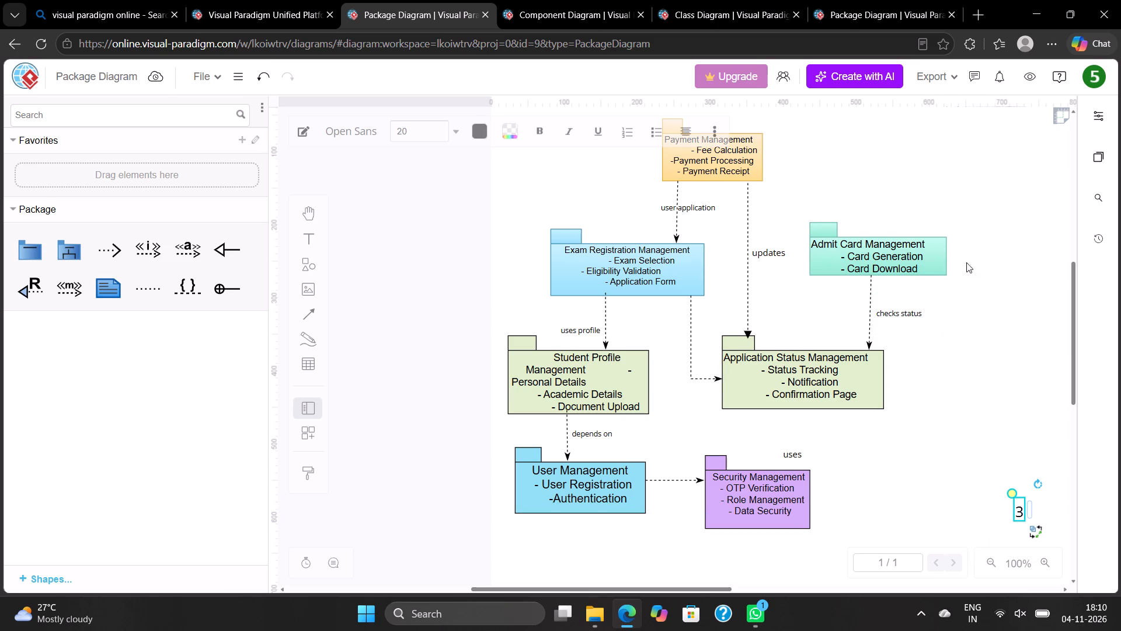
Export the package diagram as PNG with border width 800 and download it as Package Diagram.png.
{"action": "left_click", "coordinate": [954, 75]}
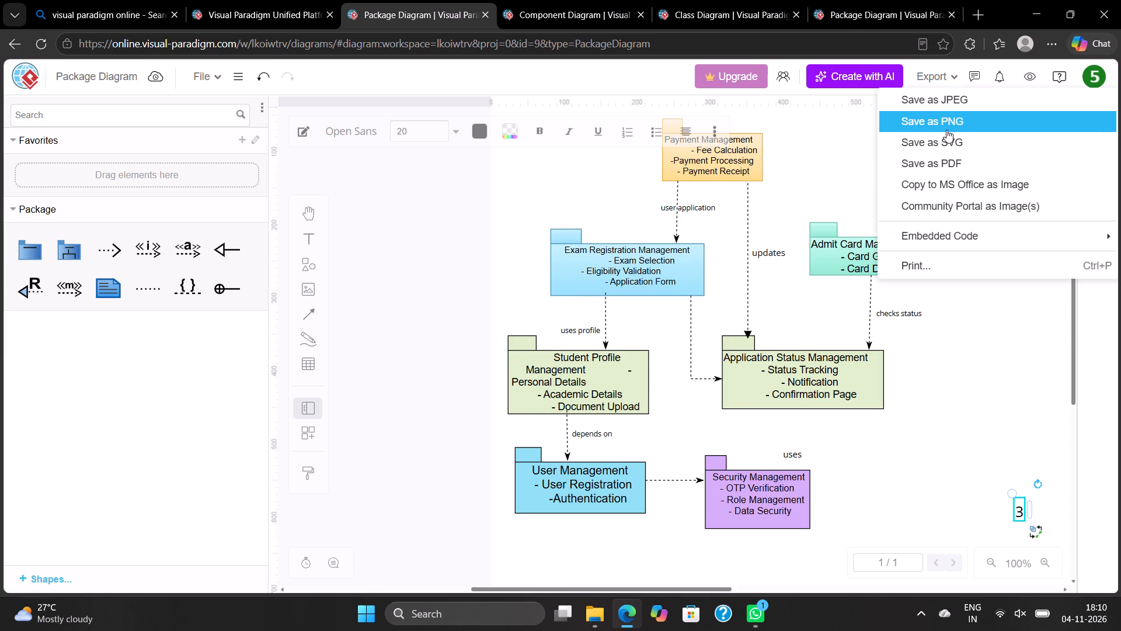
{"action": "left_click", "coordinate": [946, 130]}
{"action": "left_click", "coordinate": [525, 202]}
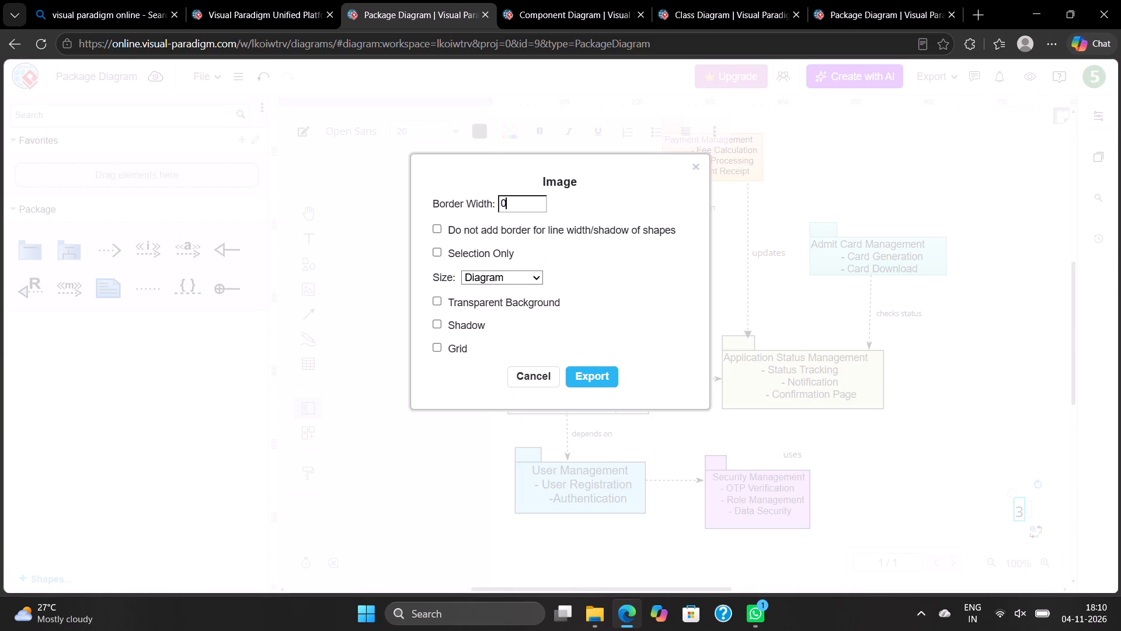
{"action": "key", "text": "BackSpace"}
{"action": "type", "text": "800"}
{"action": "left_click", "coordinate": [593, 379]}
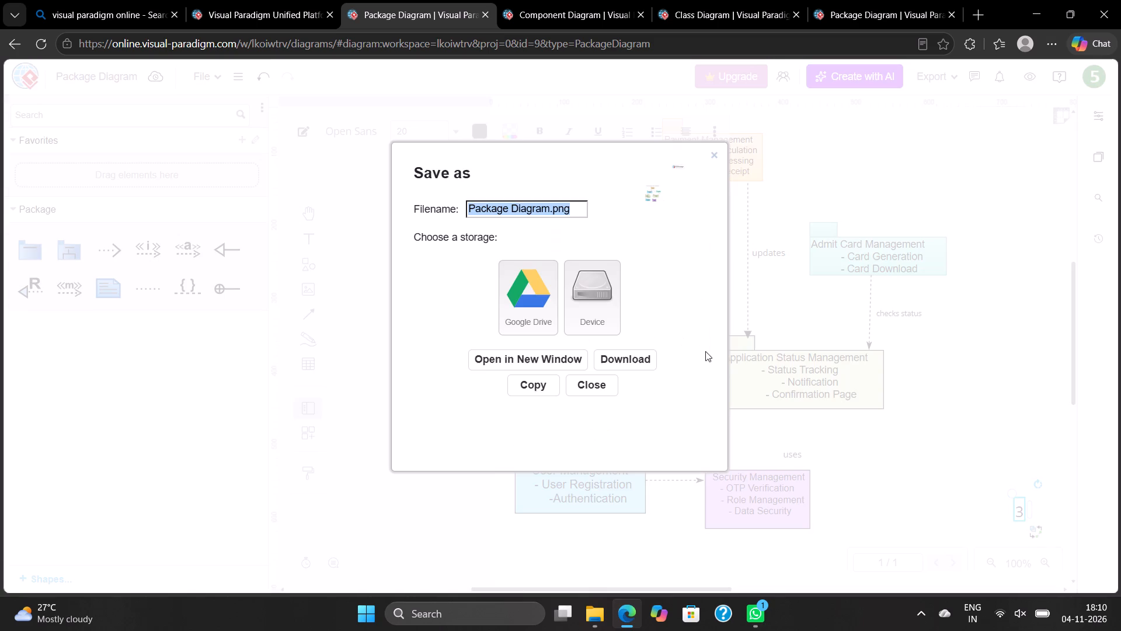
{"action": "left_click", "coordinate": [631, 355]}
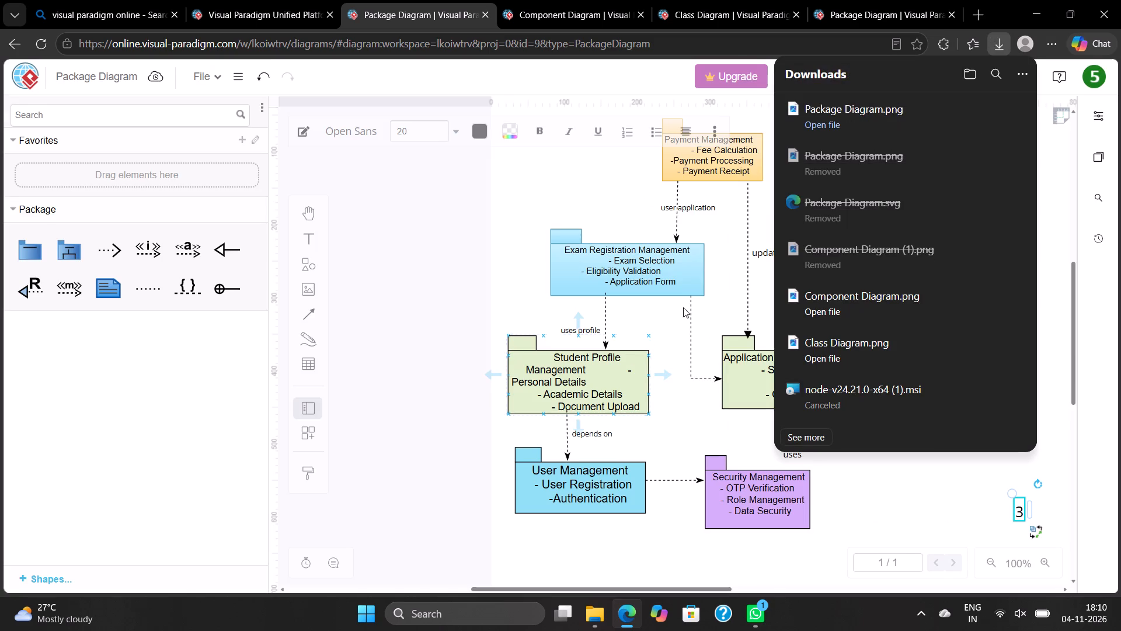
Open the downloaded Package Diagram.png in Photos, inspect the margins around the diagram, and close the image.
{"action": "left_click", "coordinate": [825, 121]}
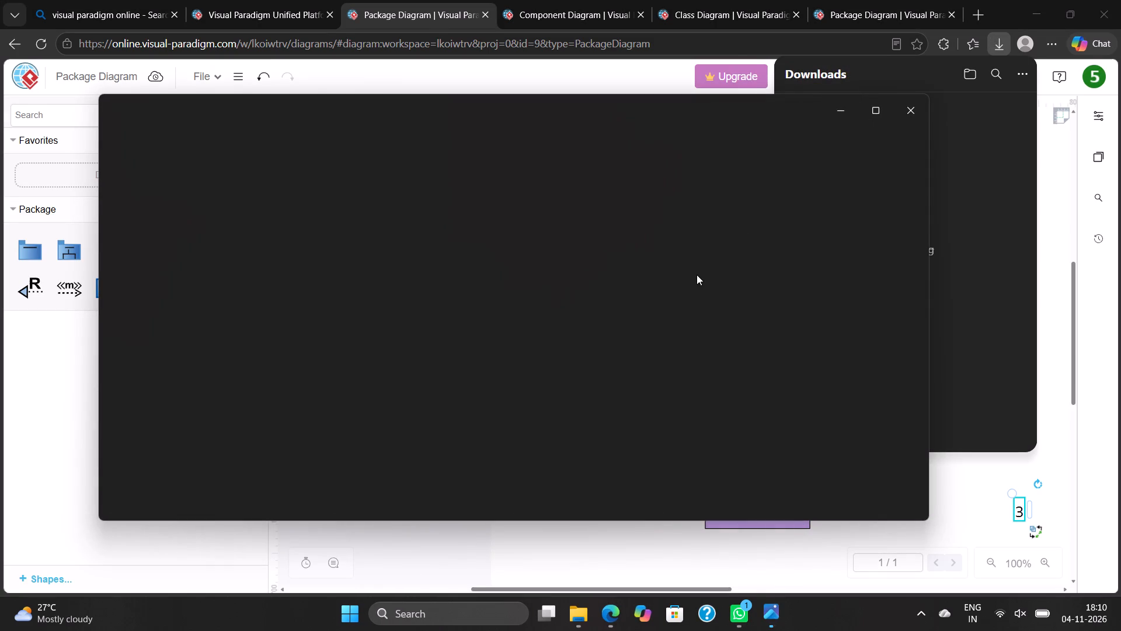
{"action": "scroll", "coordinate": [519, 295], "scroll_direction": "up", "scroll_amount": 10, "text": "ctrl"}
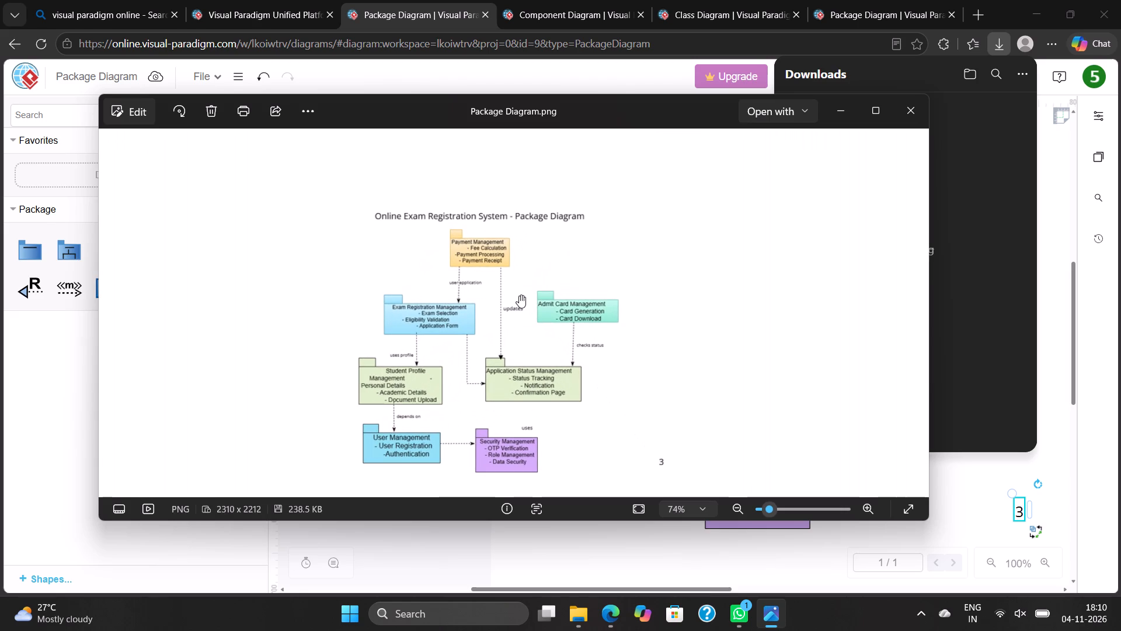
{"action": "scroll", "coordinate": [519, 295], "scroll_direction": "down", "scroll_amount": 5, "text": "ctrl"}
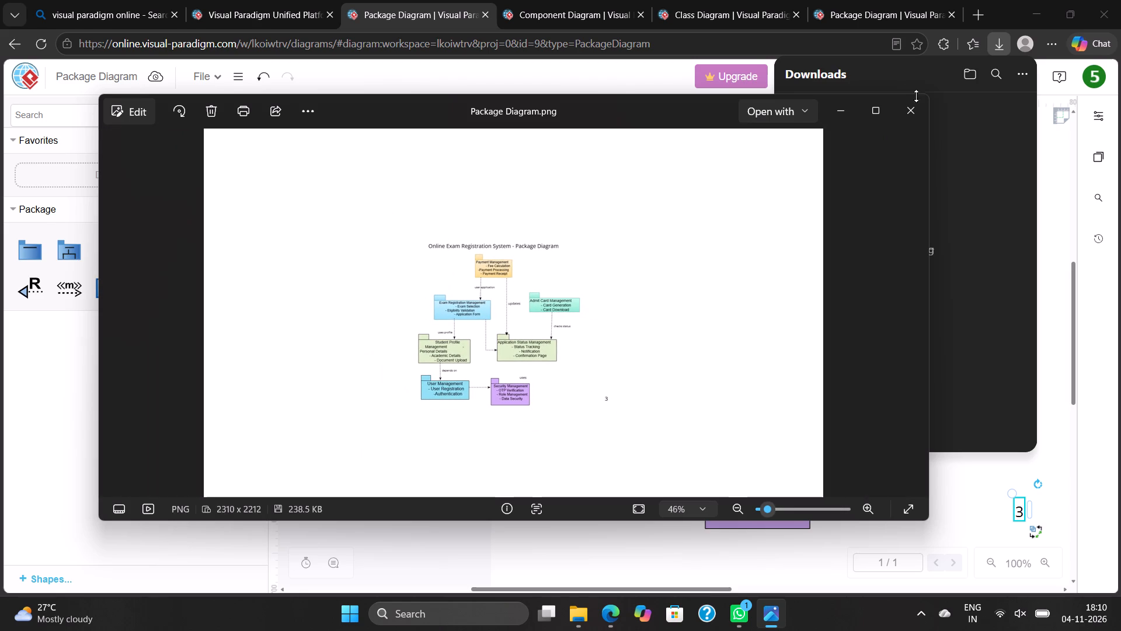
{"action": "left_click", "coordinate": [908, 105]}
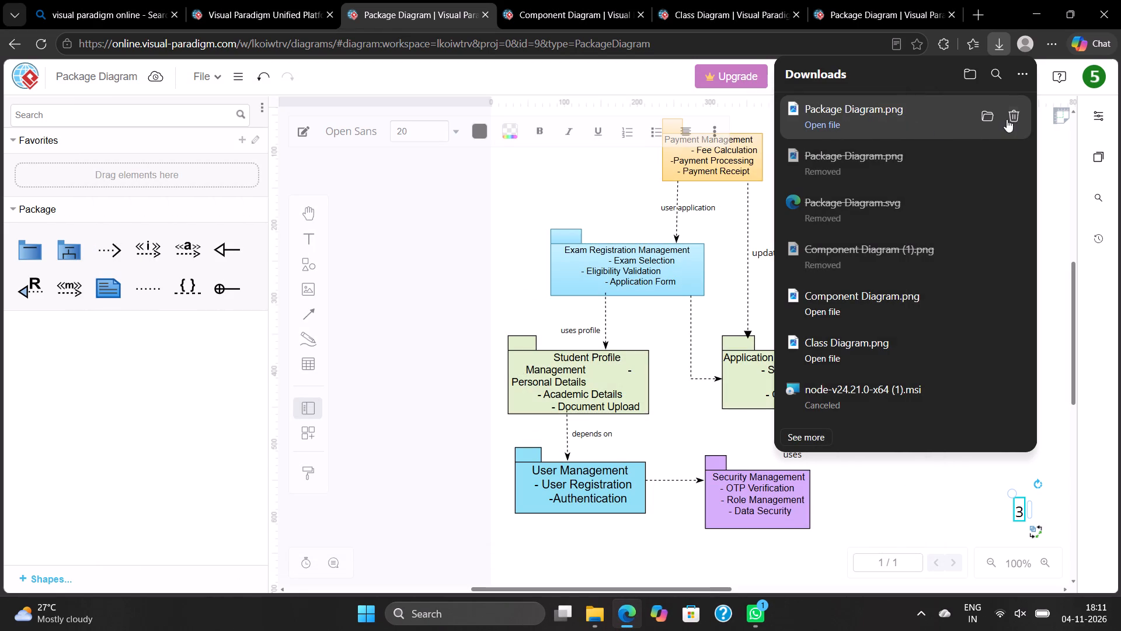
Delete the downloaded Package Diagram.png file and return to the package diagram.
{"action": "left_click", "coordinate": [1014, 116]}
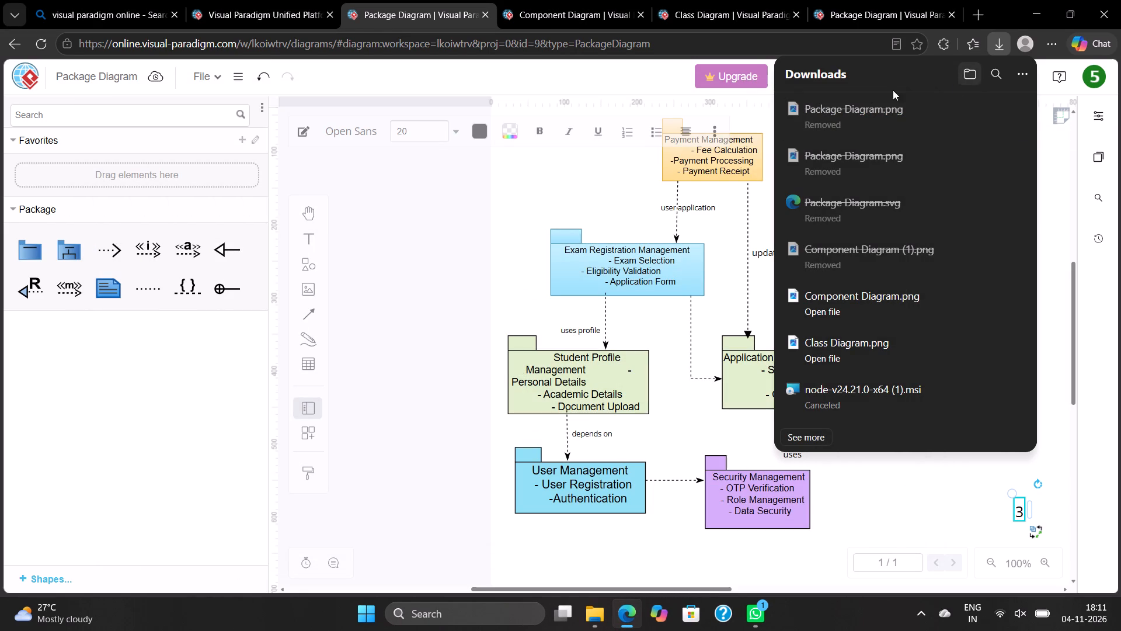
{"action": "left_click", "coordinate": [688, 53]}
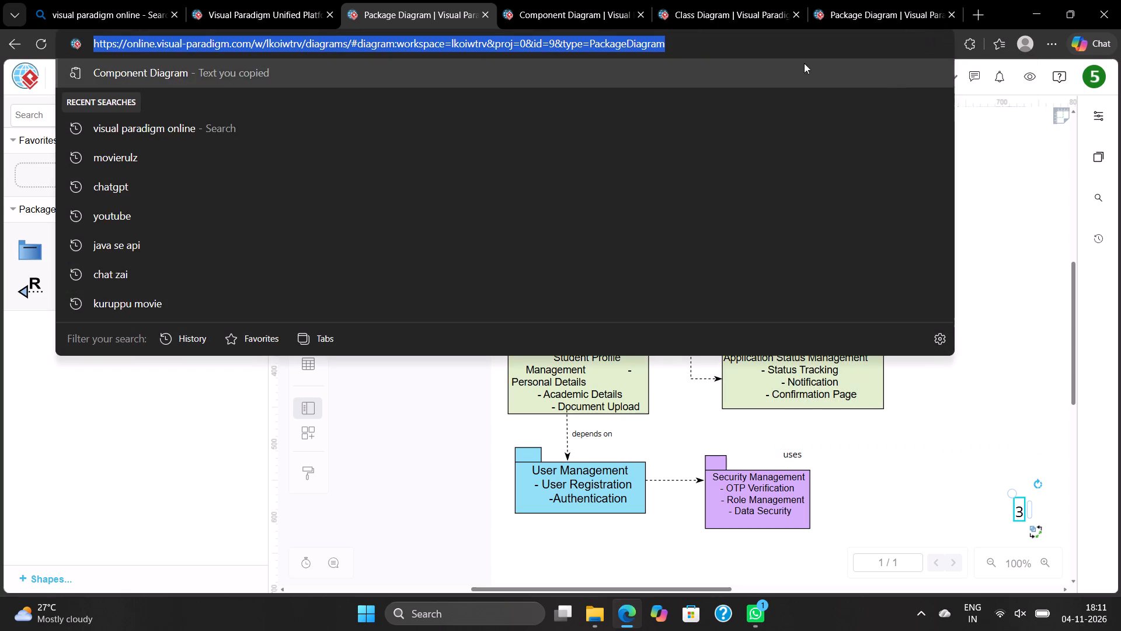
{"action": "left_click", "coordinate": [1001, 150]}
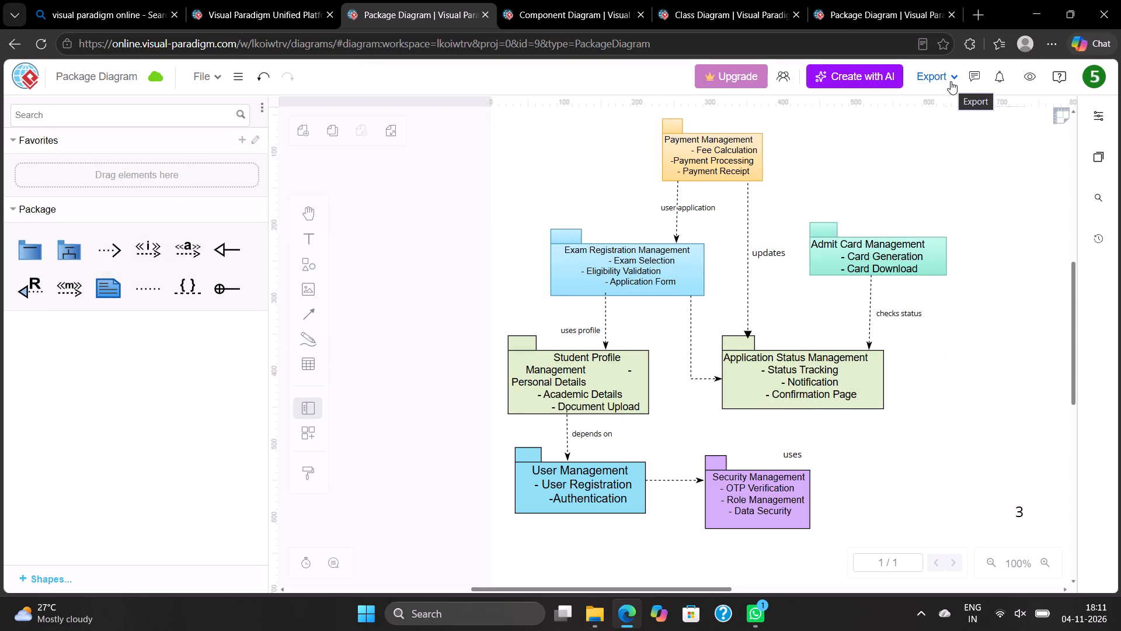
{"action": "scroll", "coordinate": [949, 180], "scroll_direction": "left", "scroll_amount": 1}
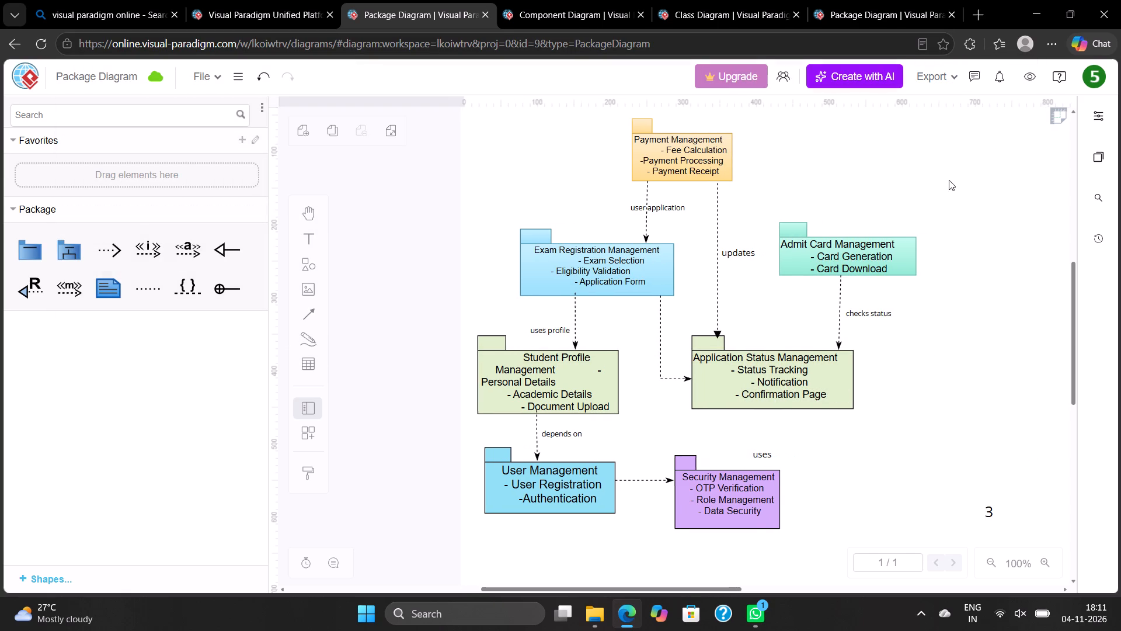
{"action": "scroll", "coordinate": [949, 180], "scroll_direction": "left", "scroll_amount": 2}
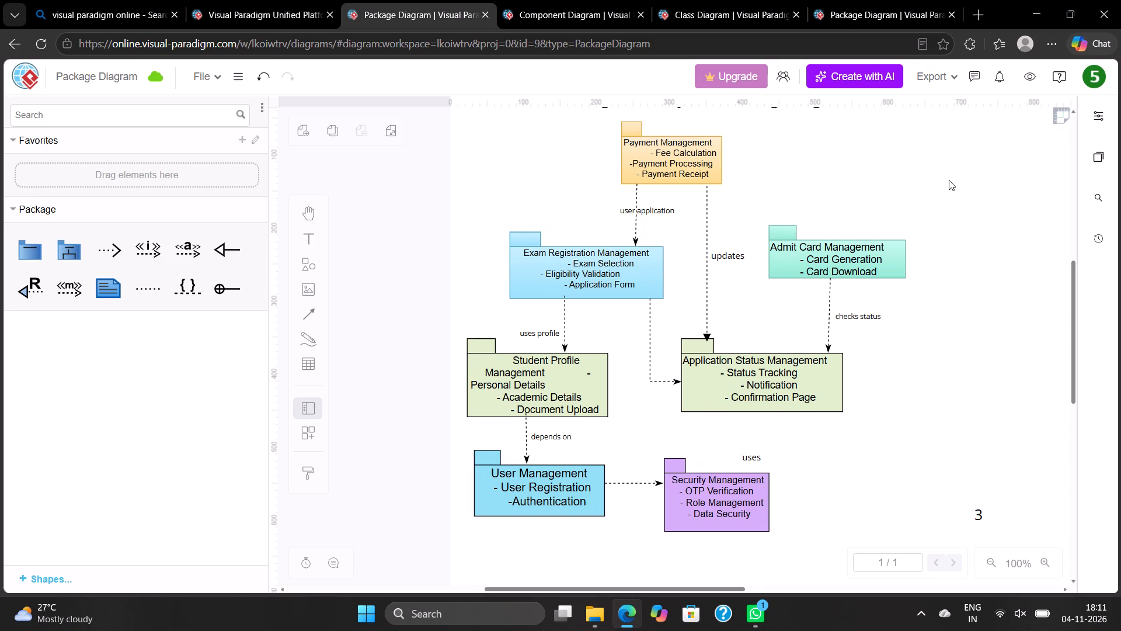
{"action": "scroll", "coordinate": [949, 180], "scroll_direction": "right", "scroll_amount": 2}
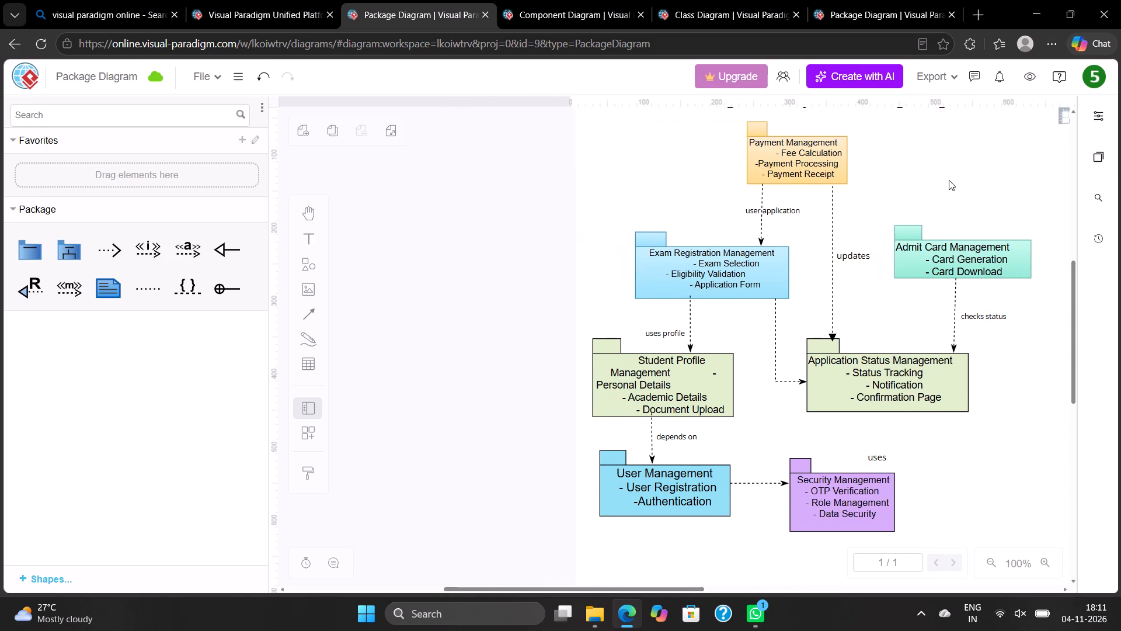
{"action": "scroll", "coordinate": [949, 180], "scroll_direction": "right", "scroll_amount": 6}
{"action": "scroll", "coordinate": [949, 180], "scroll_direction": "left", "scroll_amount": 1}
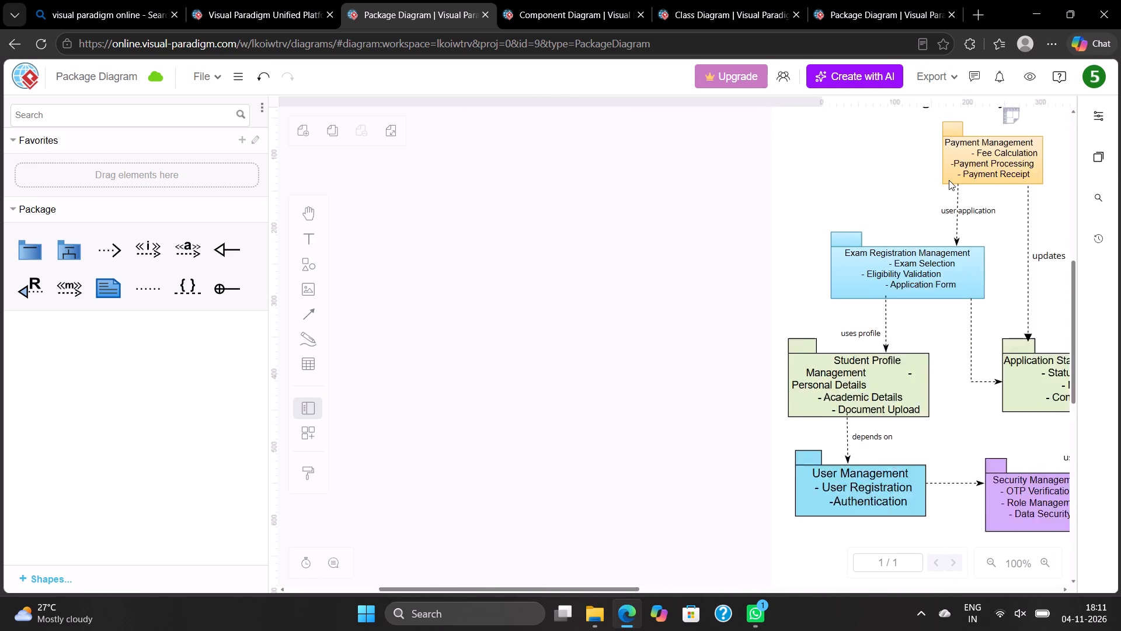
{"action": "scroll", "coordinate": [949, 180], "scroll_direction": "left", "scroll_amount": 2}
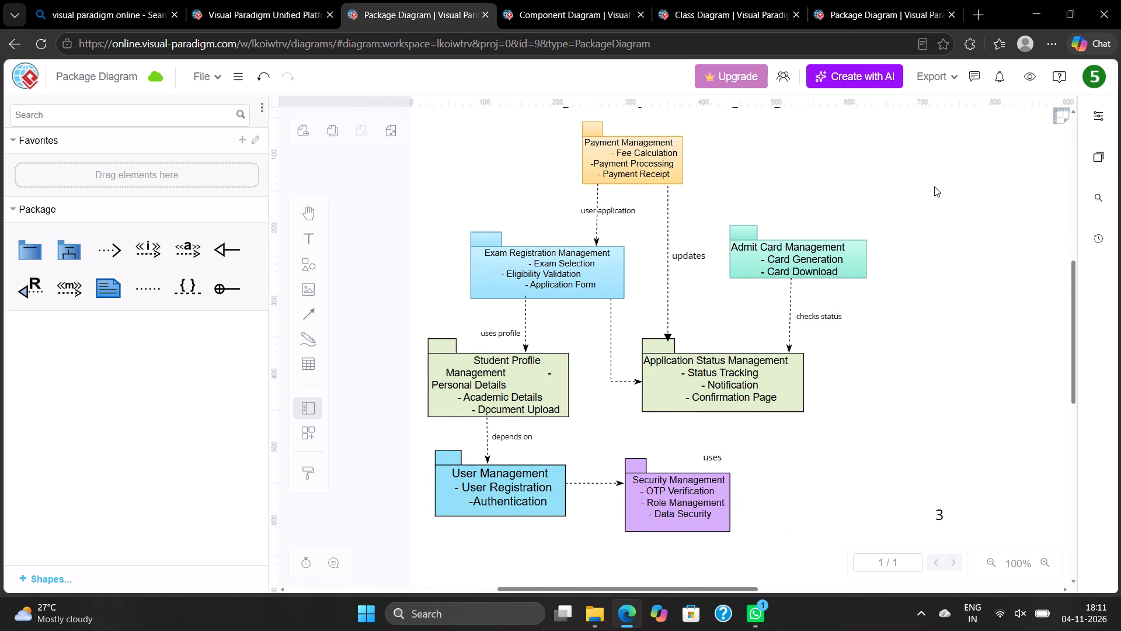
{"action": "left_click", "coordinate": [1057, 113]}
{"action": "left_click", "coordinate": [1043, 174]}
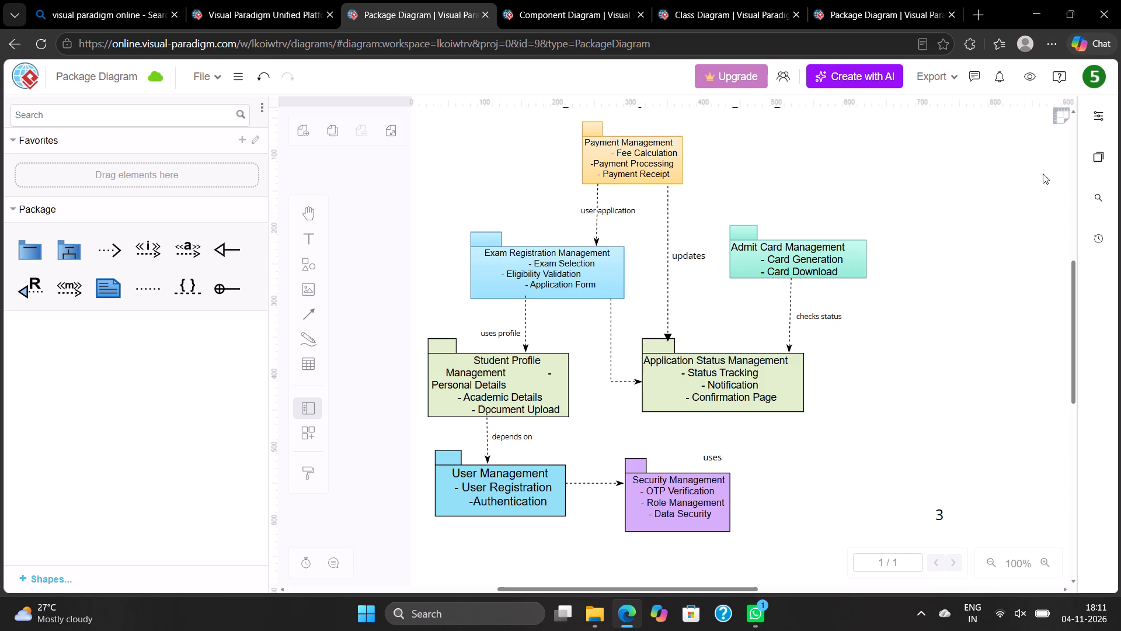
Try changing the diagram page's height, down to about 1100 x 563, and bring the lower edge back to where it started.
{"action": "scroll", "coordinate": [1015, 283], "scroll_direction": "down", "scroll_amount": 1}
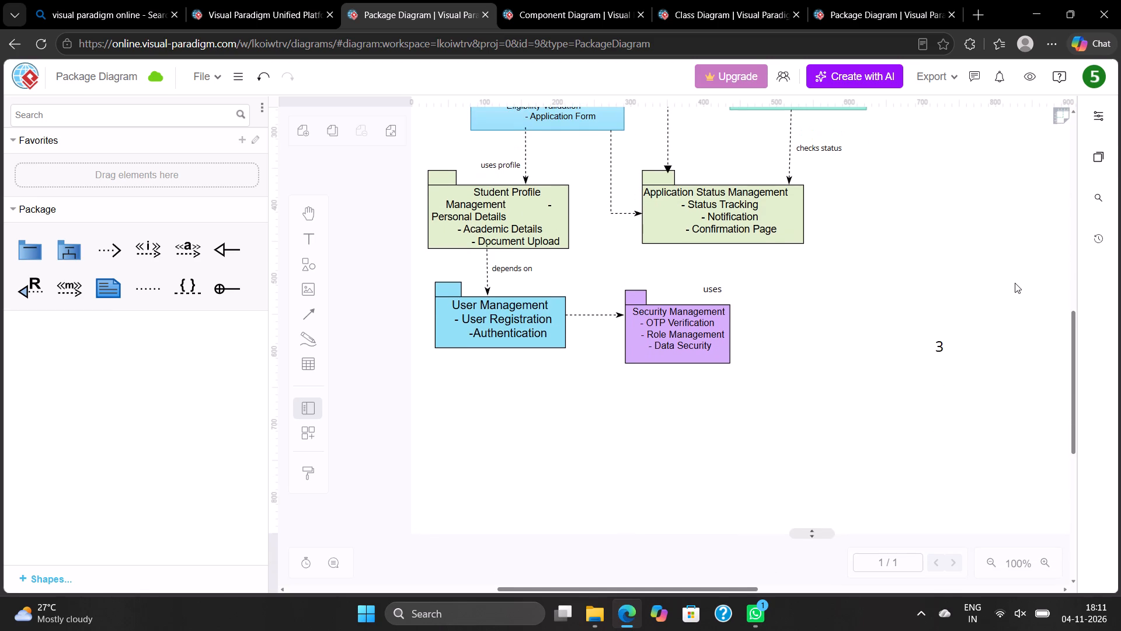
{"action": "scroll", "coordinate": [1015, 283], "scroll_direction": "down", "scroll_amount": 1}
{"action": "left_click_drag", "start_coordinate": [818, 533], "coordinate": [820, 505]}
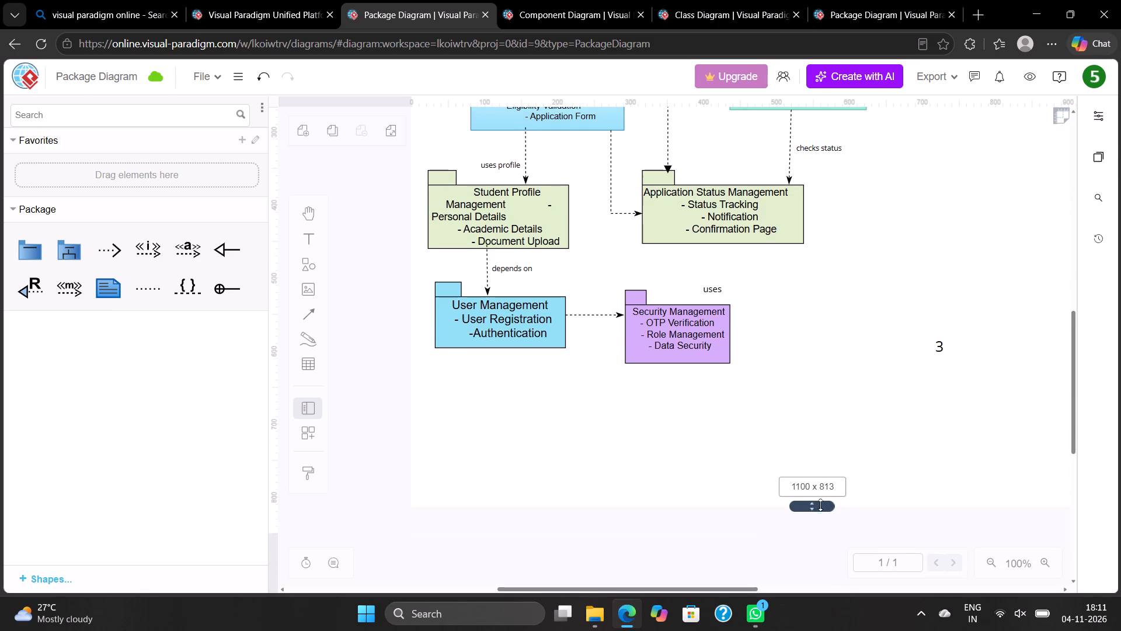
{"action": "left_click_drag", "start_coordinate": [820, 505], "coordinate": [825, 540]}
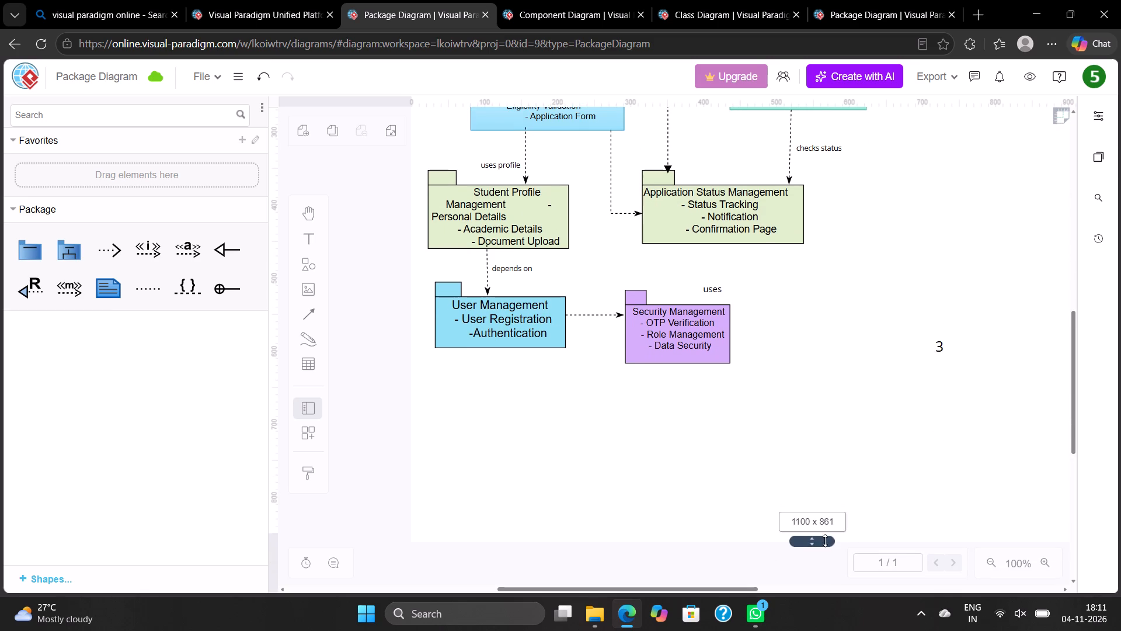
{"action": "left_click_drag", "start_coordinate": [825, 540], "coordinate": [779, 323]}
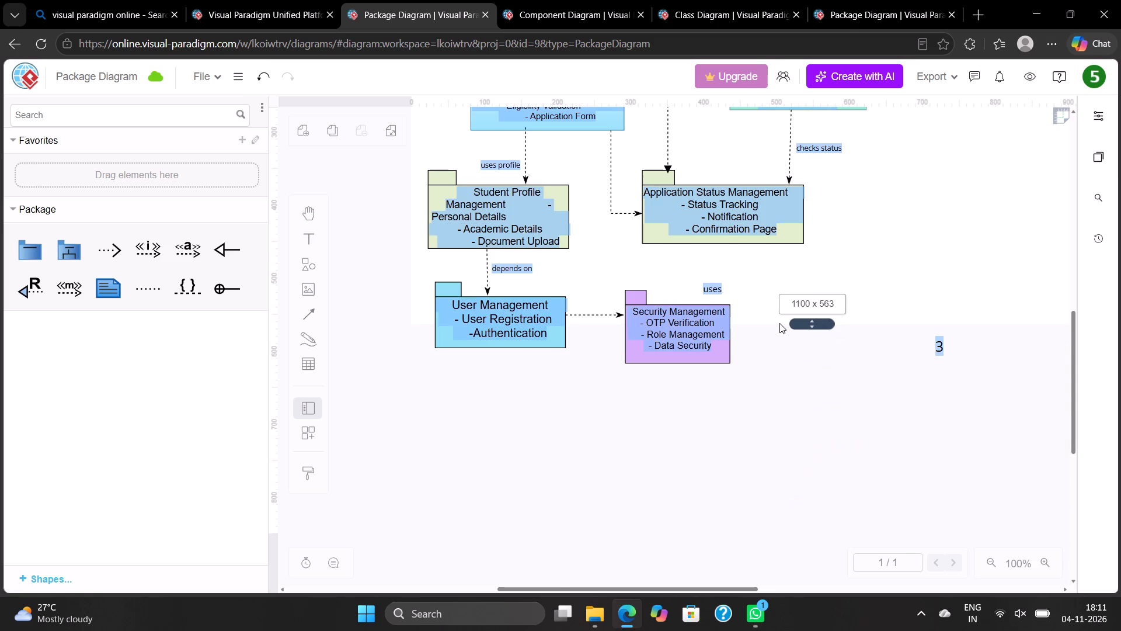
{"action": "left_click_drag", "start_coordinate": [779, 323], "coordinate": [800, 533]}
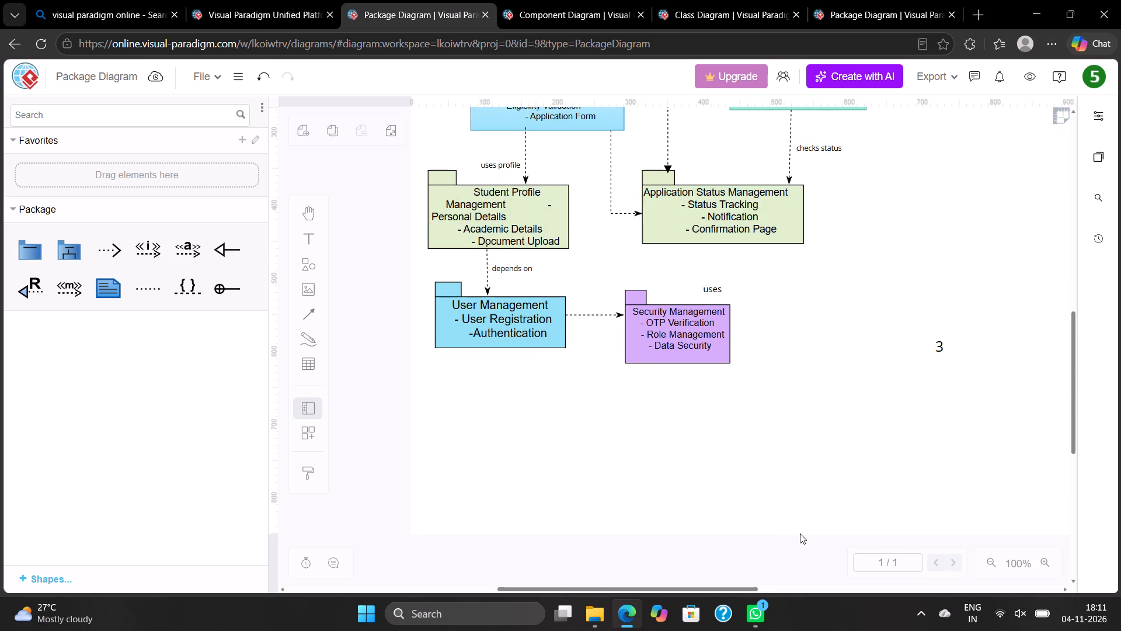
Export the package diagram as PNG with border width 600 and download it as Package Diagram.png.
{"action": "scroll", "coordinate": [791, 398], "scroll_direction": "right", "scroll_amount": 2}
{"action": "scroll", "coordinate": [791, 398], "scroll_direction": "up", "scroll_amount": 1}
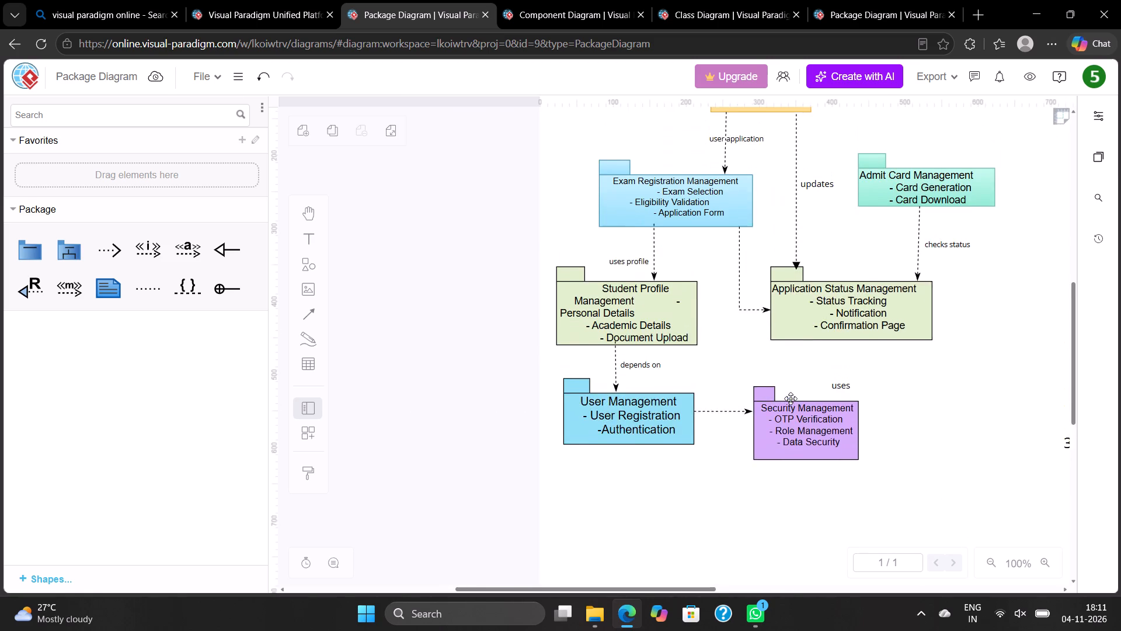
{"action": "scroll", "coordinate": [791, 398], "scroll_direction": "up", "scroll_amount": 2}
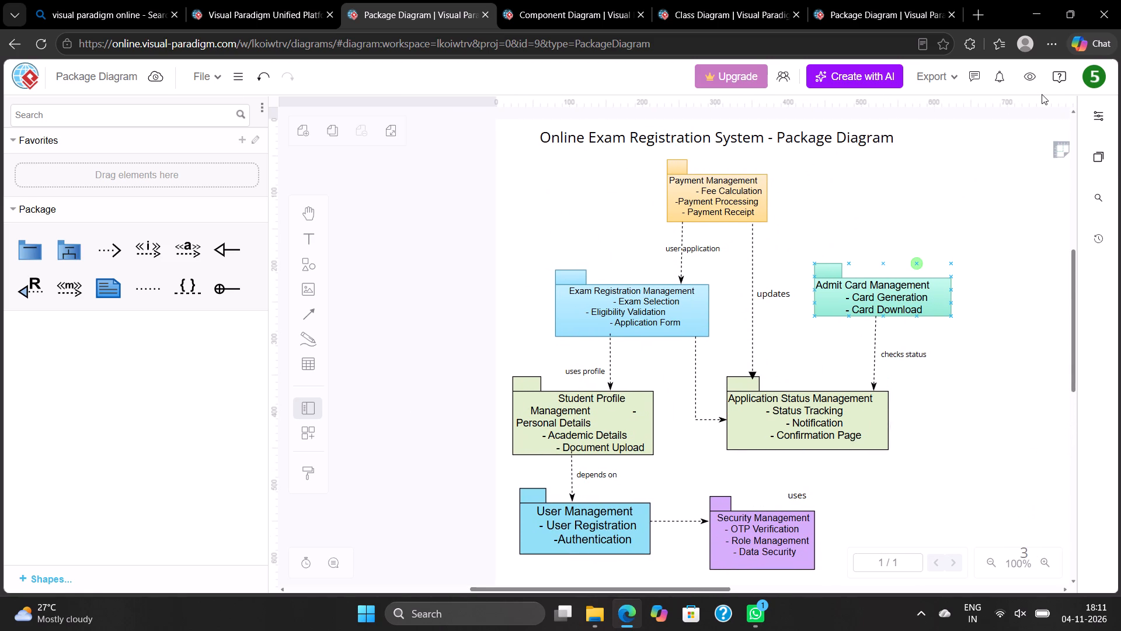
{"action": "left_click", "coordinate": [951, 76]}
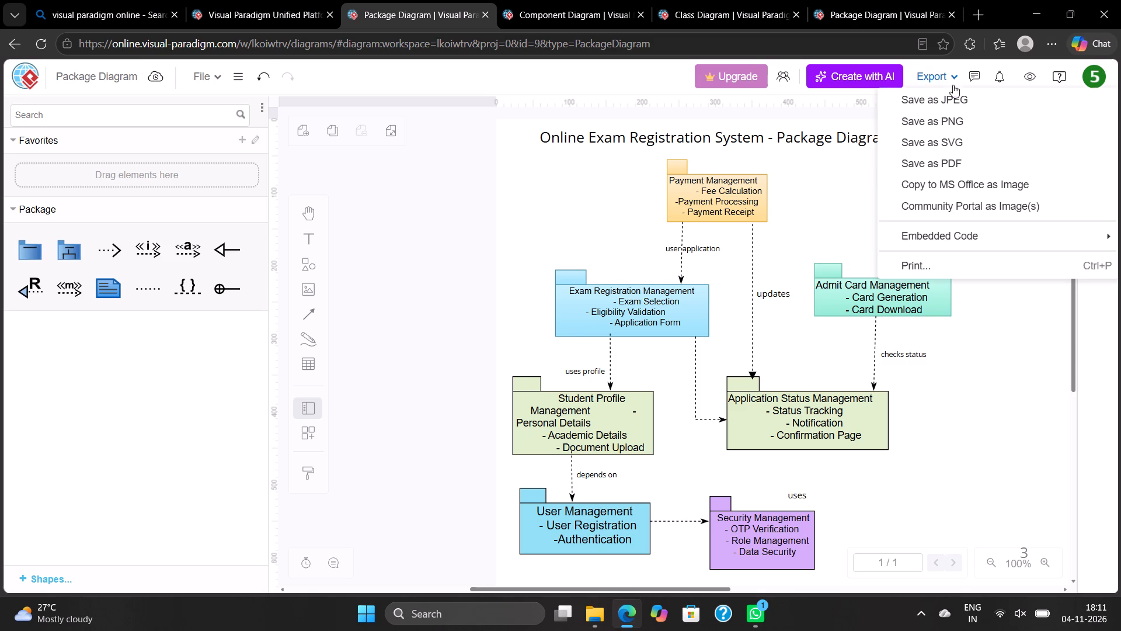
{"action": "left_click", "coordinate": [954, 116]}
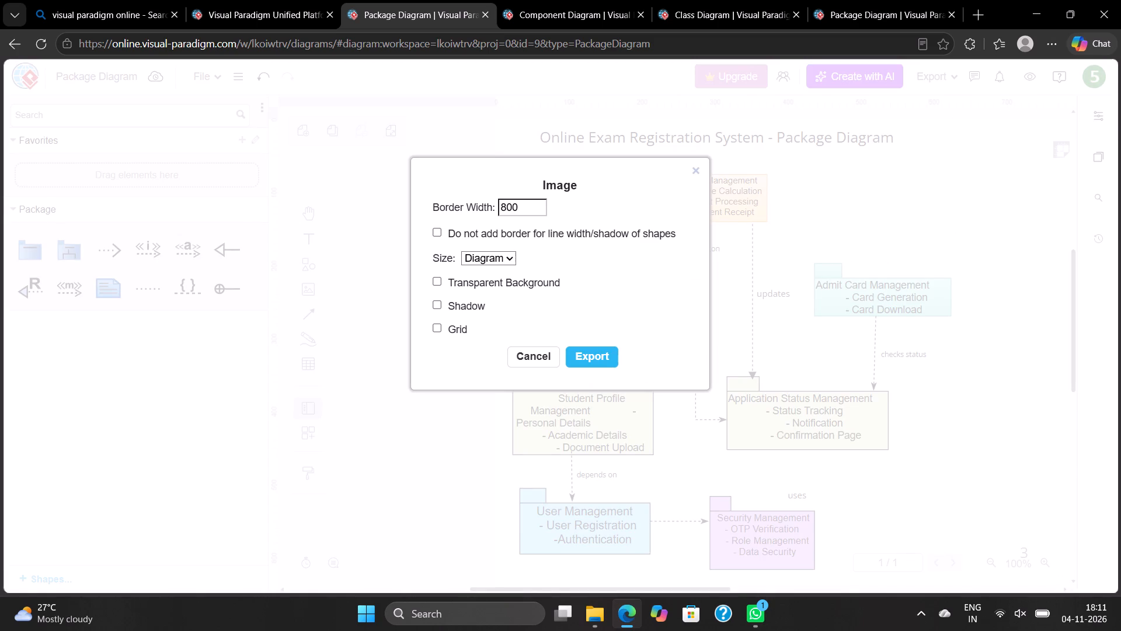
{"action": "left_click", "coordinate": [504, 206]}
{"action": "key", "text": "BackSpace"}
{"action": "key", "text": "6"}
{"action": "left_click", "coordinate": [587, 355]}
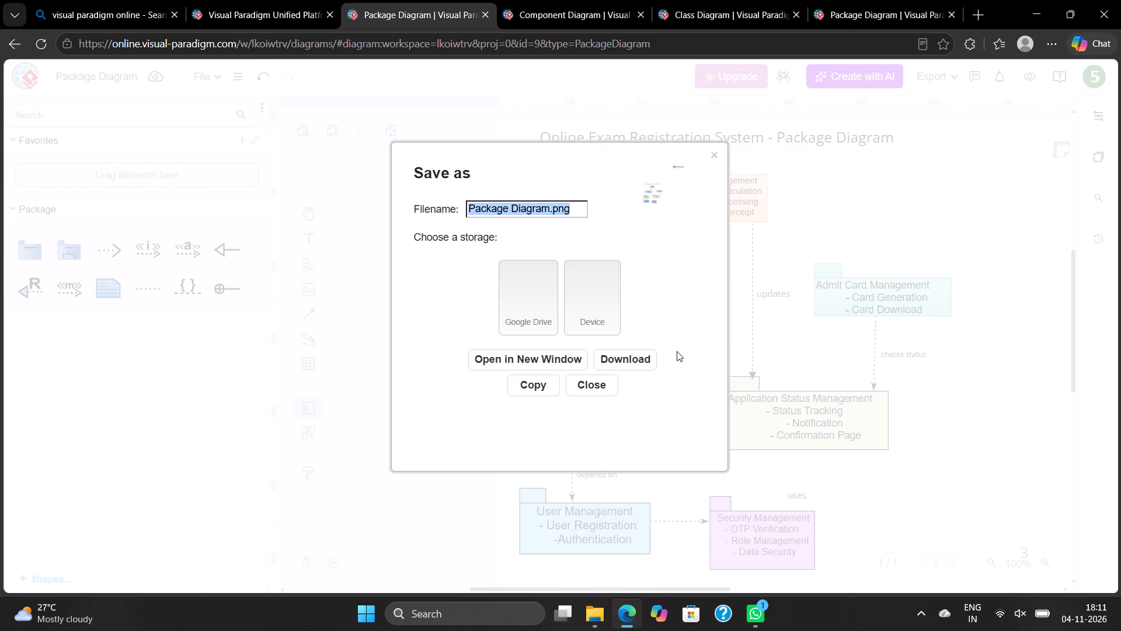
{"action": "left_click", "coordinate": [626, 355]}
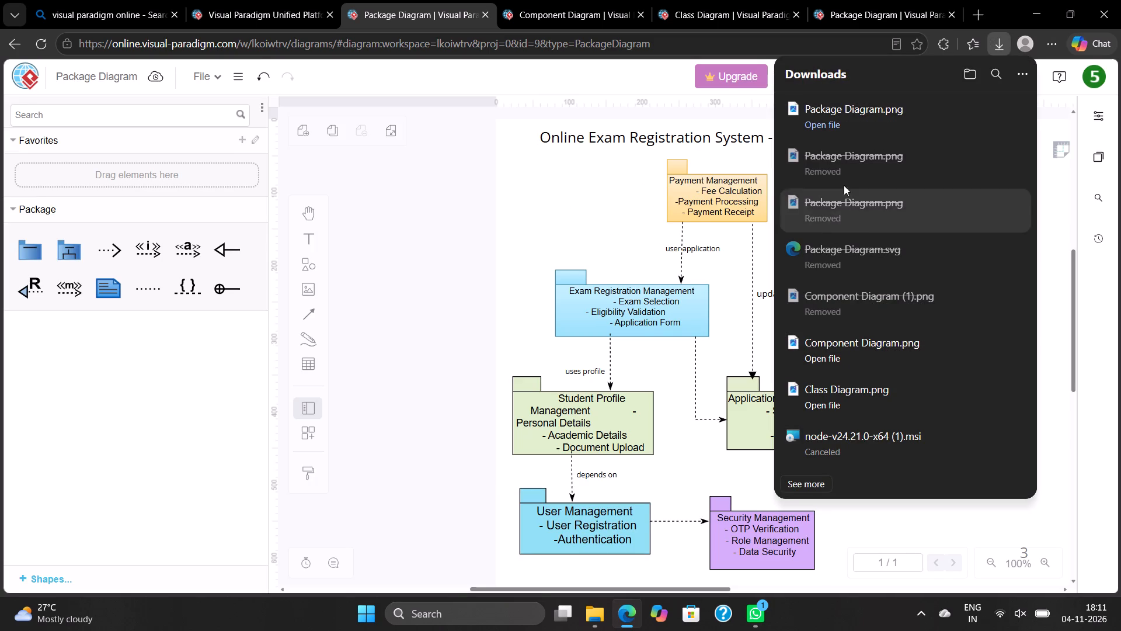
Open the downloaded Package Diagram.png in Photos, inspect the margins around the diagram, and close the image.
{"action": "left_click", "coordinate": [825, 122]}
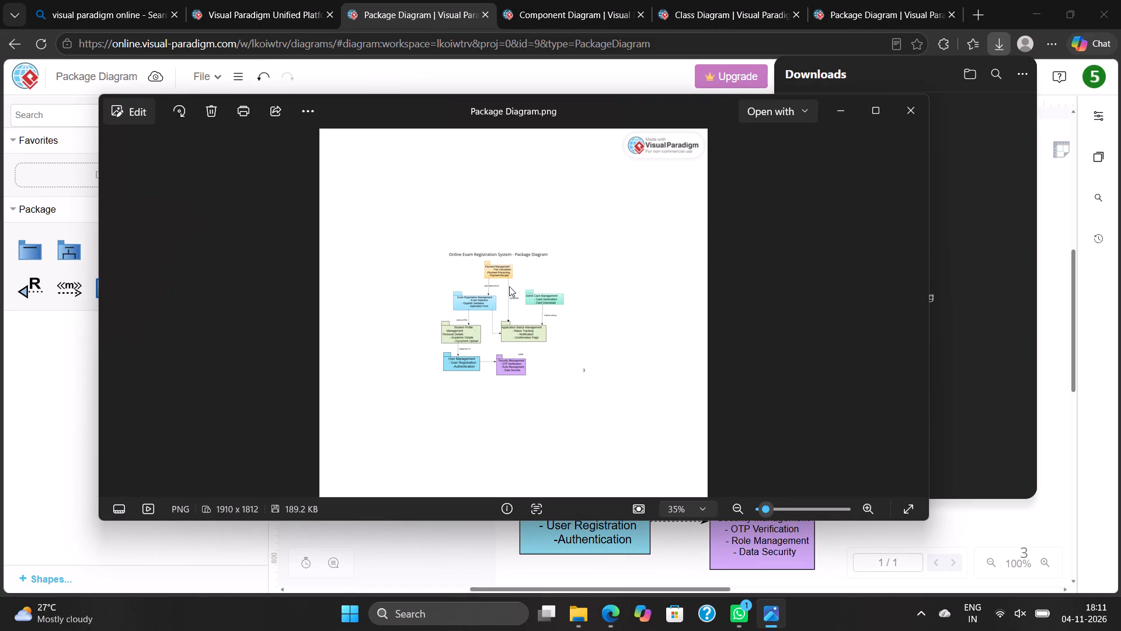
{"action": "scroll", "coordinate": [509, 286], "scroll_direction": "up", "scroll_amount": 8, "text": "ctrl"}
{"action": "scroll", "coordinate": [509, 286], "scroll_direction": "down", "scroll_amount": 8, "text": "ctrl"}
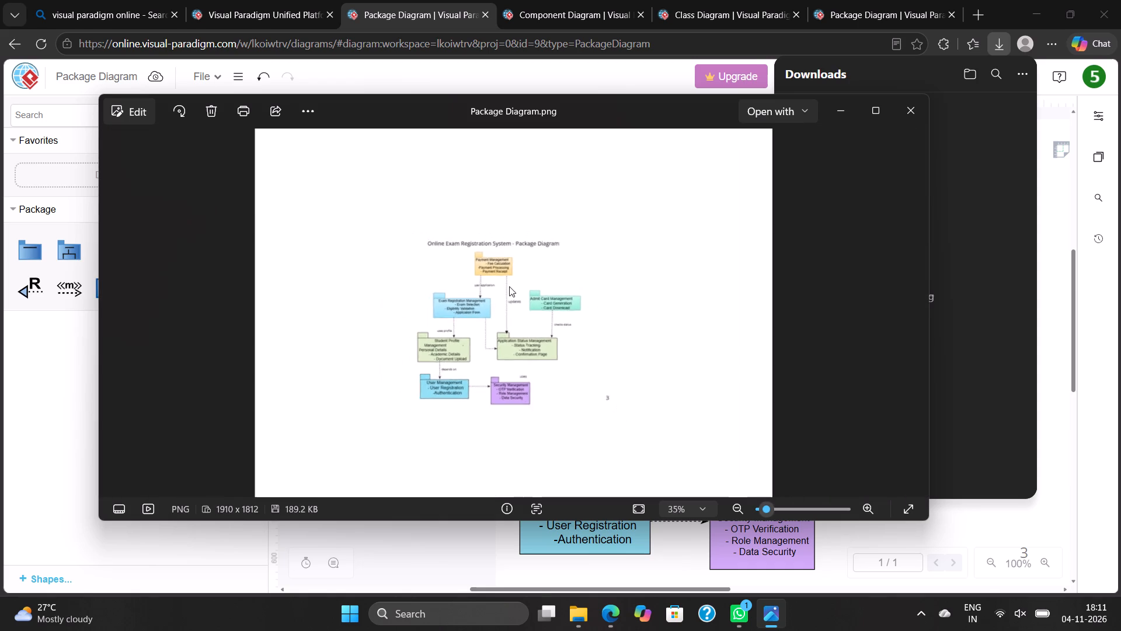
{"action": "left_click", "coordinate": [921, 106]}
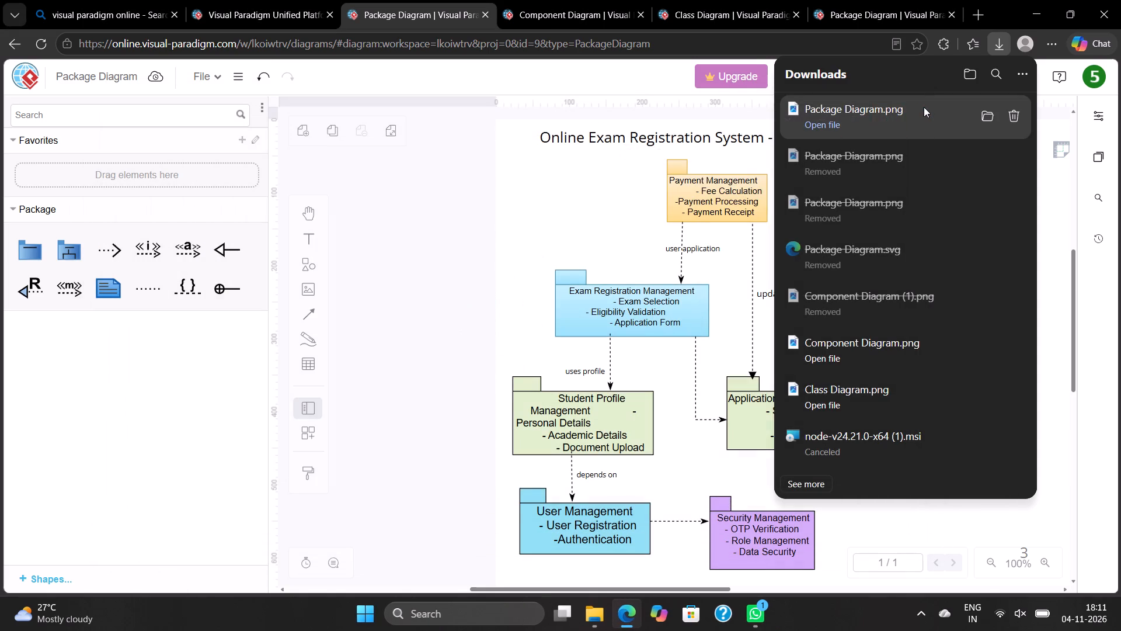
Delete the downloaded Package Diagram.png file and return to the package diagram.
{"action": "left_click", "coordinate": [1012, 110]}
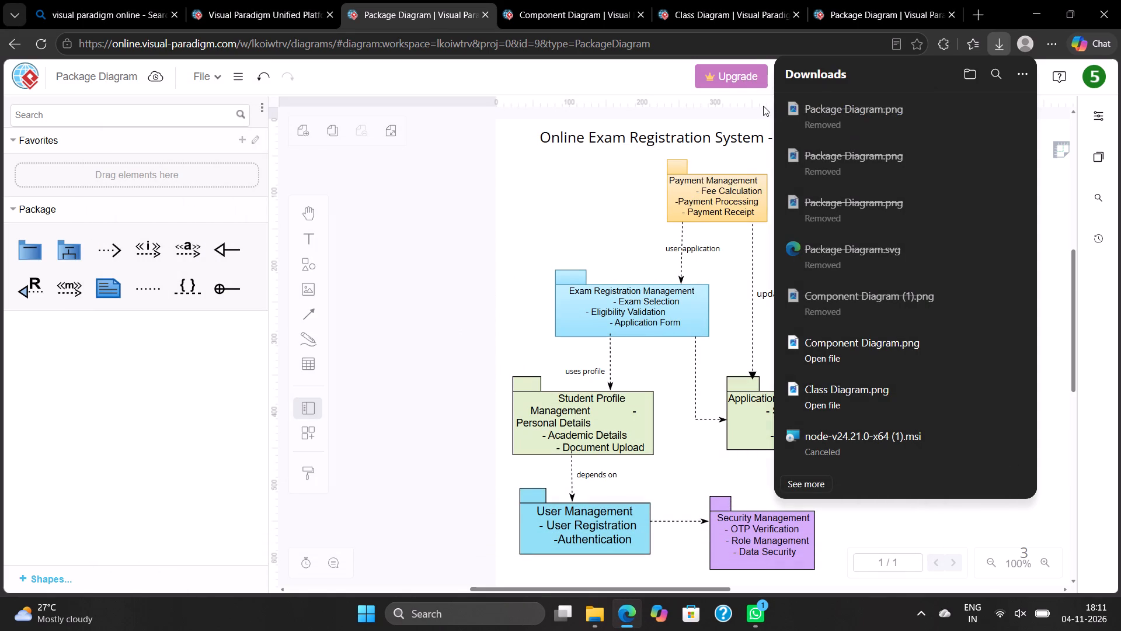
{"action": "left_click", "coordinate": [763, 106]}
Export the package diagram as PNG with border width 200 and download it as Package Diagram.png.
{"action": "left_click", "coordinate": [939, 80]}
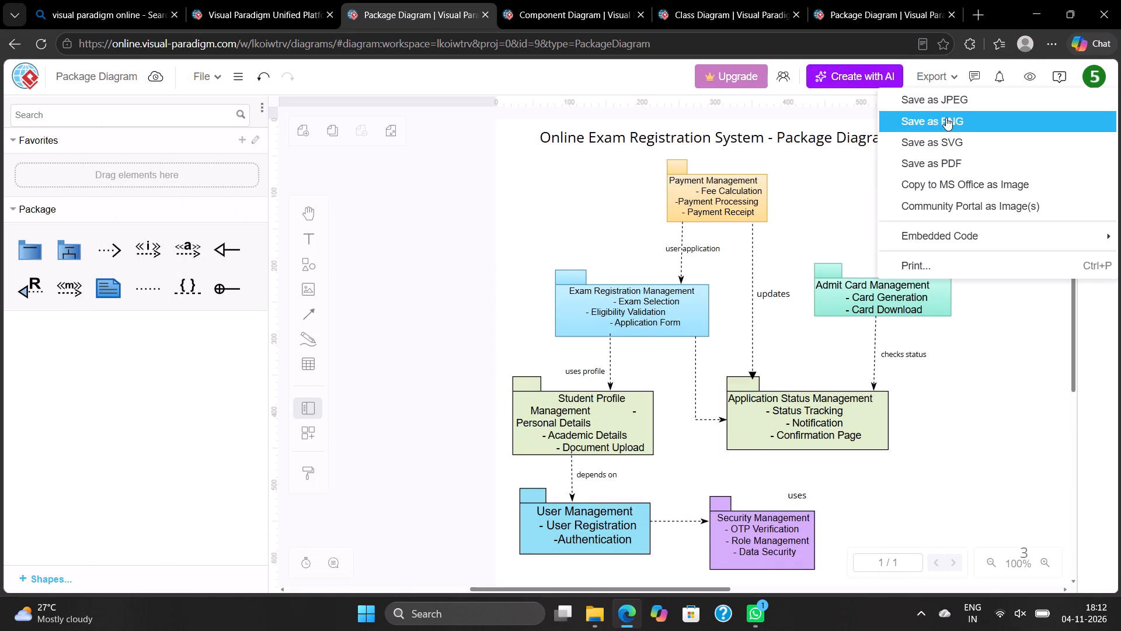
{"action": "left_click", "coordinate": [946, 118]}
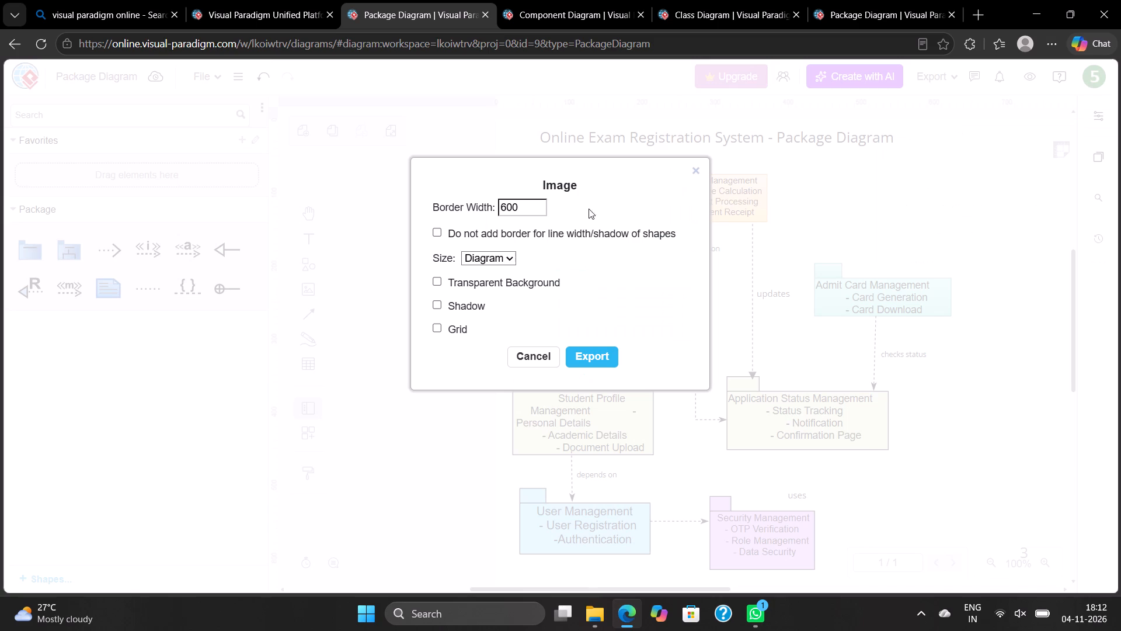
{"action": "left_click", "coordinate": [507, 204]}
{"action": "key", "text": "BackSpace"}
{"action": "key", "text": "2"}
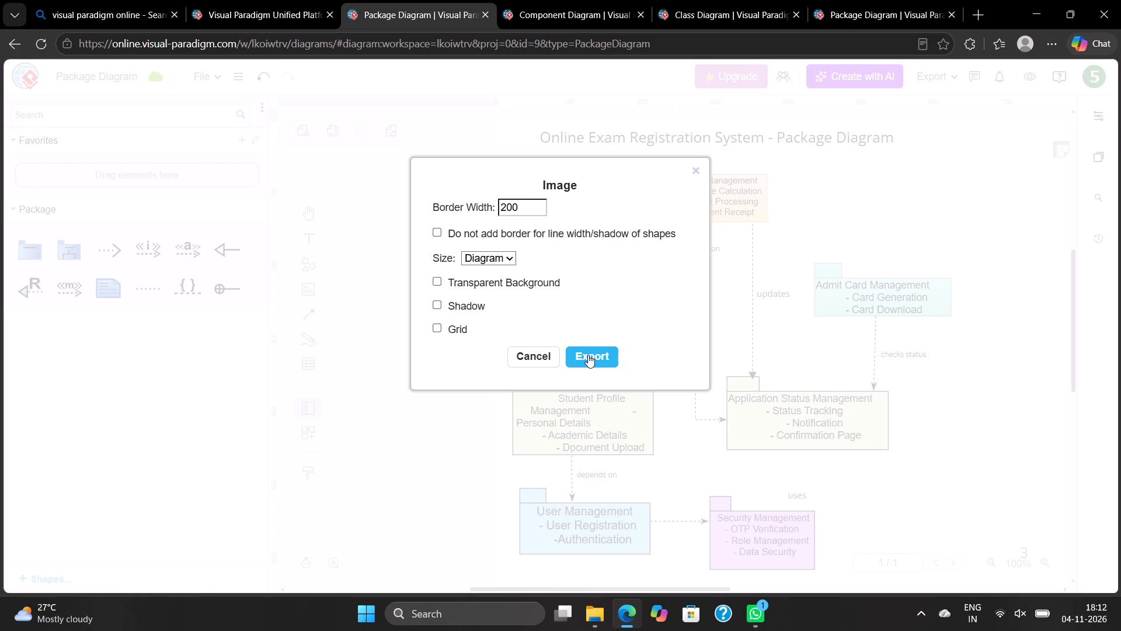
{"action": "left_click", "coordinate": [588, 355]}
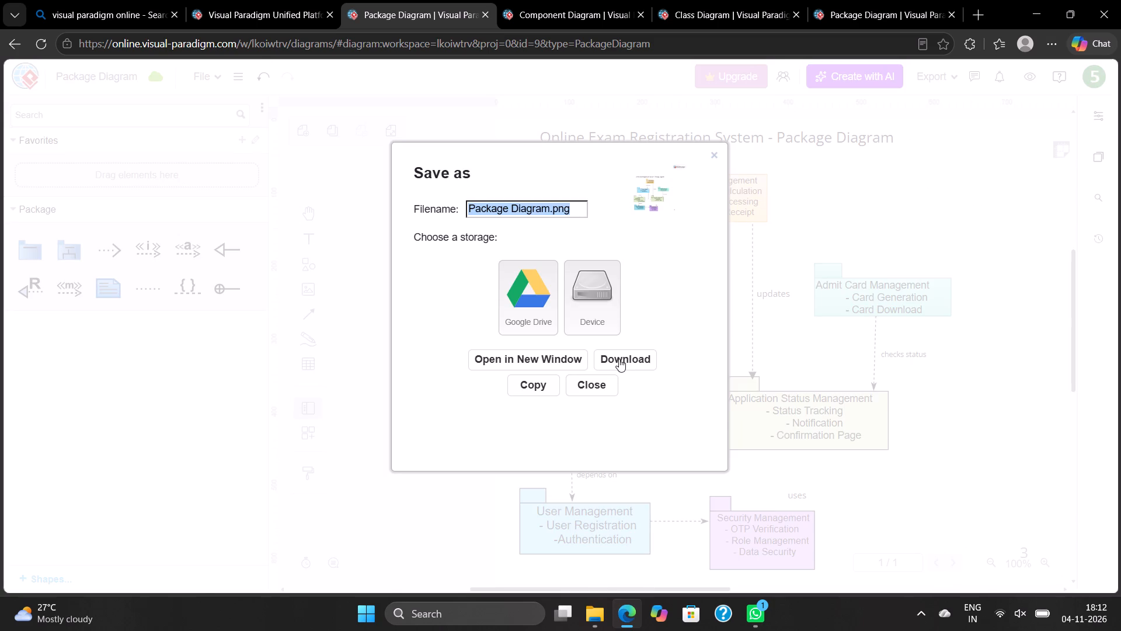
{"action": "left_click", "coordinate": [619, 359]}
Open the newly downloaded Package Diagram.png in Photos, inspect its margins, and close the image.
{"action": "left_click", "coordinate": [831, 127]}
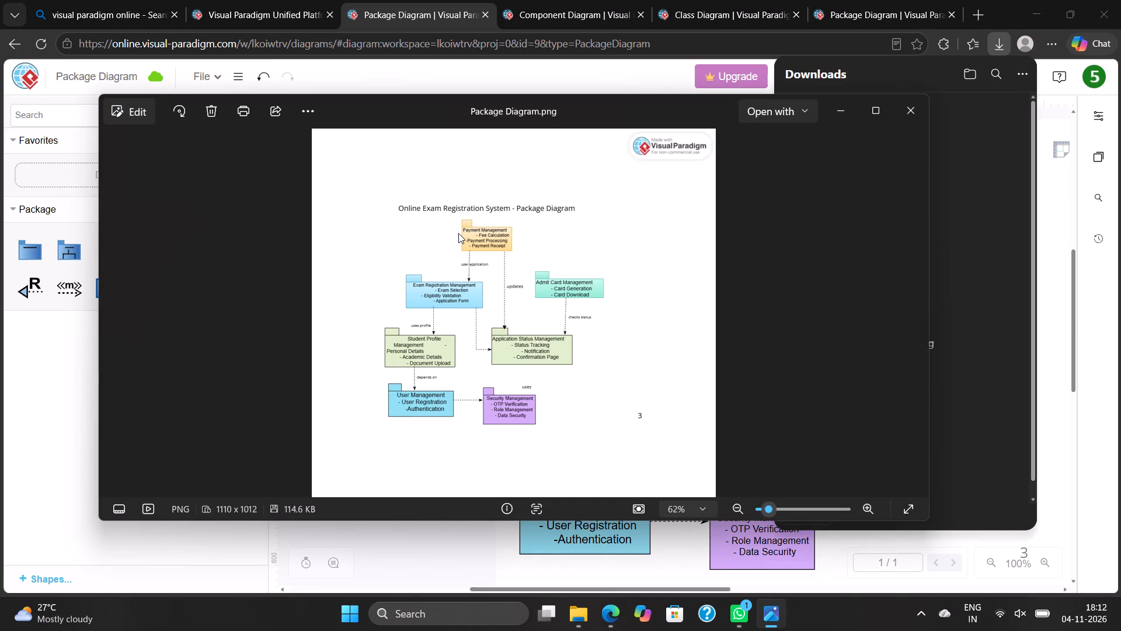
{"action": "scroll", "coordinate": [458, 233], "scroll_direction": "up", "scroll_amount": 4, "text": "ctrl"}
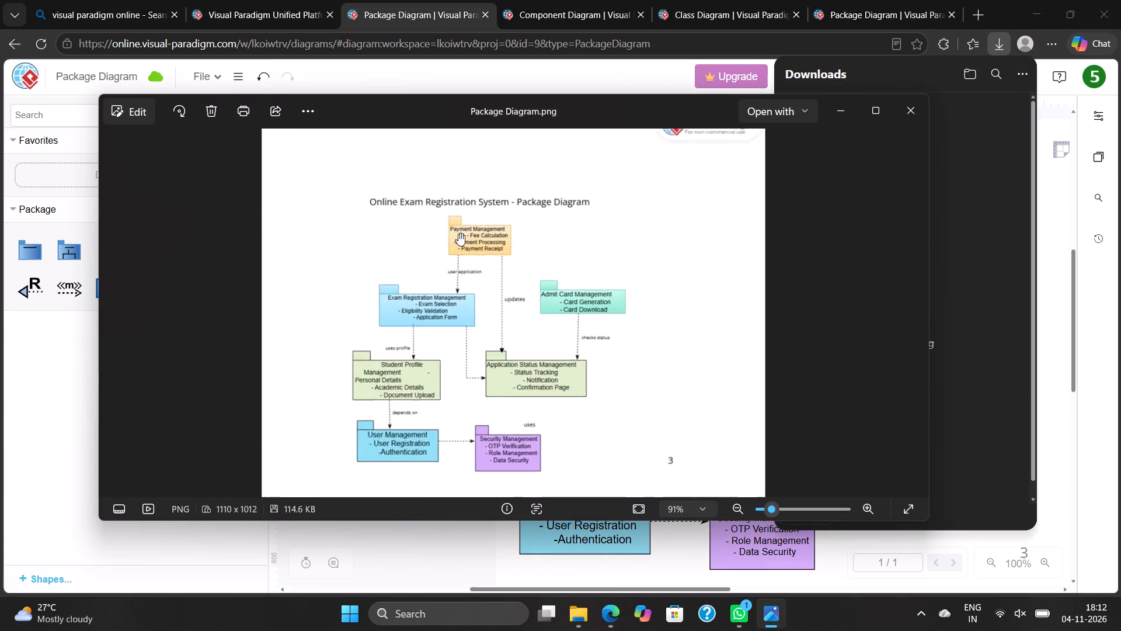
{"action": "scroll", "coordinate": [458, 233], "scroll_direction": "down", "scroll_amount": 5, "text": "ctrl"}
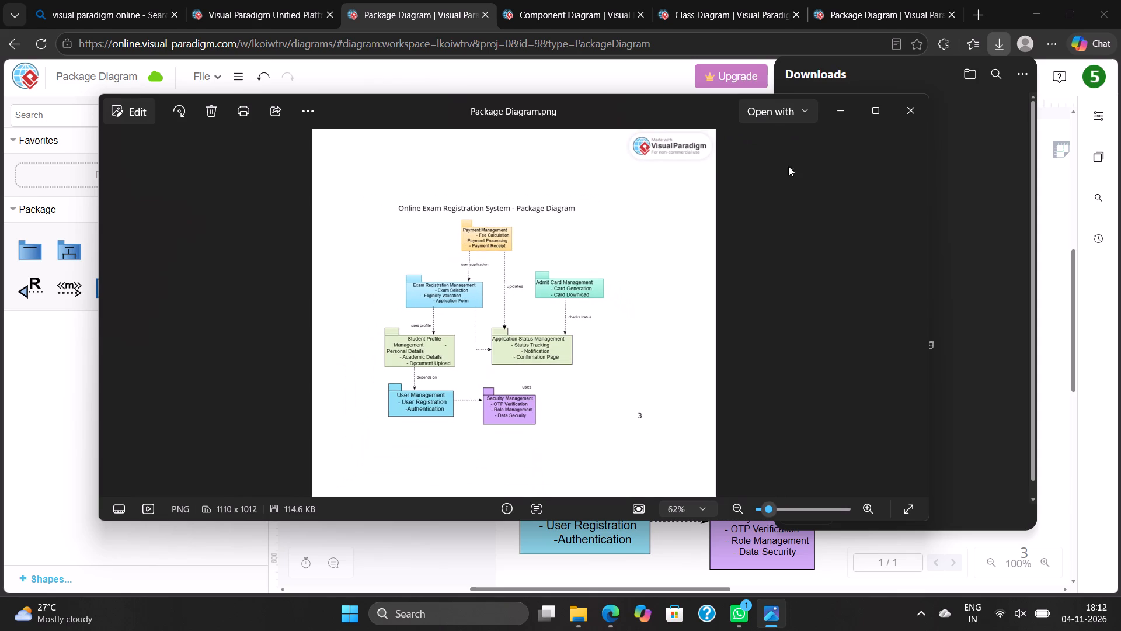
{"action": "left_click", "coordinate": [906, 111]}
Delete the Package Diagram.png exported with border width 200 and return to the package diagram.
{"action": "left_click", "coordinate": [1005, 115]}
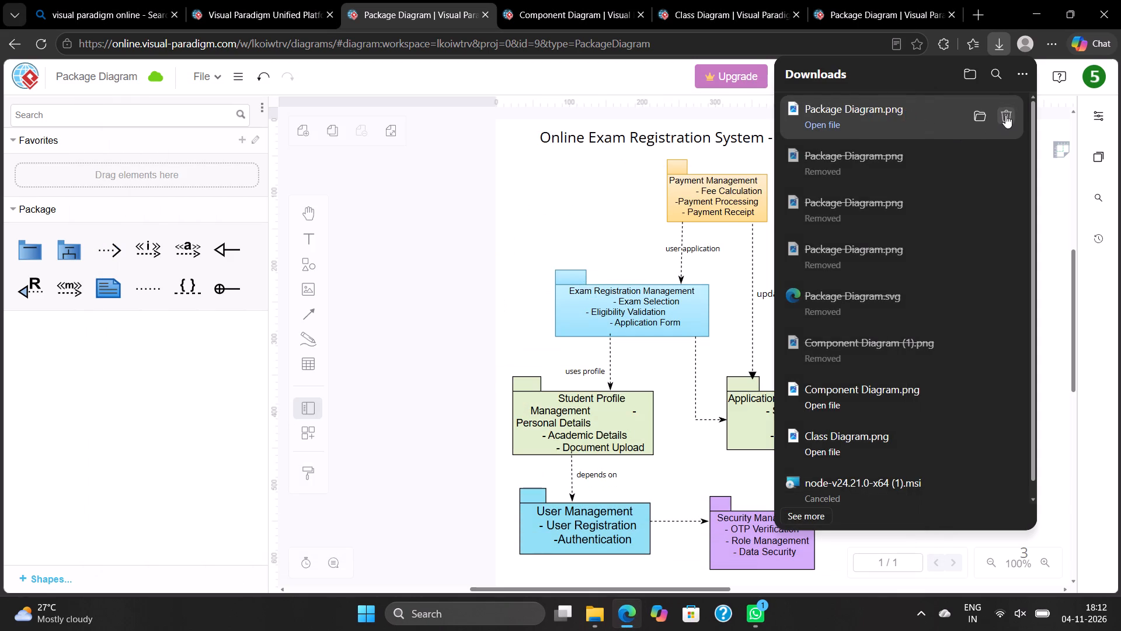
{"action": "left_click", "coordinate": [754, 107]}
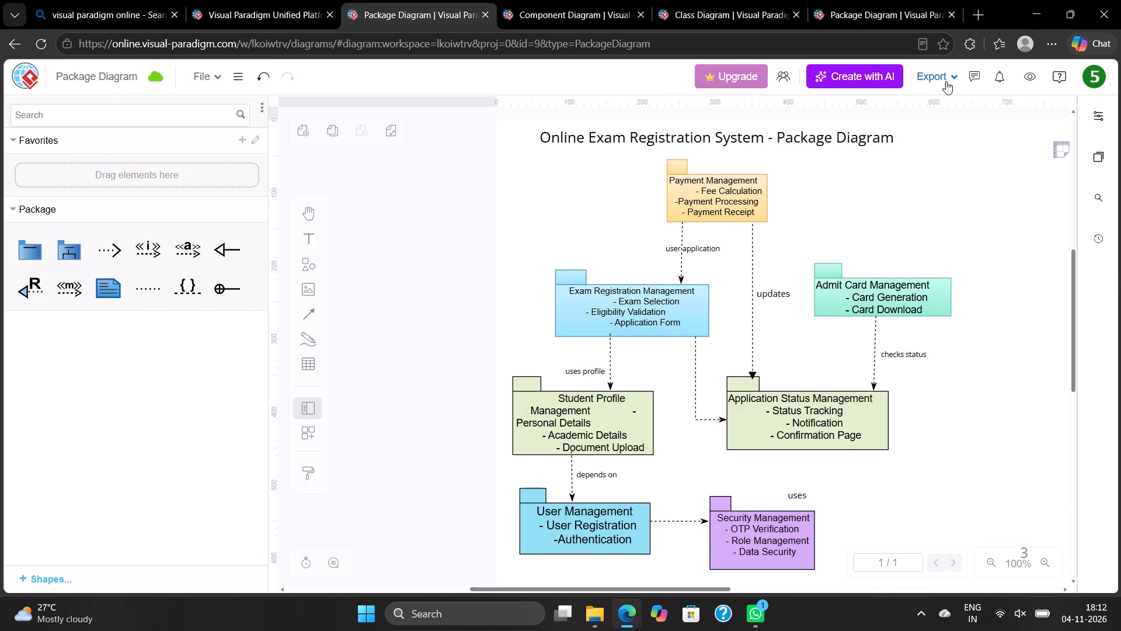
Export the package diagram as PNG with border width 100 and download it as Package Diagram.png.
{"action": "left_click", "coordinate": [946, 81]}
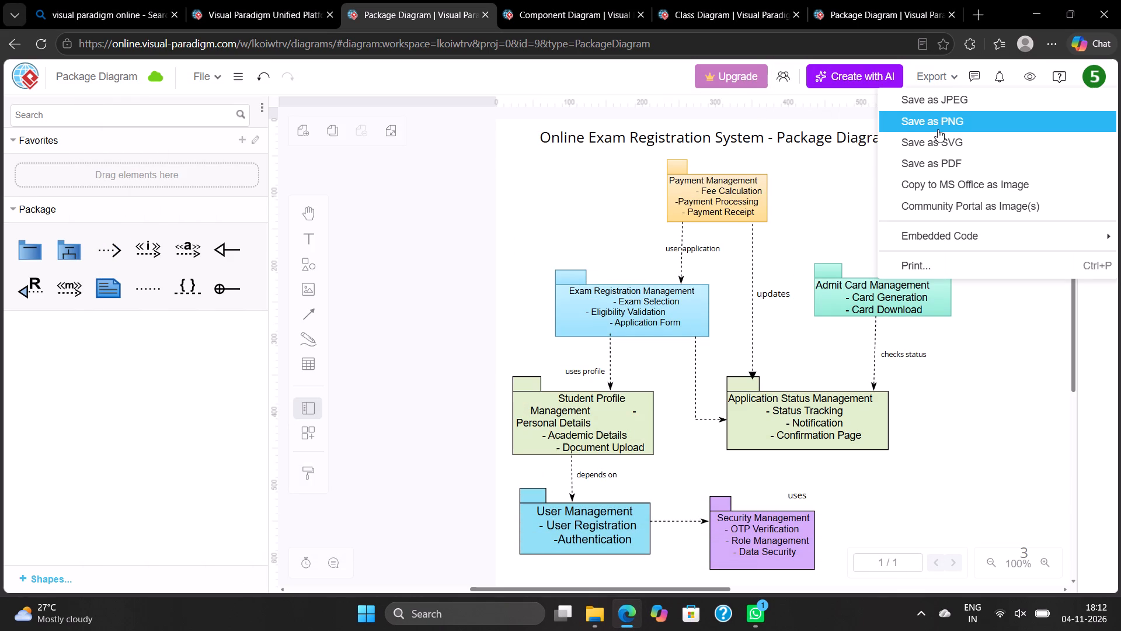
{"action": "left_click", "coordinate": [938, 129]}
{"action": "left_click", "coordinate": [510, 202]}
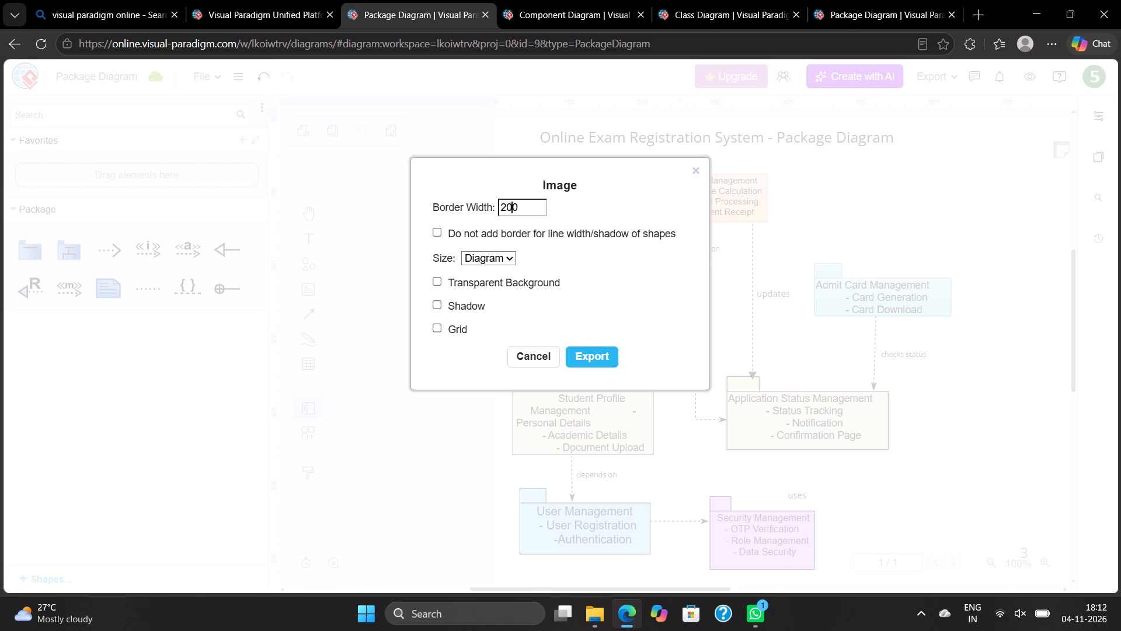
{"action": "left_click", "coordinate": [507, 202]}
{"action": "key", "text": "BackSpace"}
{"action": "key", "text": "1"}
{"action": "left_click", "coordinate": [580, 358]}
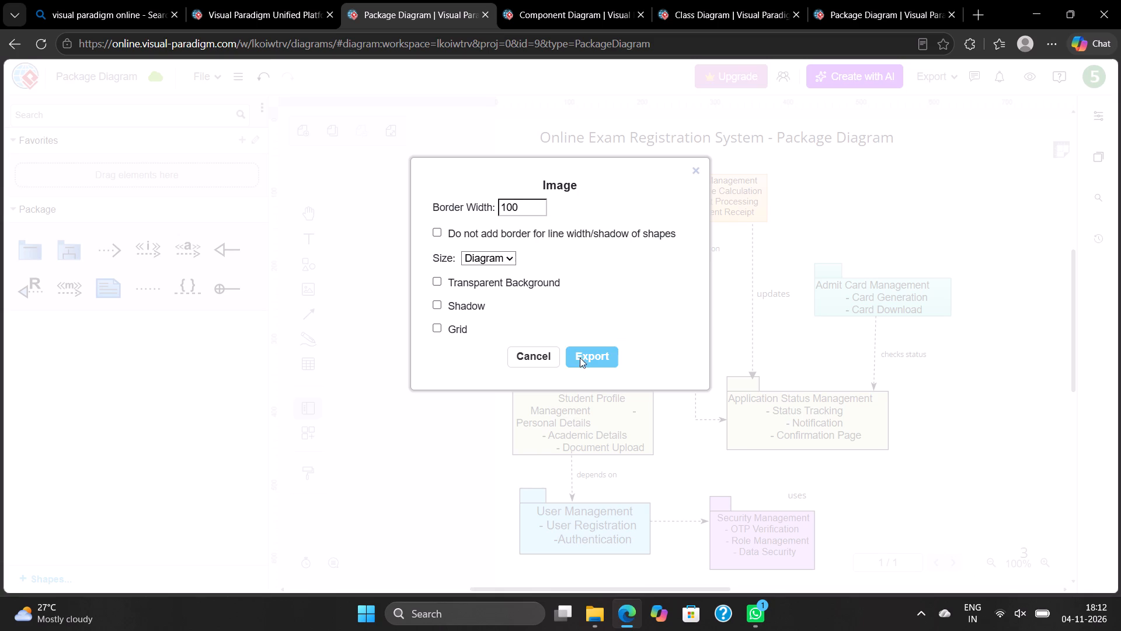
{"action": "left_click", "coordinate": [639, 359]}
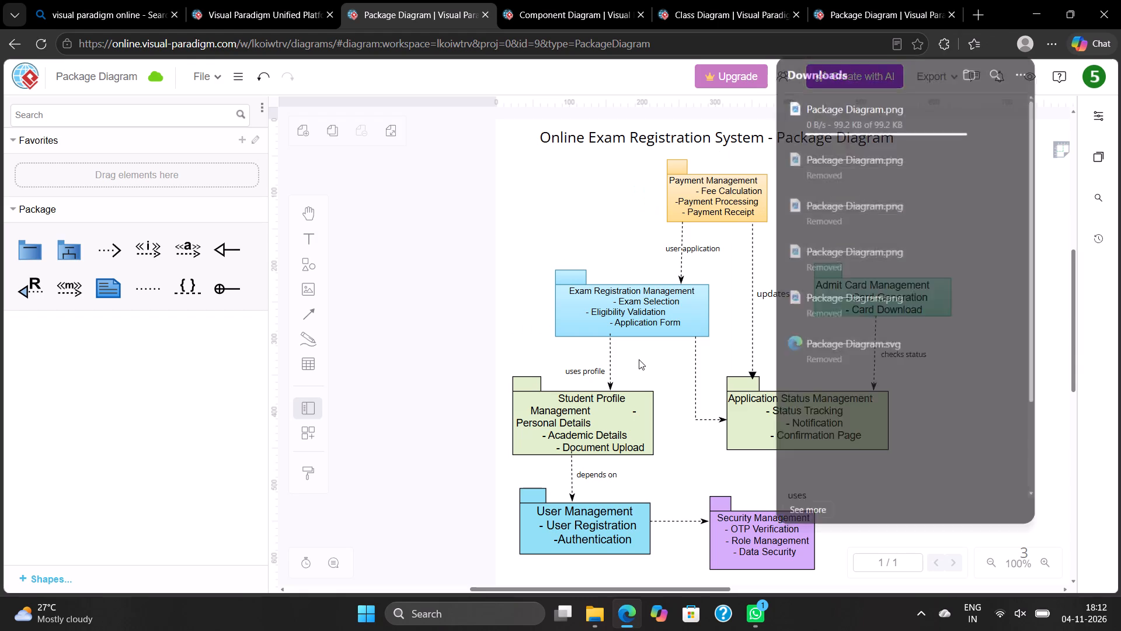
Open the latest Package Diagram.png in Photos, check its margins, and return to the package diagram.
{"action": "left_click", "coordinate": [819, 123]}
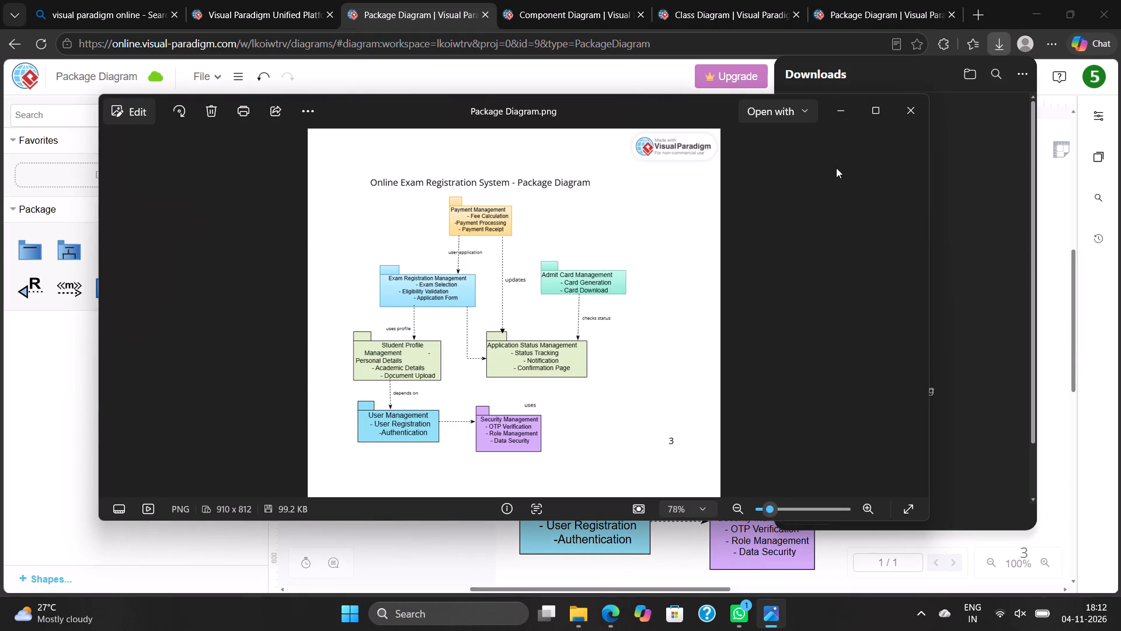
{"action": "left_click", "coordinate": [917, 114]}
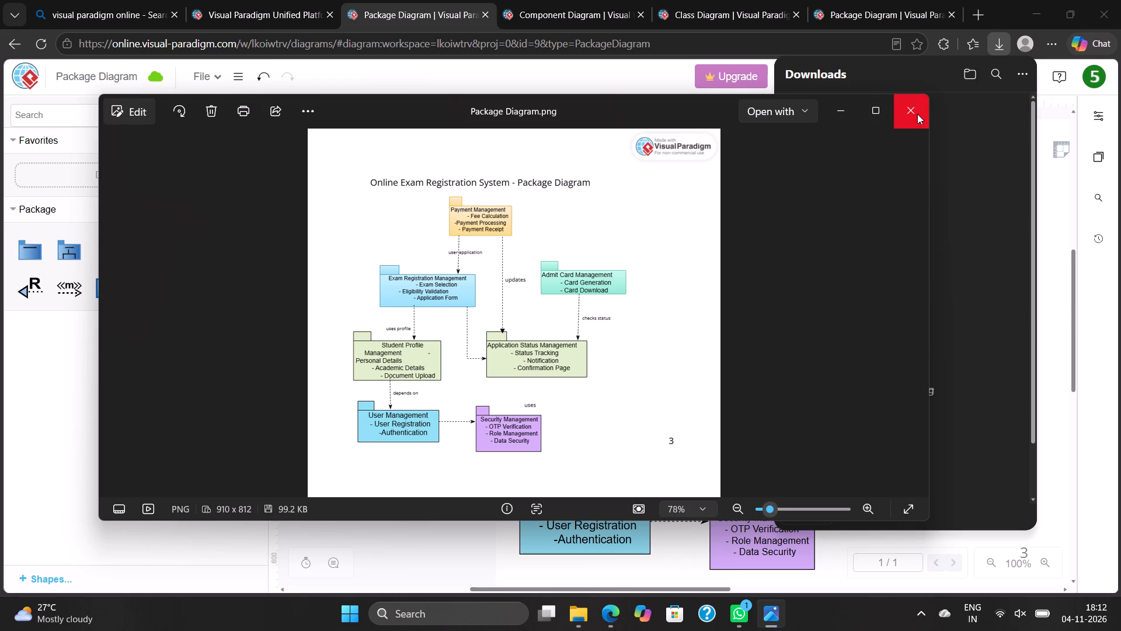
{"action": "left_click", "coordinate": [728, 112]}
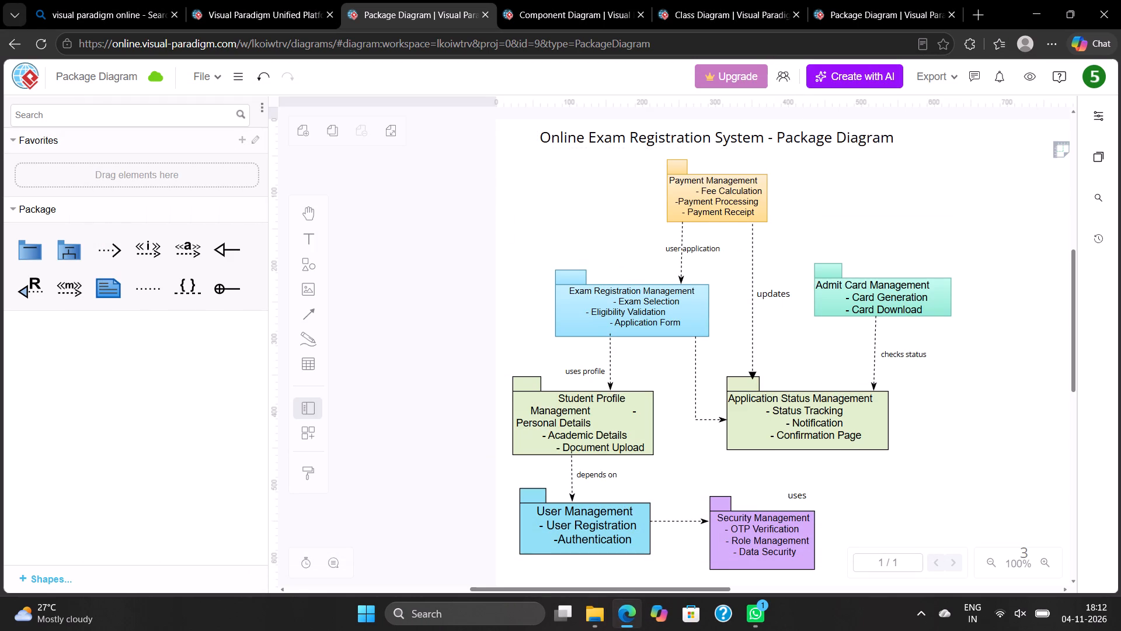
Open the Use Case Diagram from the Draft project in the Unified Platform artifacts list.
{"action": "left_click", "coordinate": [279, 24]}
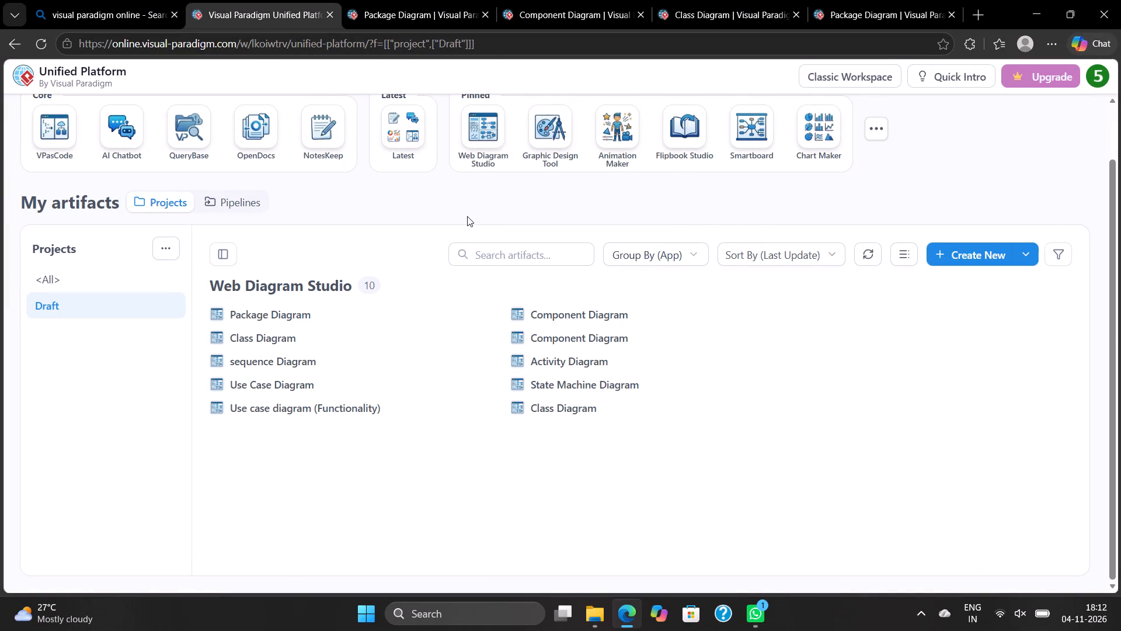
{"action": "left_click", "coordinate": [281, 380]}
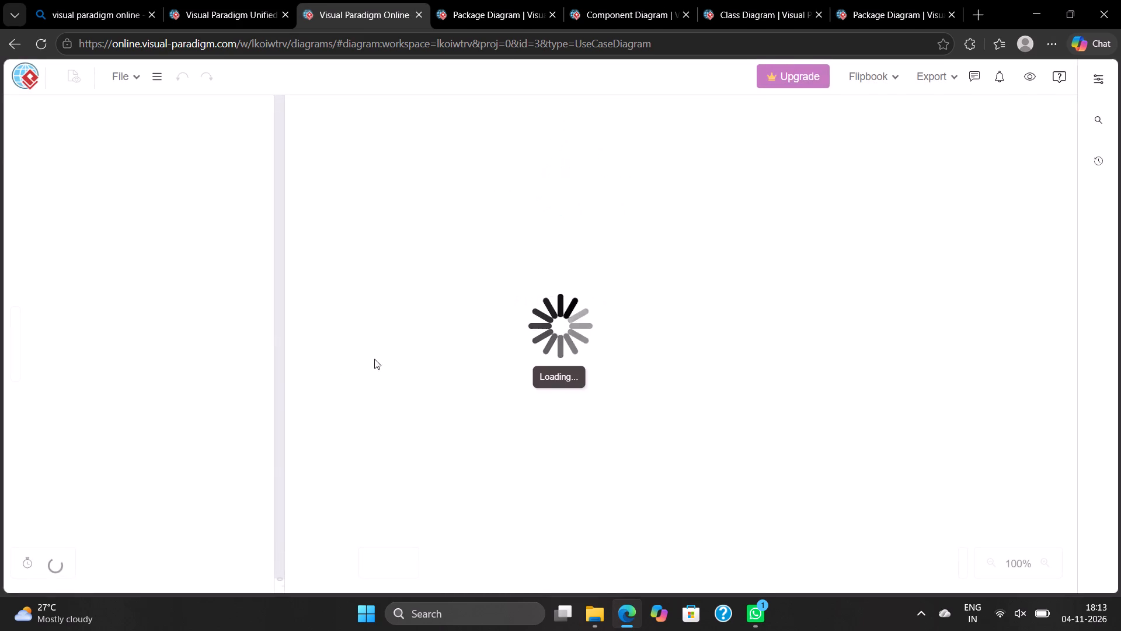
Add the page number 4 as a text label below and to the right of the Email/SMS Gate way box.
{"action": "scroll", "coordinate": [725, 387], "scroll_direction": "down", "scroll_amount": 2}
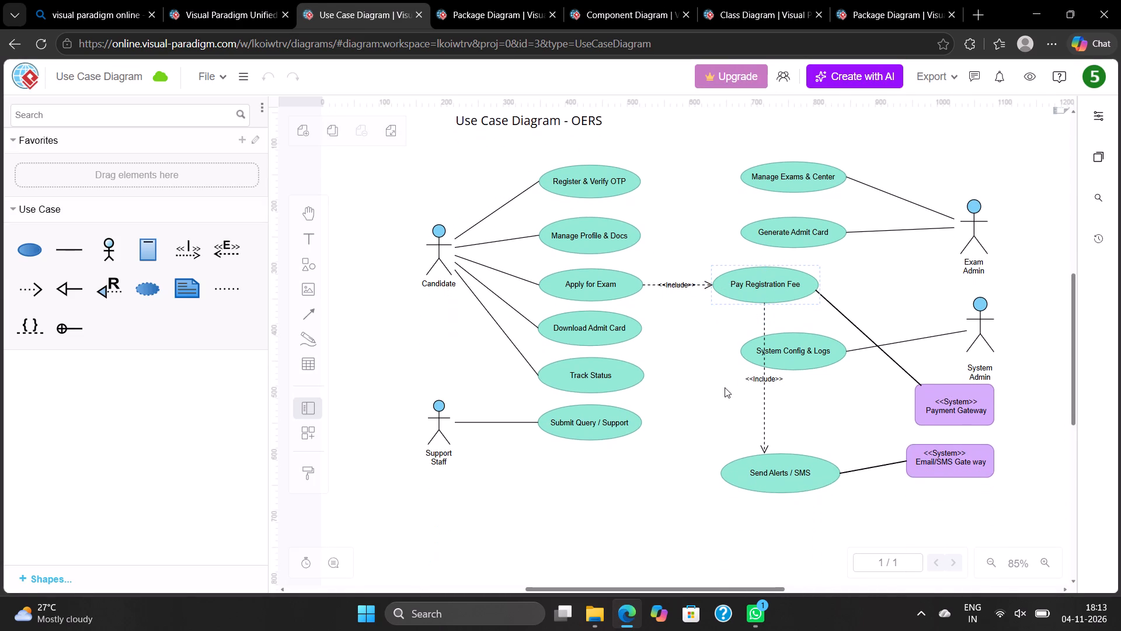
{"action": "scroll", "coordinate": [725, 387], "scroll_direction": "left", "scroll_amount": 1}
{"action": "double_click", "coordinate": [1026, 505]}
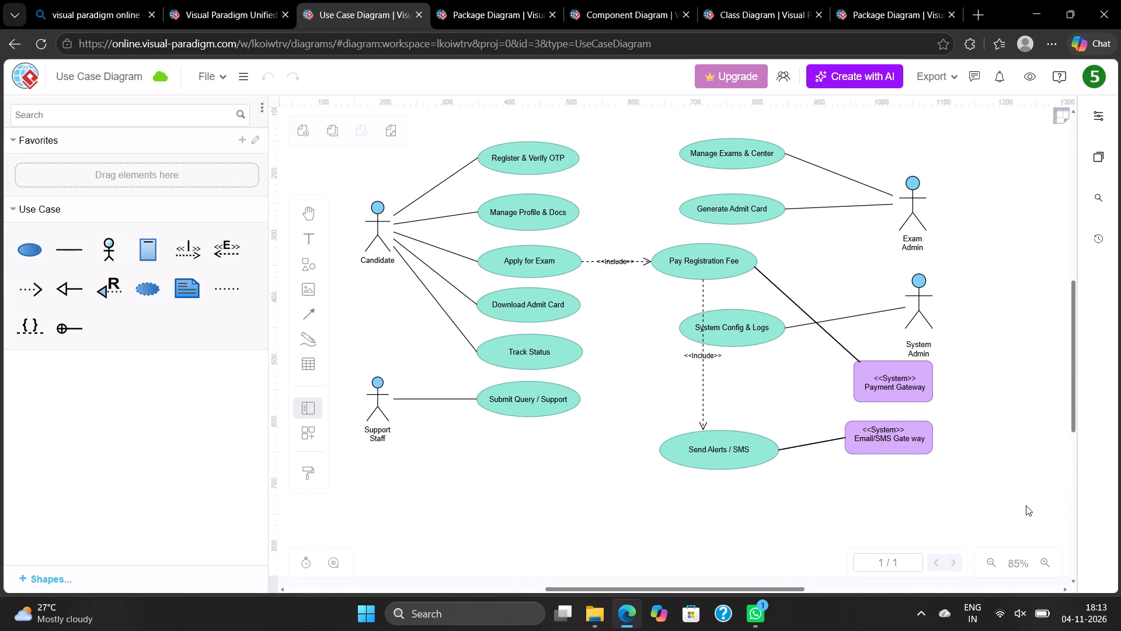
{"action": "key", "text": "BackSpace"}
{"action": "key", "text": "4"}
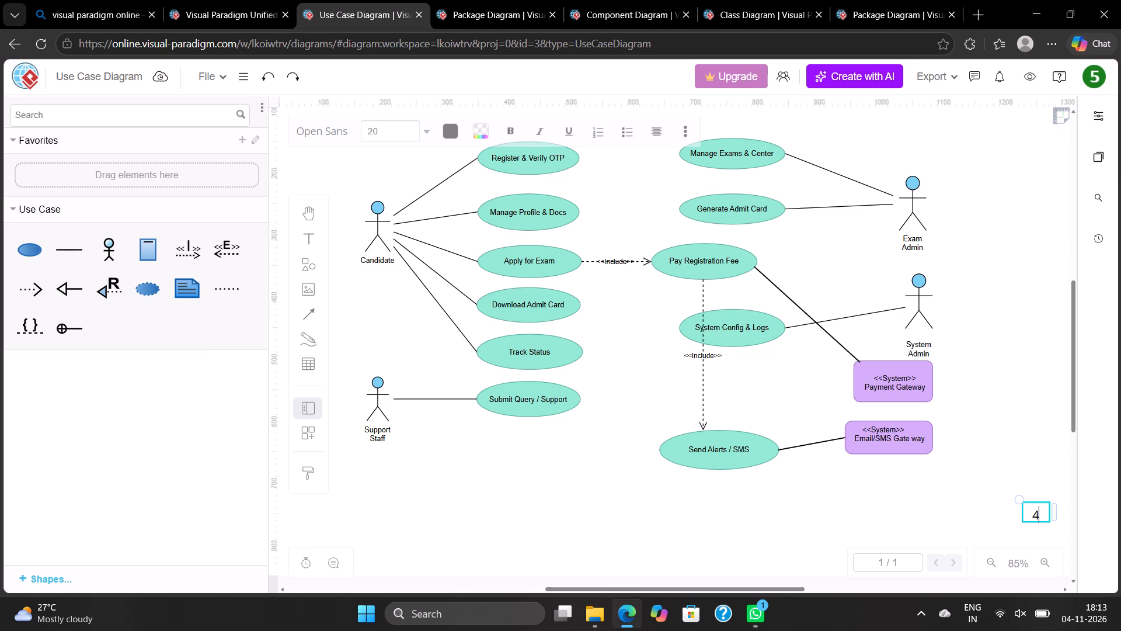
Copy "Use Case Diagram" from the diagram title, and clear the title text except for the dash.
{"action": "scroll", "coordinate": [1026, 505], "scroll_direction": "up", "scroll_amount": 2}
{"action": "scroll", "coordinate": [1026, 505], "scroll_direction": "right", "scroll_amount": 1}
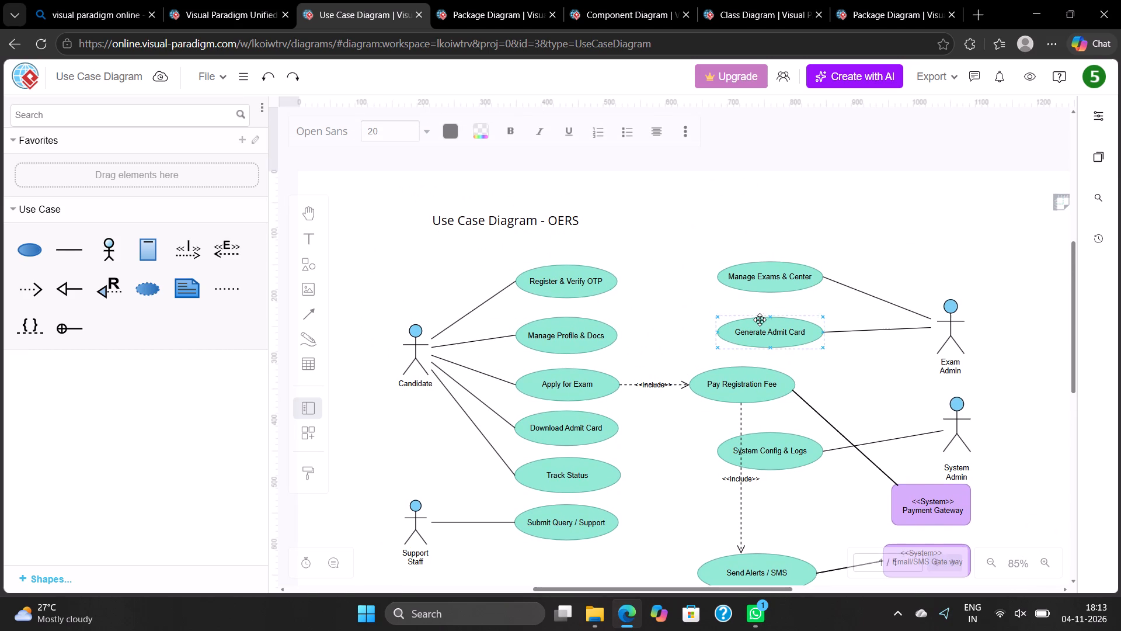
{"action": "triple_click", "coordinate": [537, 221]}
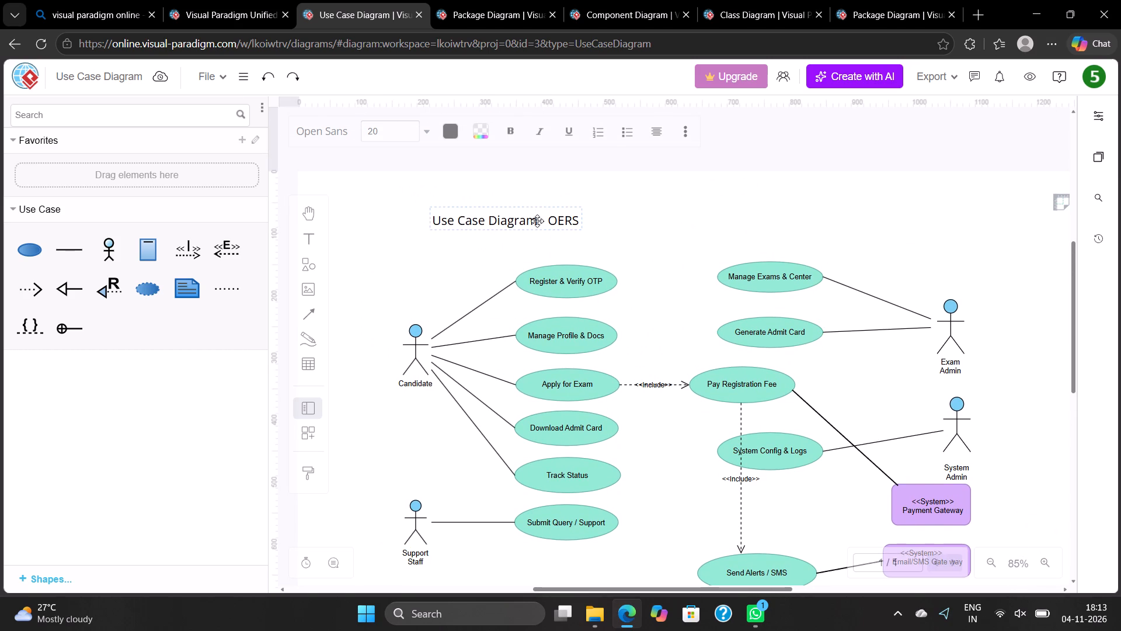
{"action": "left_click", "coordinate": [537, 221]}
{"action": "left_click_drag", "start_coordinate": [537, 221], "coordinate": [429, 222]}
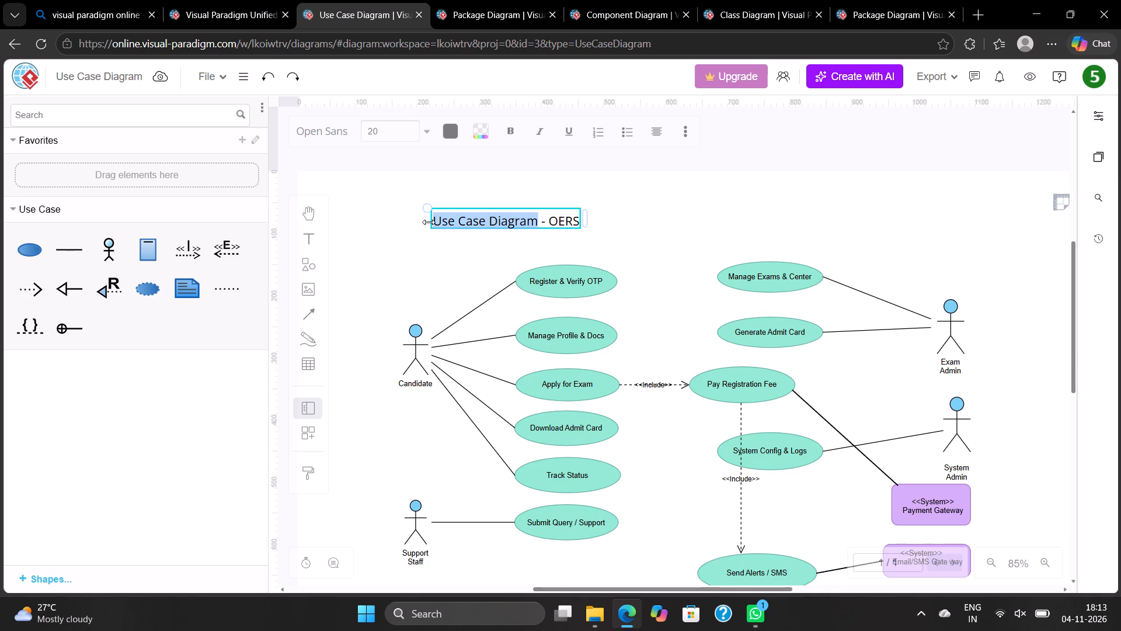
{"action": "key", "text": "ctrl+c"}
{"action": "key", "text": "BackSpace"}
{"action": "key", "text": "Right"}
{"action": "key", "text": "Right"}
{"action": "key", "text": "Right"}
{"action": "key", "text": "Right"}
{"action": "key", "text": "Right"}
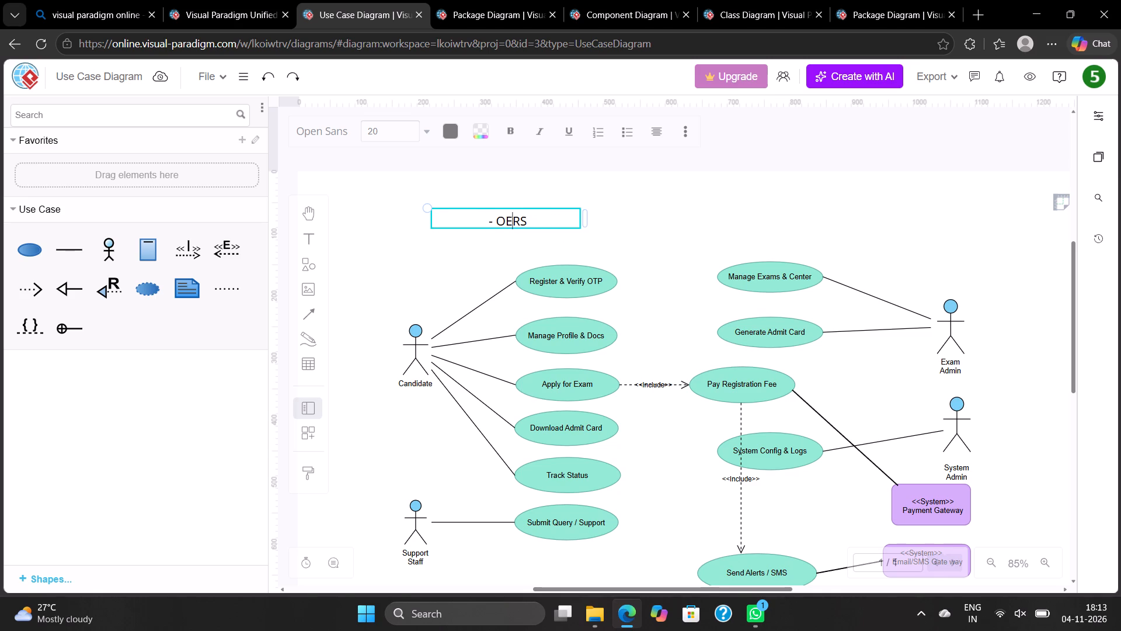
{"action": "key", "text": "Right"}
{"action": "key", "text": "Right"}
{"action": "key", "text": "BackSpace"}
{"action": "key", "text": "BackSpace"}
{"action": "key", "text": "BackSpace"}
{"action": "key", "text": "BackSpace"}
{"action": "key", "text": "BackSpace"}
Widen the title text box rightward until it reaches nearly above the Exam Admin actor.
{"action": "left_click_drag", "start_coordinate": [586, 221], "coordinate": [870, 209]}
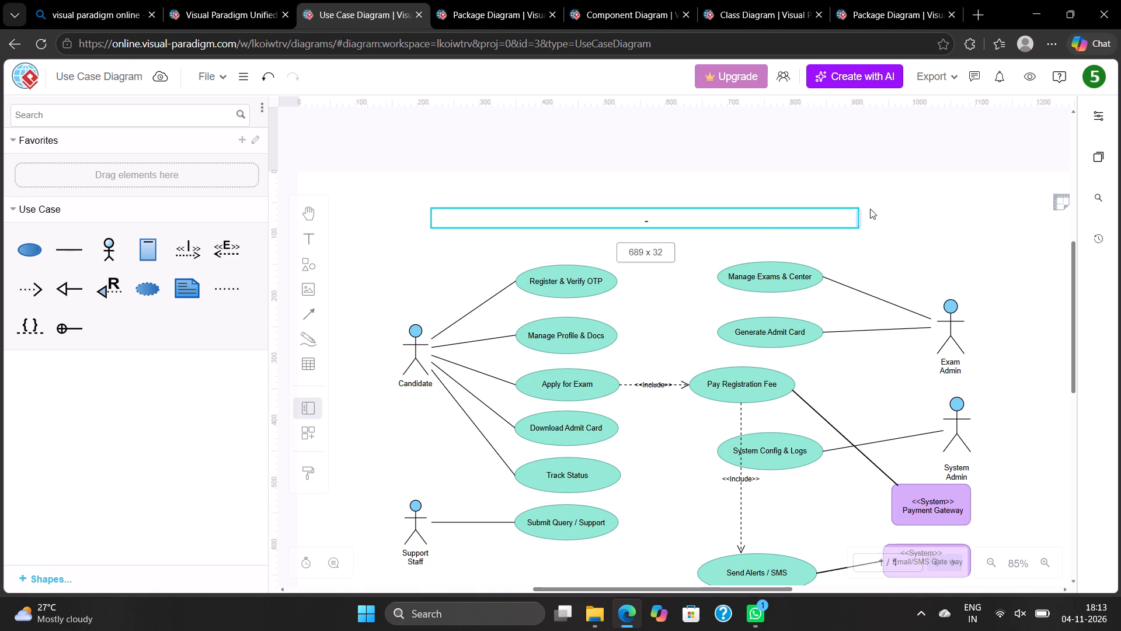
{"action": "left_click_drag", "start_coordinate": [870, 209], "coordinate": [939, 204]}
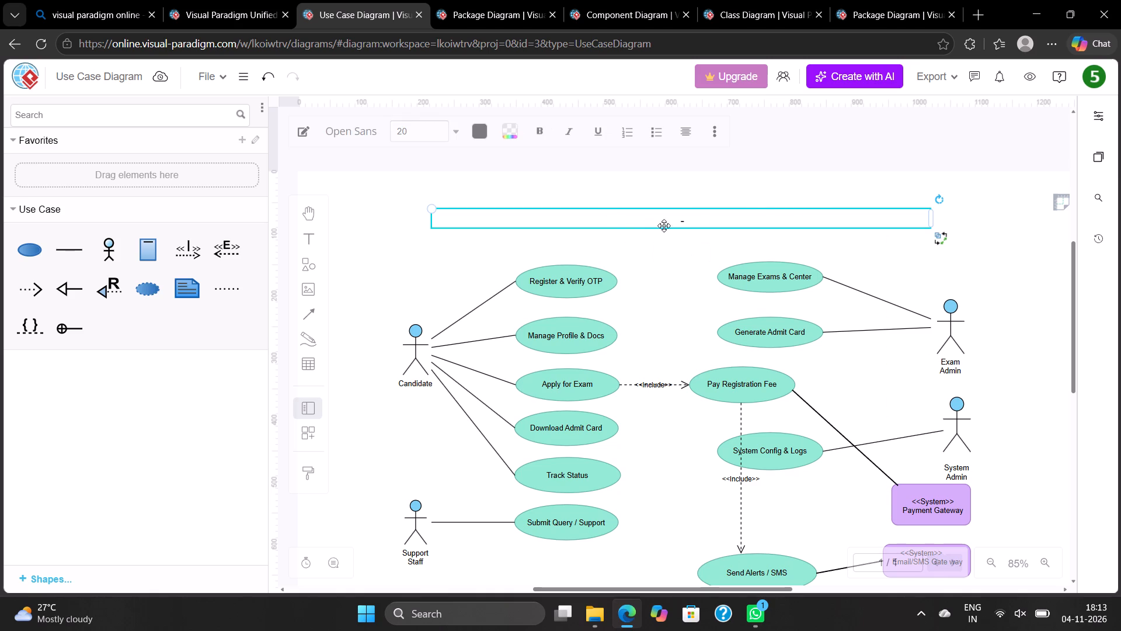
Complete the diagram title around the dash so it reads "Online Exam Registration System - Use Case Diagram".
{"action": "left_click", "coordinate": [520, 216]}
{"action": "double_click", "coordinate": [520, 216]}
{"action": "key", "text": "BackSpace"}
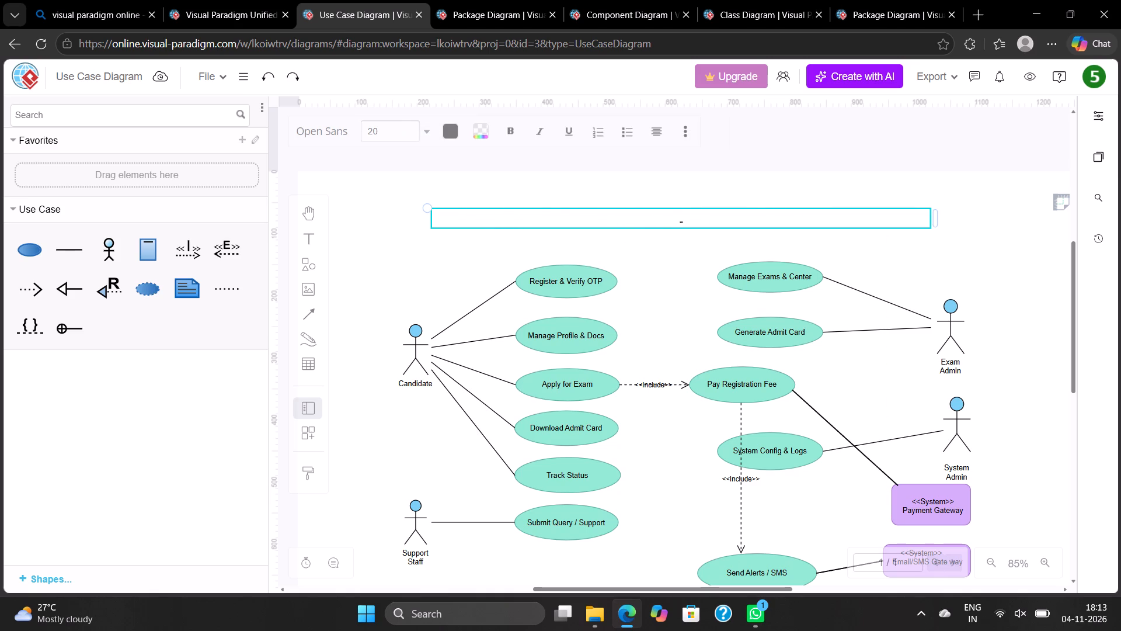
{"action": "key", "text": "shift+o"}
{"action": "type", "text": "nline Exam"}
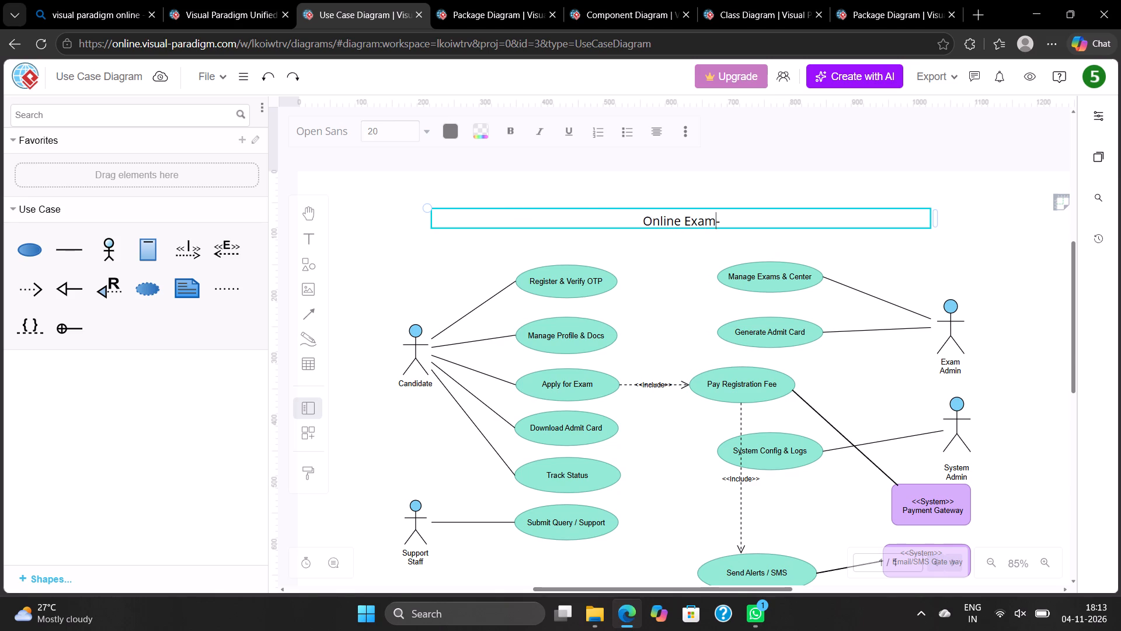
{"action": "key", "text": "space"}
{"action": "type", "text": "Registration"}
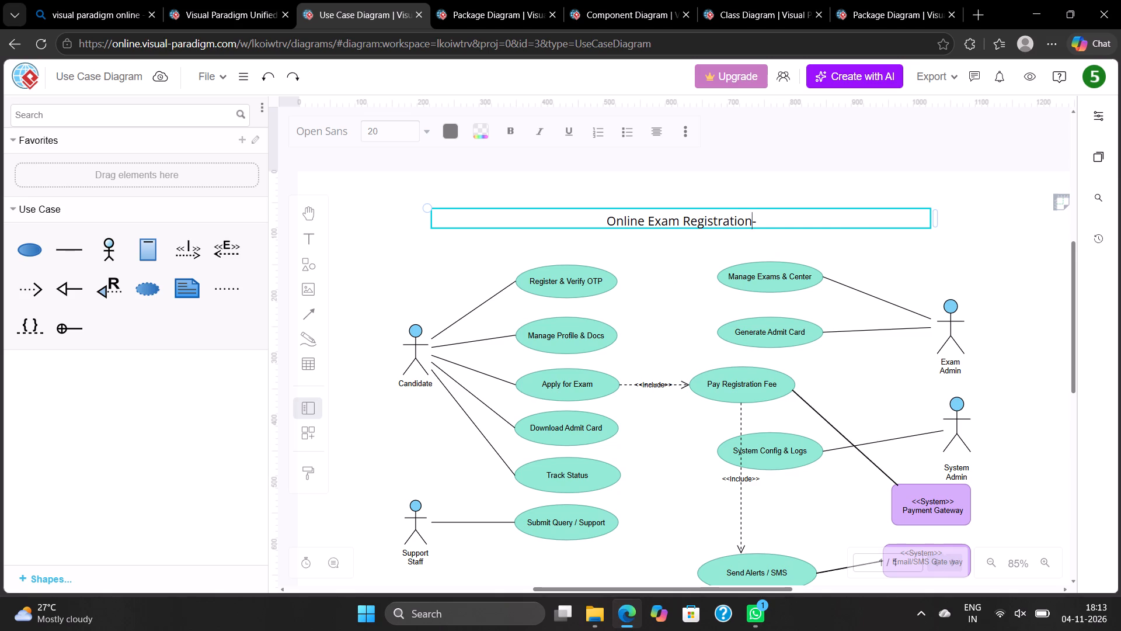
{"action": "key", "text": "space"}
{"action": "type", "text": "S"}
{"action": "type", "text": "ystem"}
{"action": "key", "text": "space"}
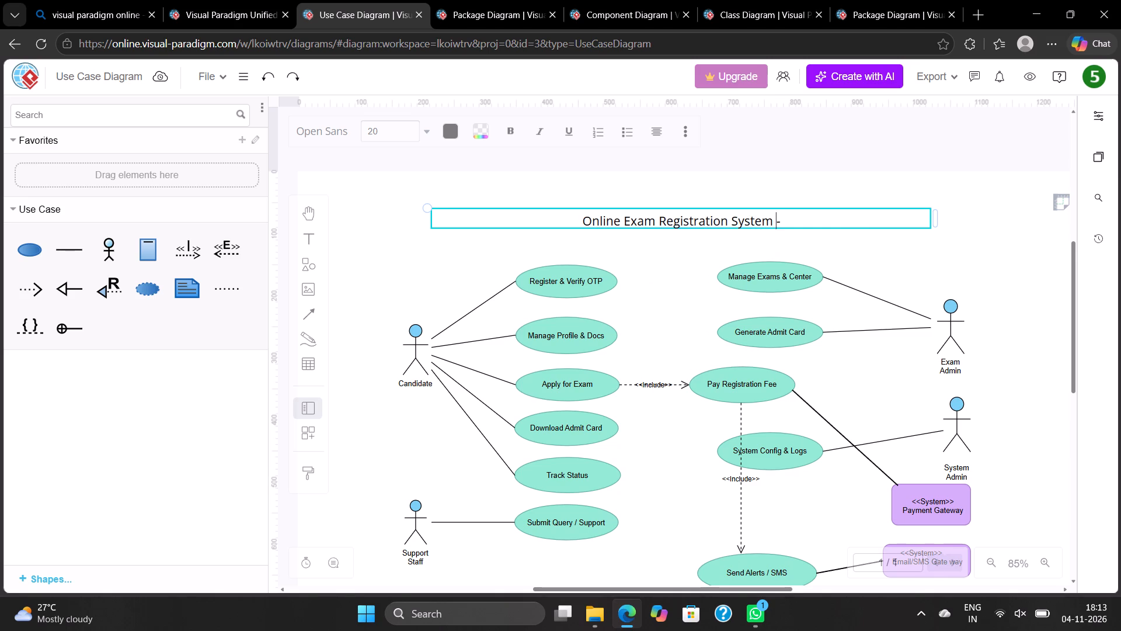
{"action": "key", "text": "Right"}
{"action": "key", "text": "Right"}
{"action": "key", "text": "Right"}
{"action": "key", "text": "space"}
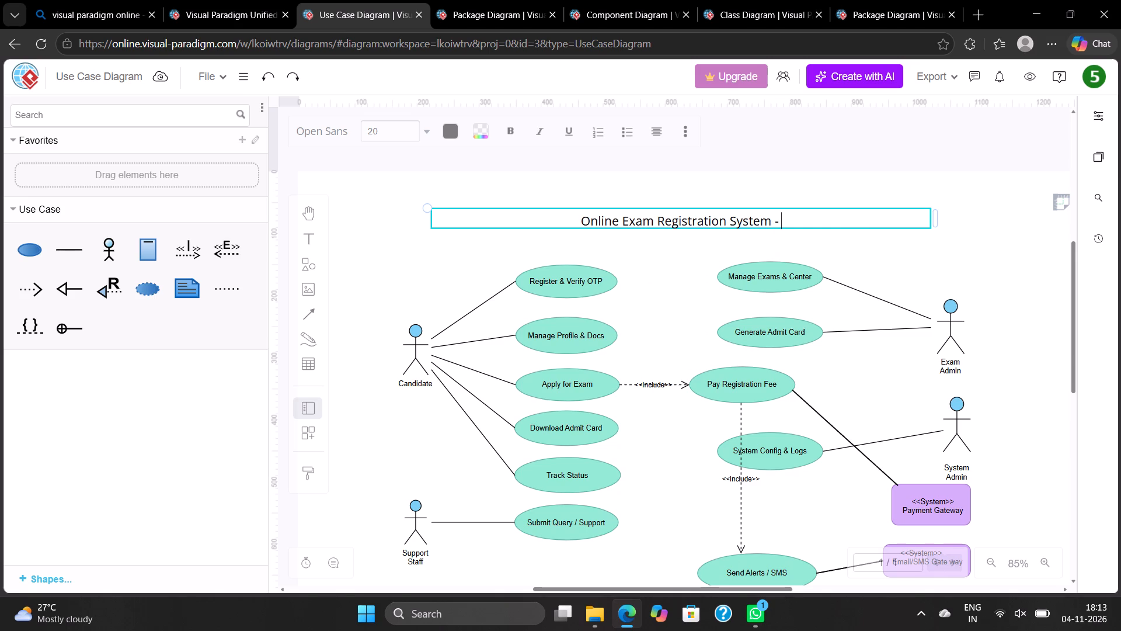
{"action": "key", "text": "ctrl+v"}
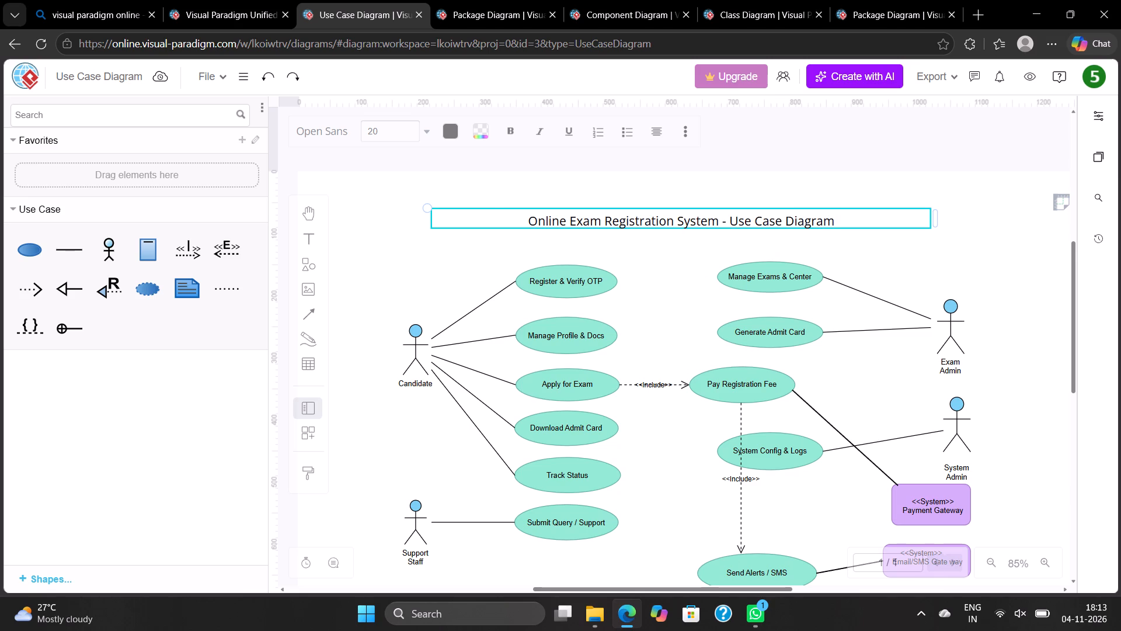
{"action": "left_click", "coordinate": [640, 173]}
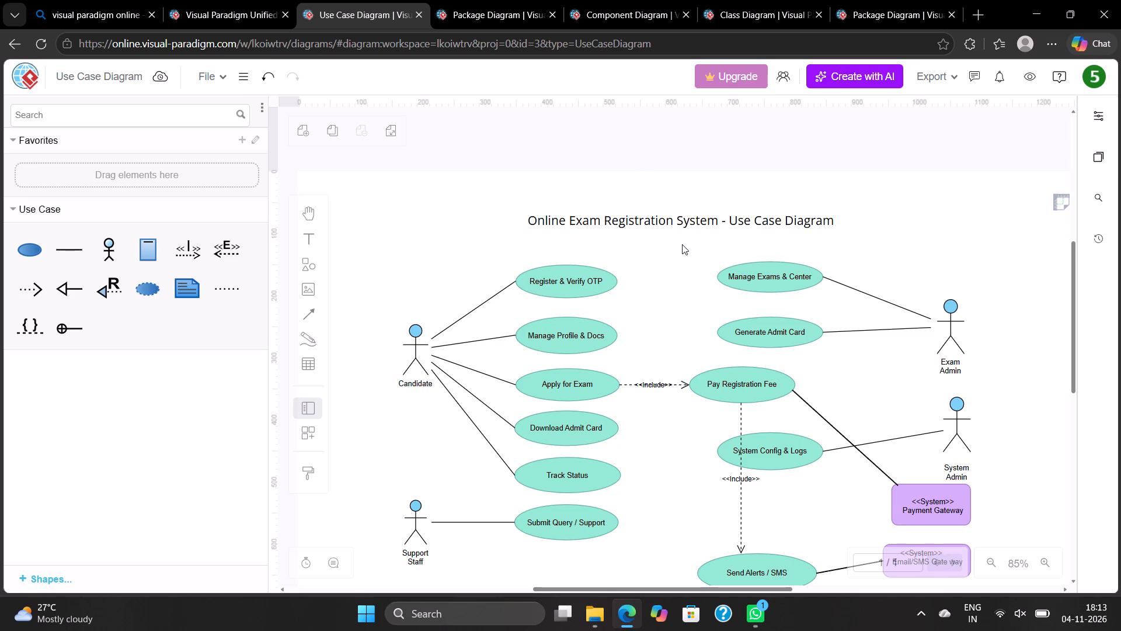
Export the diagram as a PNG with a border width of 100 and download it as Use Case Diagram.png.
{"action": "scroll", "coordinate": [682, 244], "scroll_direction": "down", "scroll_amount": 3}
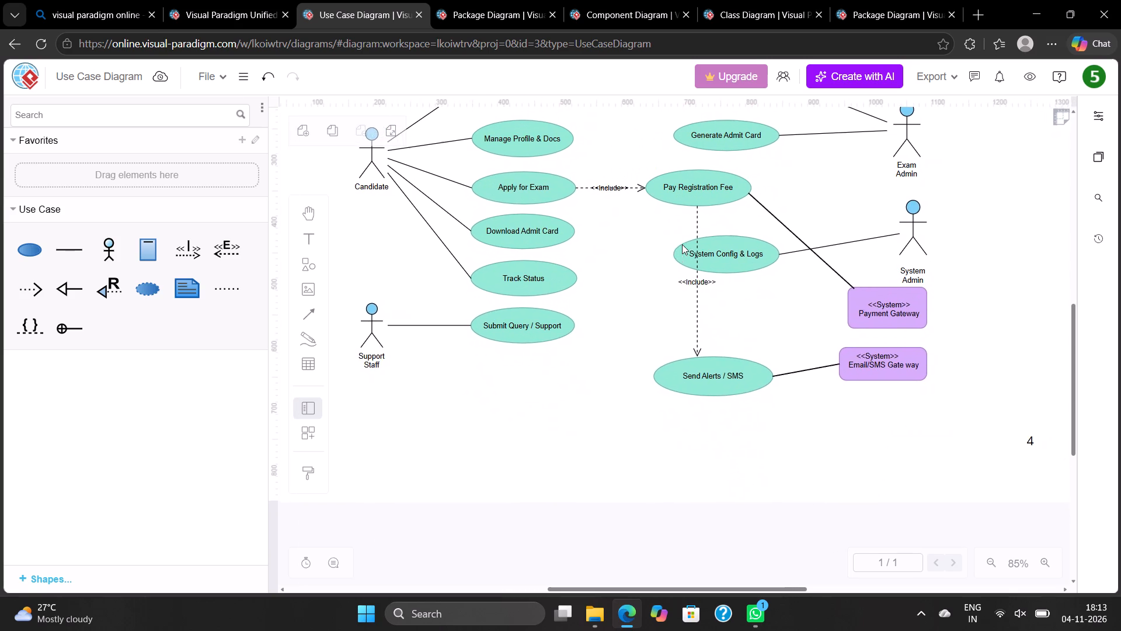
{"action": "left_click", "coordinate": [942, 78]}
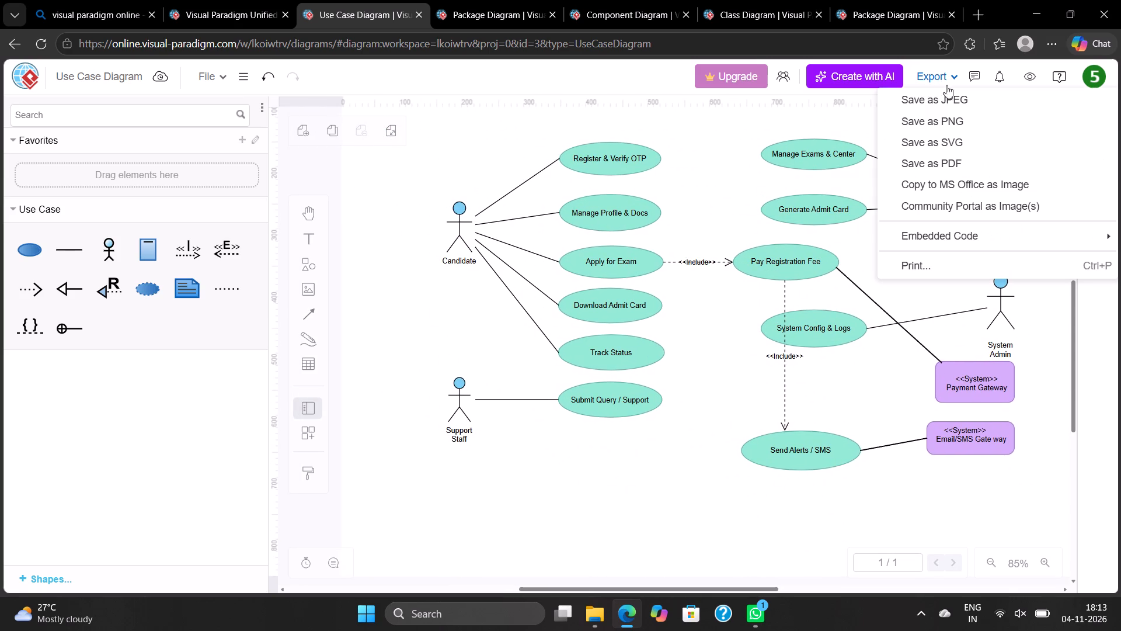
{"action": "left_click", "coordinate": [957, 124]}
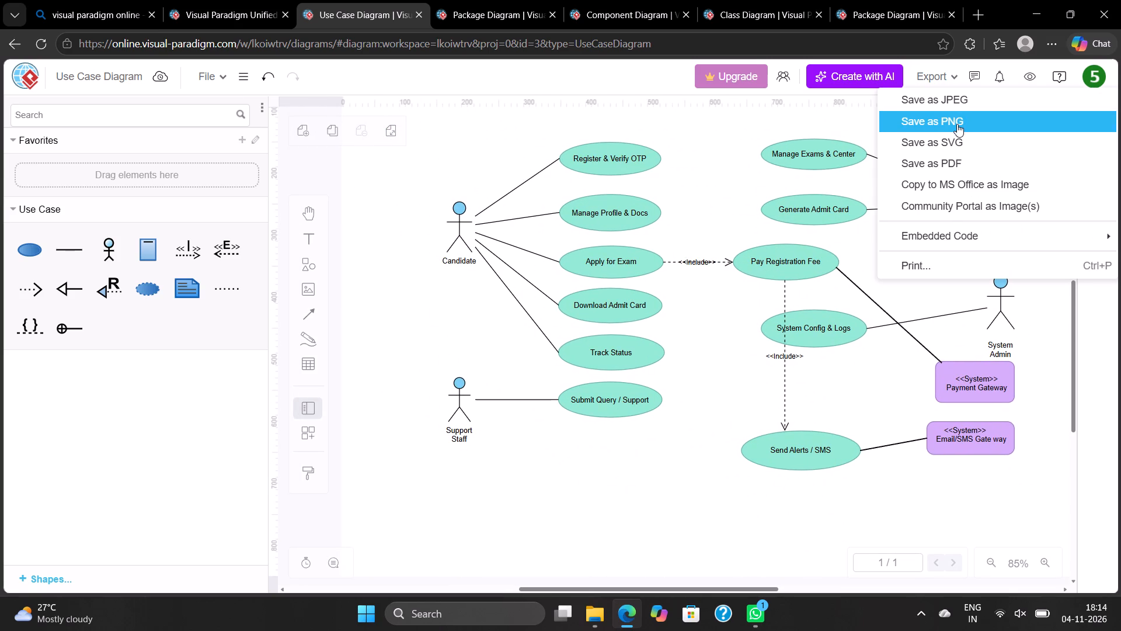
{"action": "left_click", "coordinate": [514, 204]}
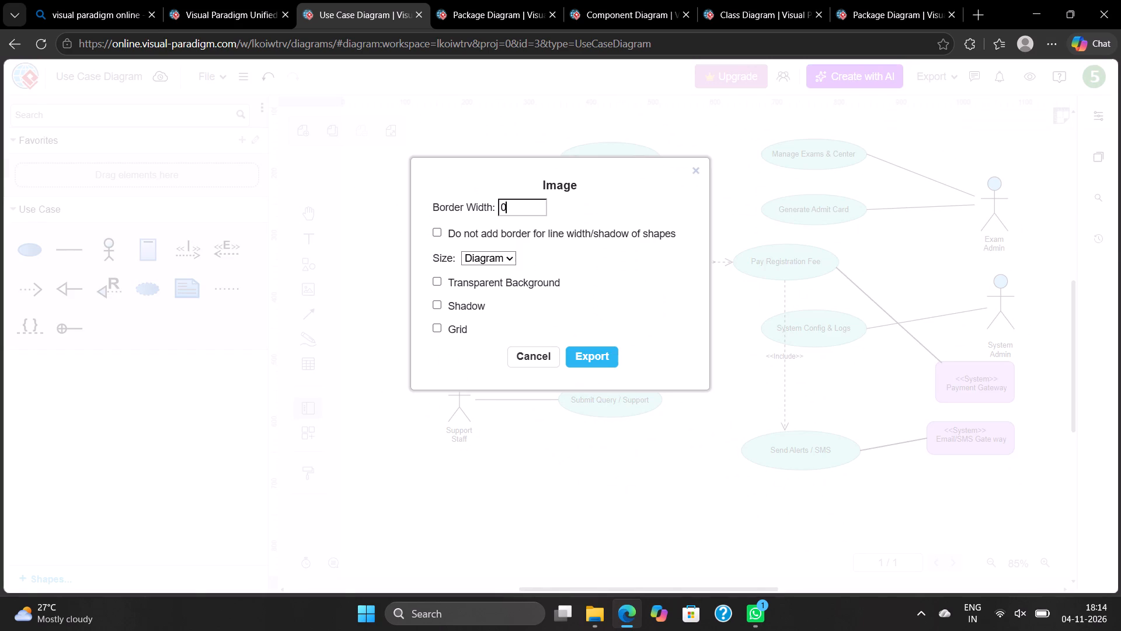
{"action": "key", "text": "BackSpace"}
{"action": "type", "text": "100"}
{"action": "left_click", "coordinate": [597, 359]}
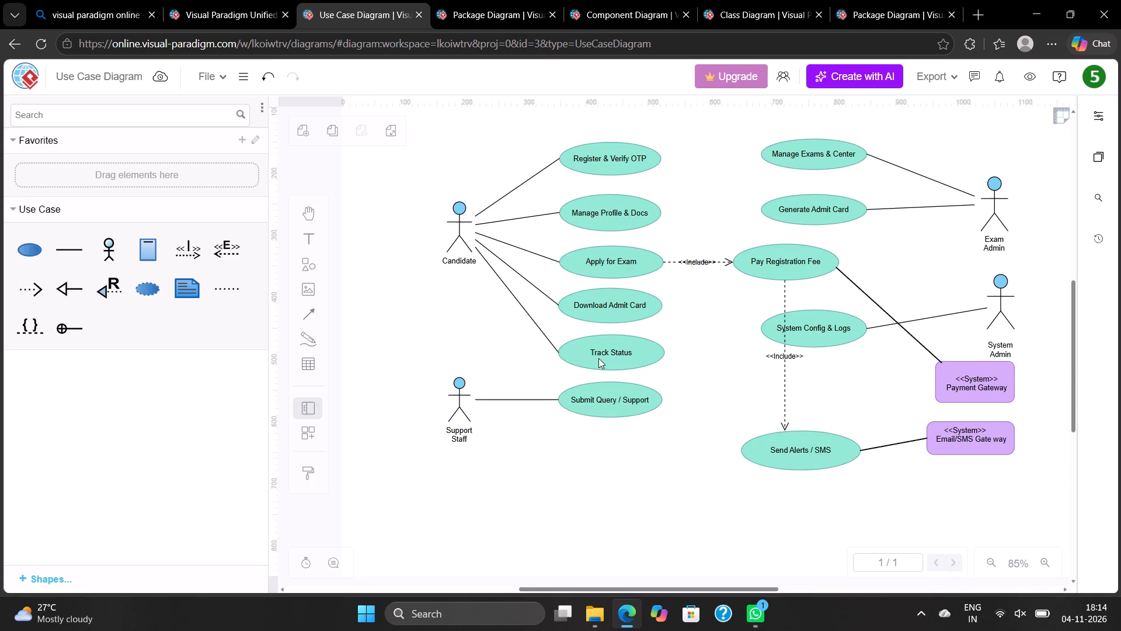
{"action": "left_click", "coordinate": [607, 353]}
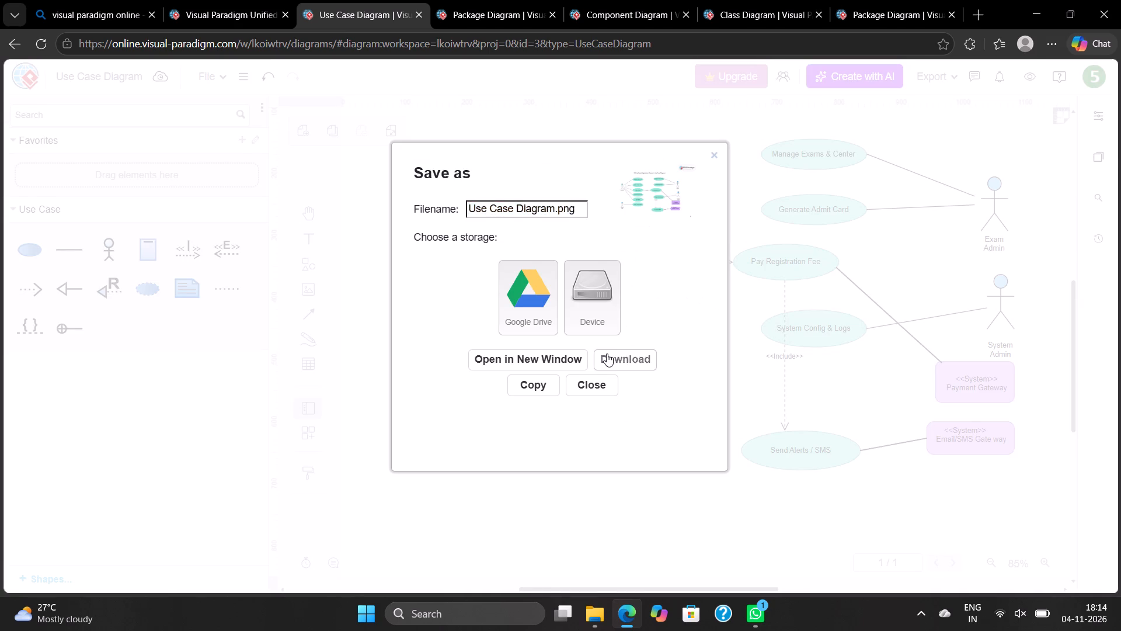
Open the downloaded Use Case Diagram.png to check the exported image, and close it.
{"action": "left_click", "coordinate": [814, 126]}
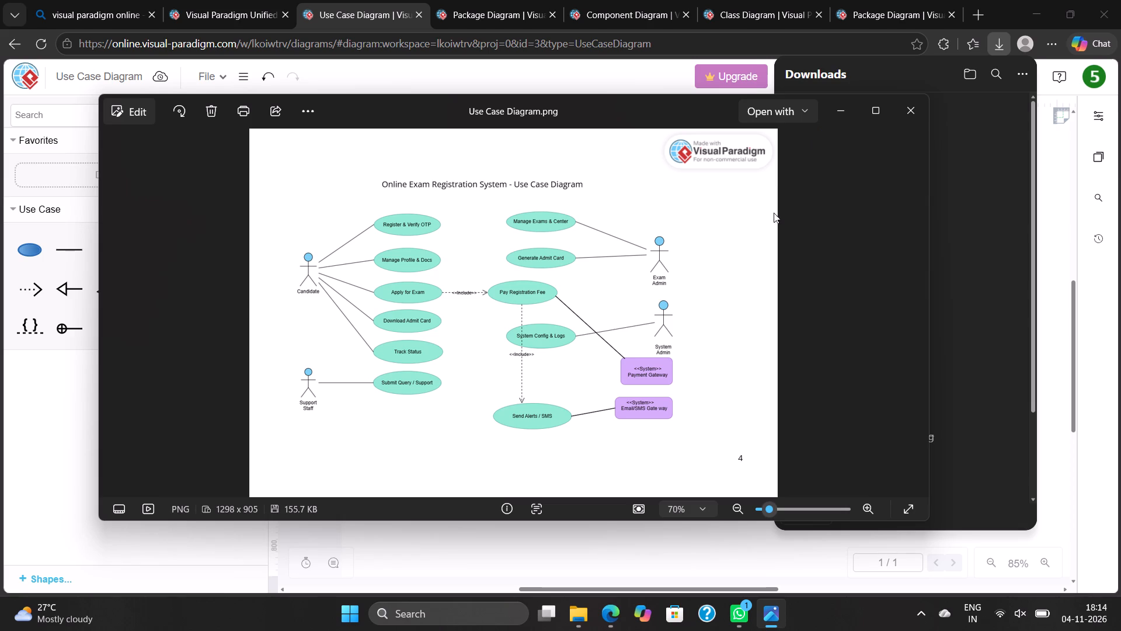
{"action": "left_click", "coordinate": [900, 121]}
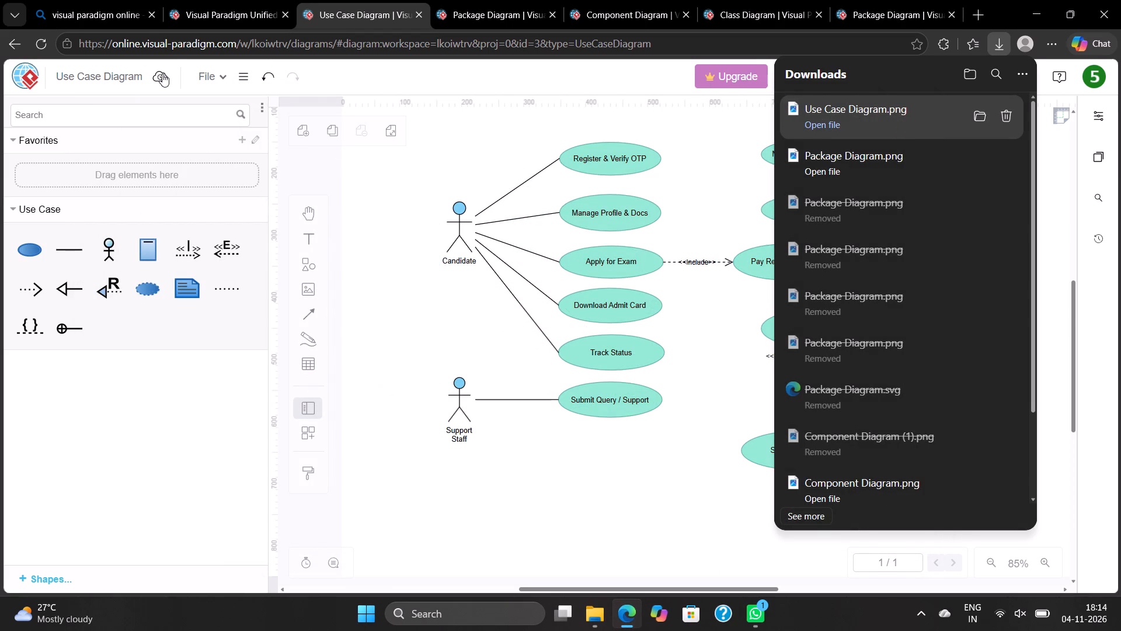
Open the Use case diagram (Functionality) from the Draft project in the Unified Platform artifacts list.
{"action": "left_click", "coordinate": [211, 2]}
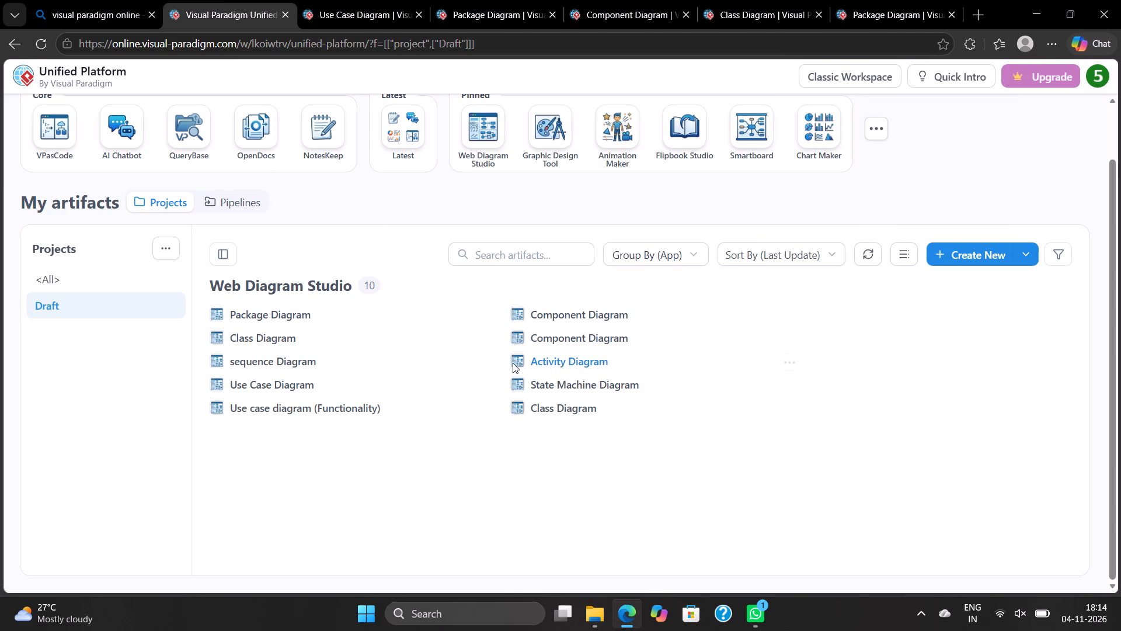
{"action": "left_click", "coordinate": [348, 411]}
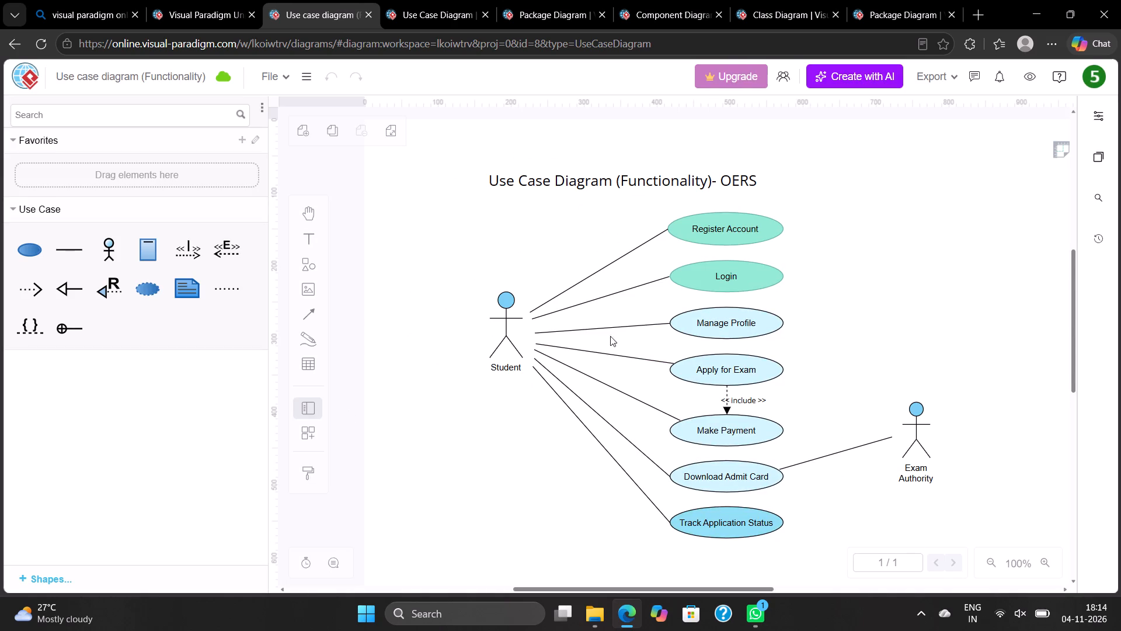
Copy "Use Case Diagram (Functionality" from the diagram title, and delete the trailing "- OERS" from it.
{"action": "double_click", "coordinate": [753, 179]}
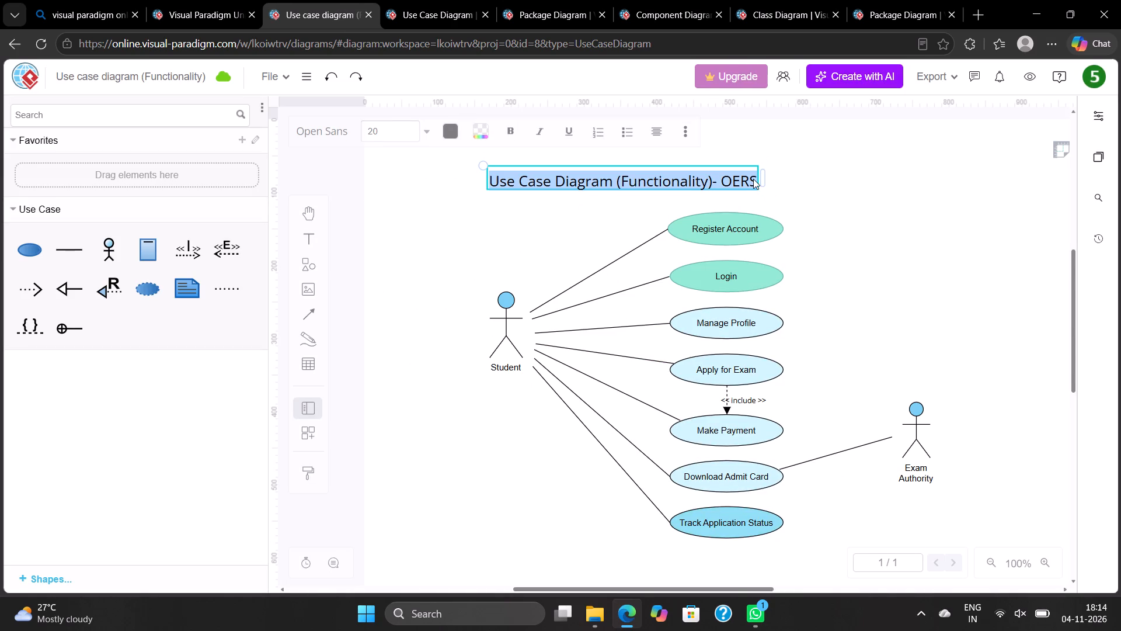
{"action": "left_click", "coordinate": [712, 182]}
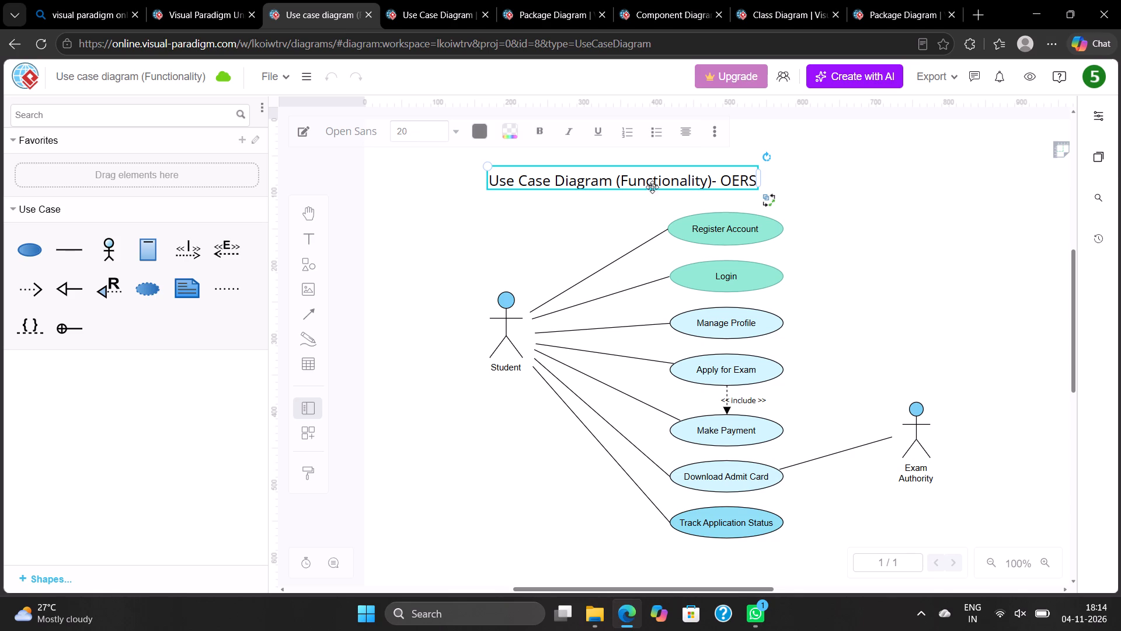
{"action": "left_click", "coordinate": [710, 183]}
{"action": "double_click", "coordinate": [710, 183]}
{"action": "left_click_drag", "start_coordinate": [710, 183], "coordinate": [706, 183]}
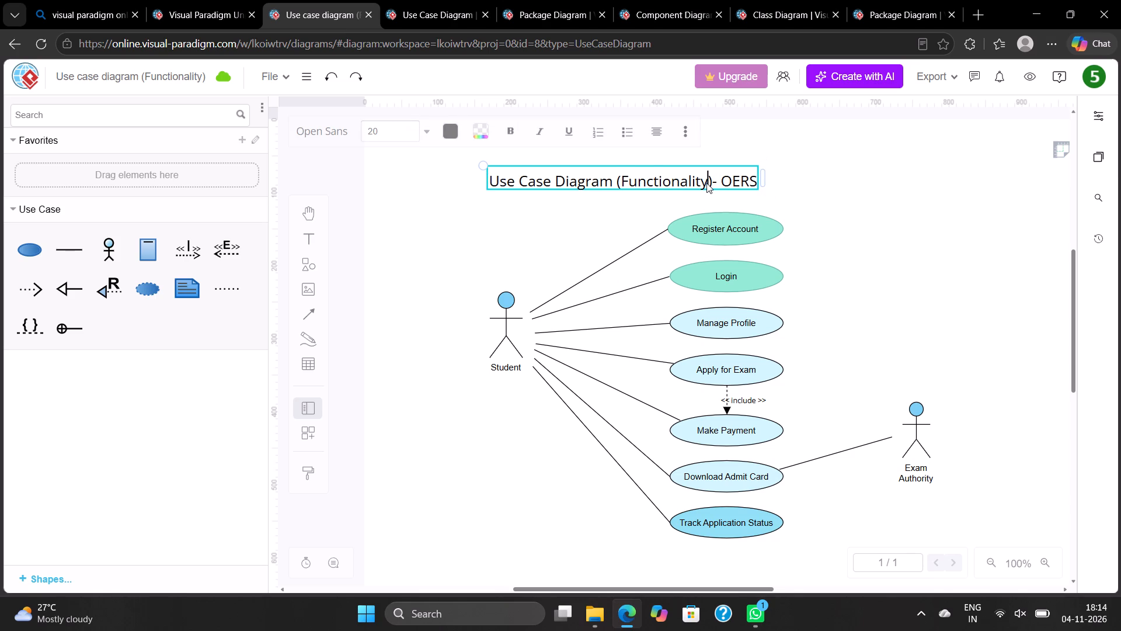
{"action": "left_click_drag", "start_coordinate": [706, 183], "coordinate": [529, 196]}
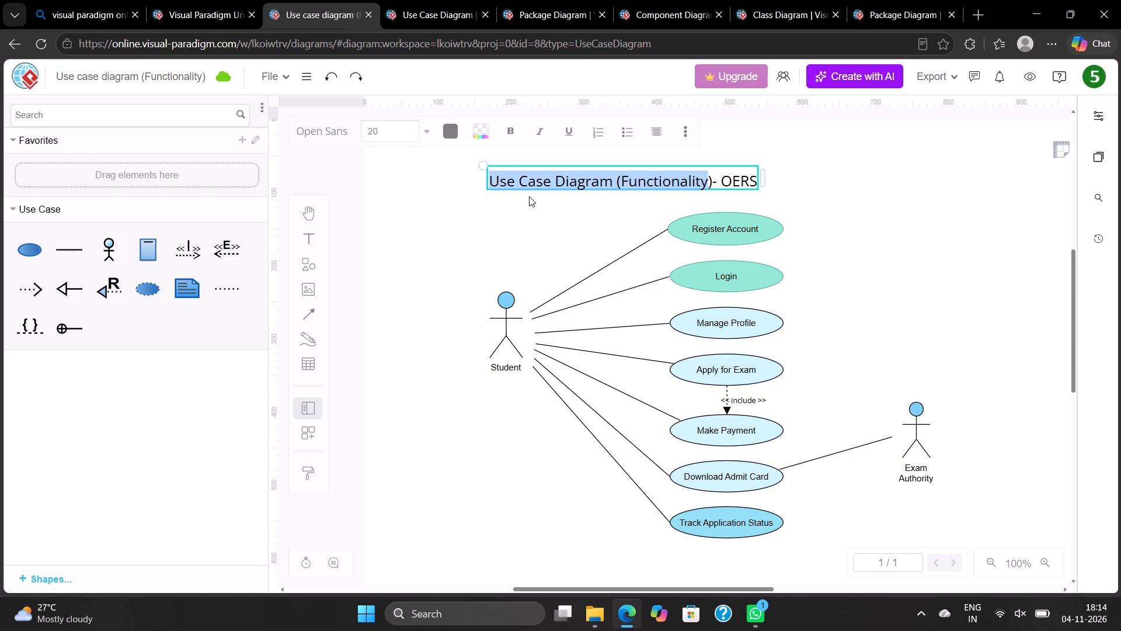
{"action": "key", "text": "ctrl+c"}
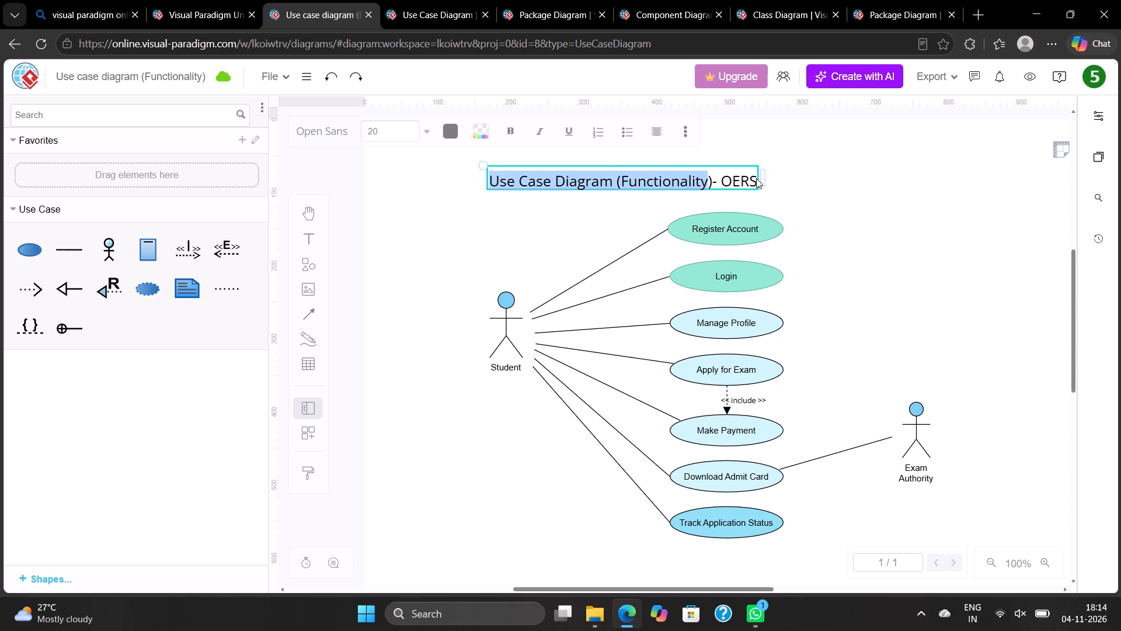
{"action": "left_click", "coordinate": [756, 178]}
{"action": "key", "text": "BackSpace"}
{"action": "key", "text": "BackSpace"}
{"action": "key", "text": "BackSpace"}
{"action": "key", "text": "BackSpace"}
{"action": "key", "text": "BackSpace"}
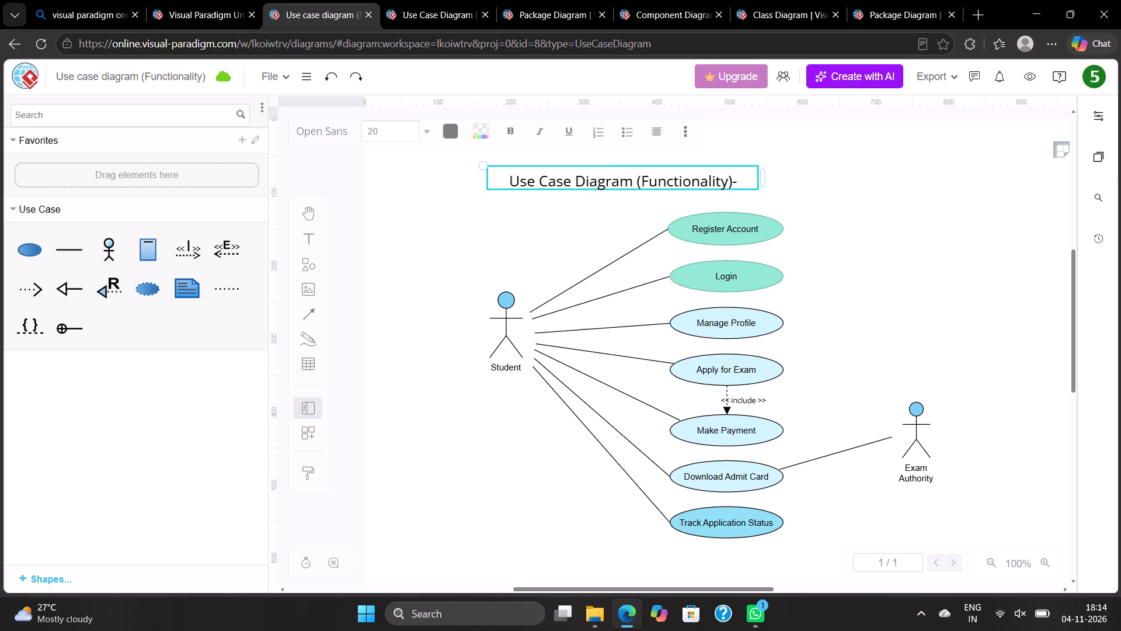
{"action": "key", "text": "BackSpace"}
Insert "Online Exam Registration System-" in front of "Use Case Diagram (Functionality)" in the title.
{"action": "key", "text": "Left"}
{"action": "key", "text": "Left"}
{"action": "key", "text": "Left"}
{"action": "key", "text": "Left"}
{"action": "key", "text": "Left"}
{"action": "key", "text": "Left"}
{"action": "key", "text": "Left"}
{"action": "key", "text": "Left"}
{"action": "key", "text": "Left"}
{"action": "key", "text": "Left"}
{"action": "key", "text": "Left"}
{"action": "key", "text": "Left"}
{"action": "key", "text": "Left"}
{"action": "key", "text": "Left"}
{"action": "key", "text": "Left"}
{"action": "key", "text": "Left"}
{"action": "key", "text": "Left"}
{"action": "key", "text": "Left"}
{"action": "key", "text": "Left"}
{"action": "key", "text": "Left"}
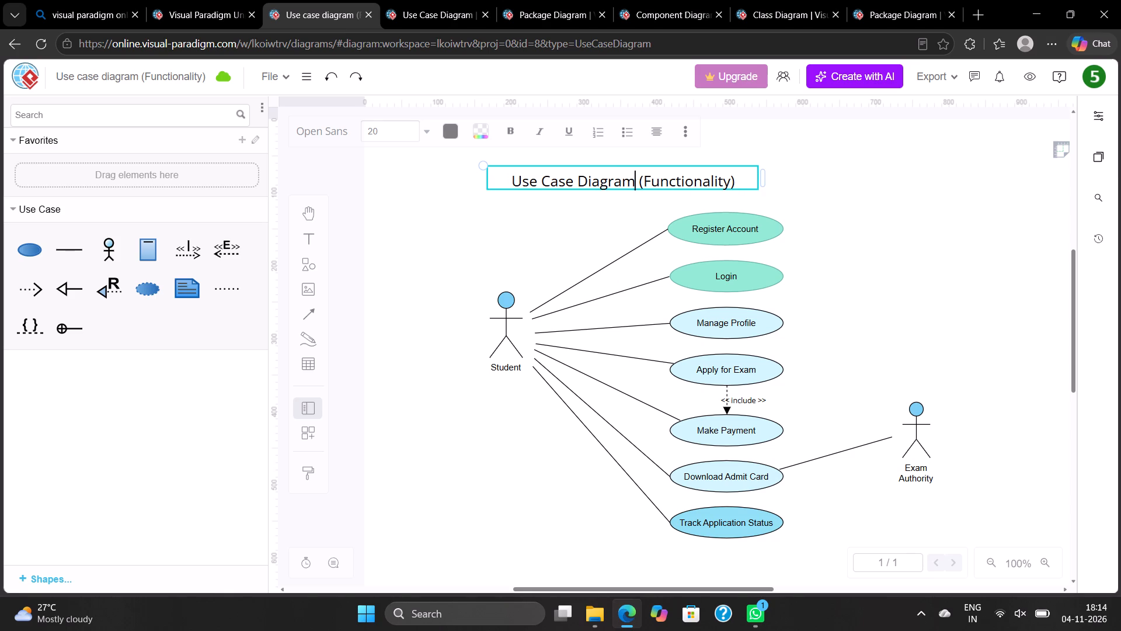
{"action": "key", "text": "Left"}
{"action": "key", "text": "Left"}
{"action": "key", "text": "minus"}
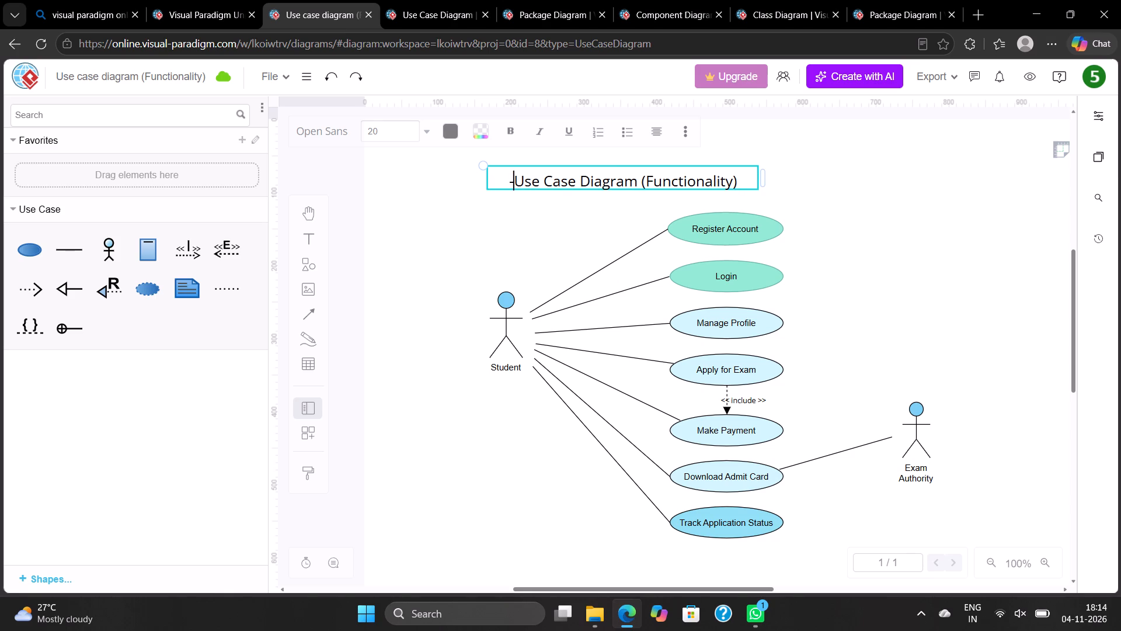
{"action": "key", "text": "Left"}
{"action": "key", "text": "shift+o"}
{"action": "type", "text": "nline"}
{"action": "key", "text": "space"}
{"action": "type", "text": "Exam Registration"}
{"action": "key", "text": "space"}
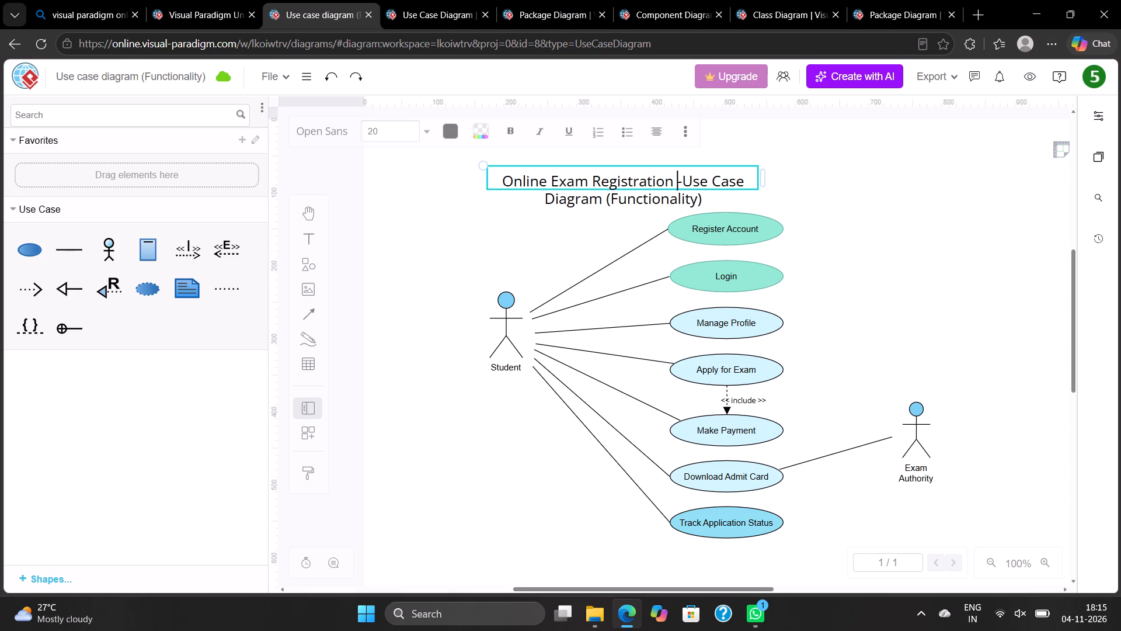
{"action": "type", "text": "System"}
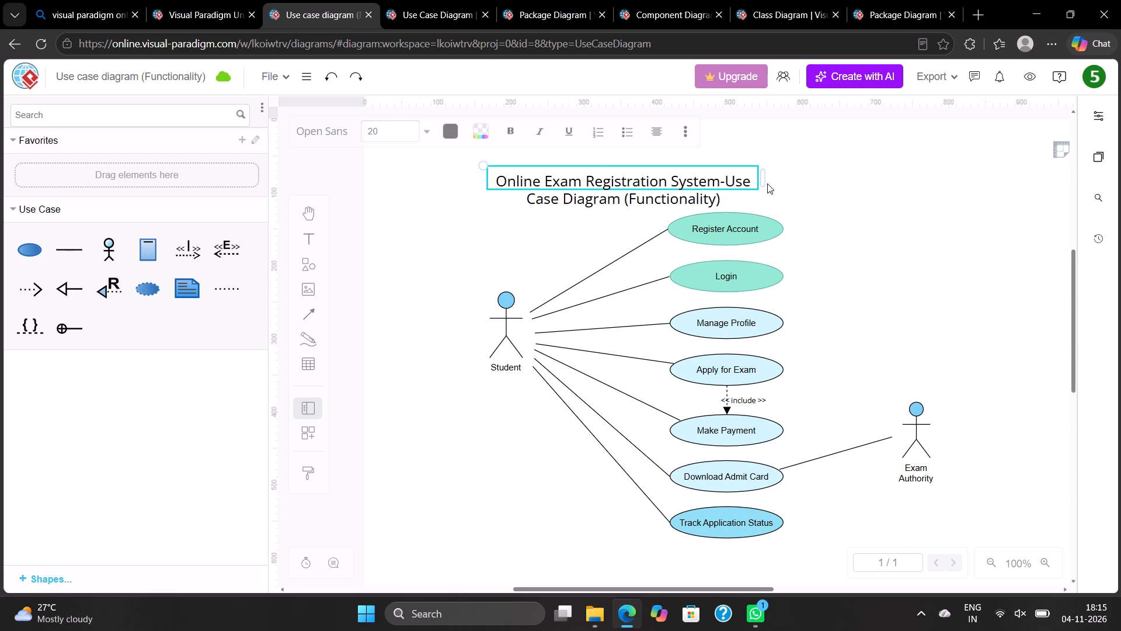
Widen the title text box rightward past the Exam Authority actor so the title fits on one line.
{"action": "left_click_drag", "start_coordinate": [764, 178], "coordinate": [814, 175]}
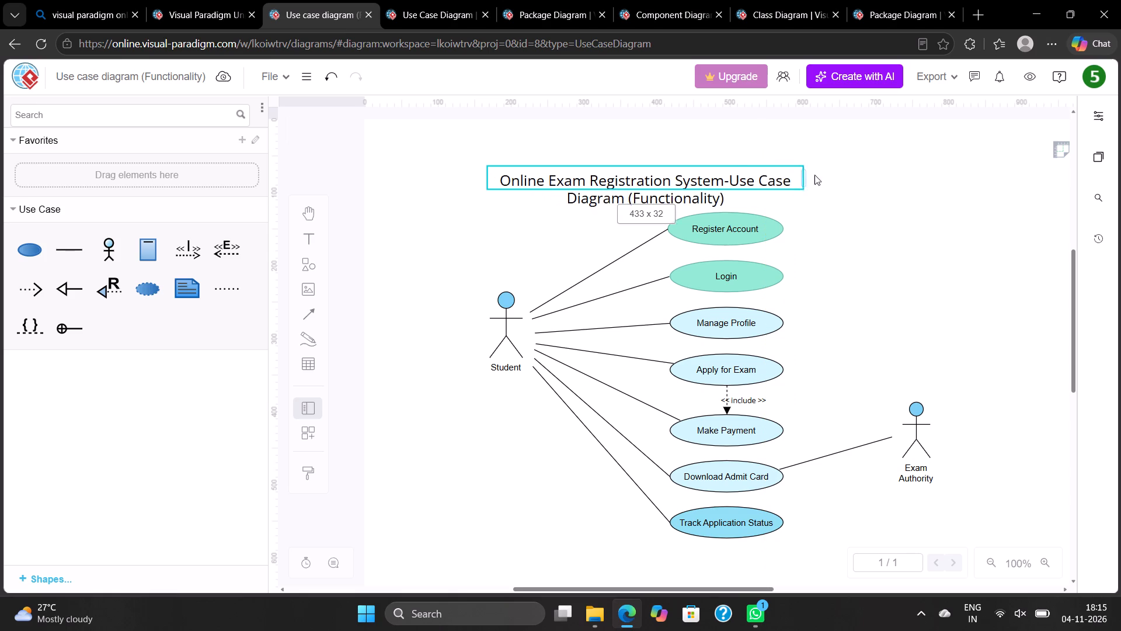
{"action": "left_click_drag", "start_coordinate": [814, 175], "coordinate": [930, 162]}
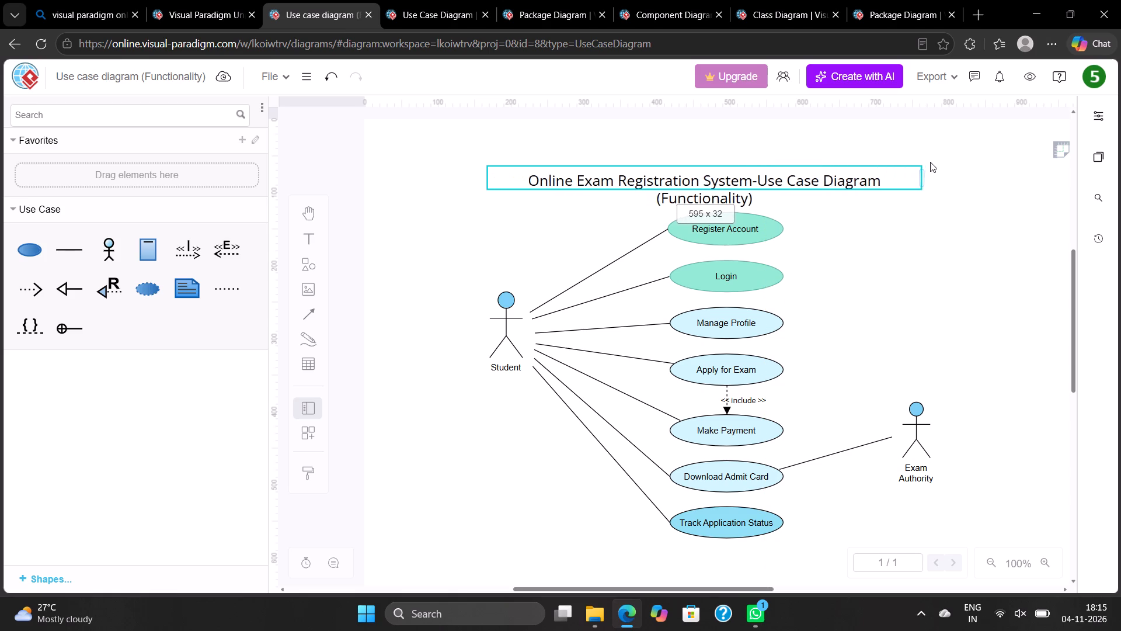
{"action": "left_click_drag", "start_coordinate": [930, 162], "coordinate": [950, 161]}
{"action": "left_click", "coordinate": [891, 143]}
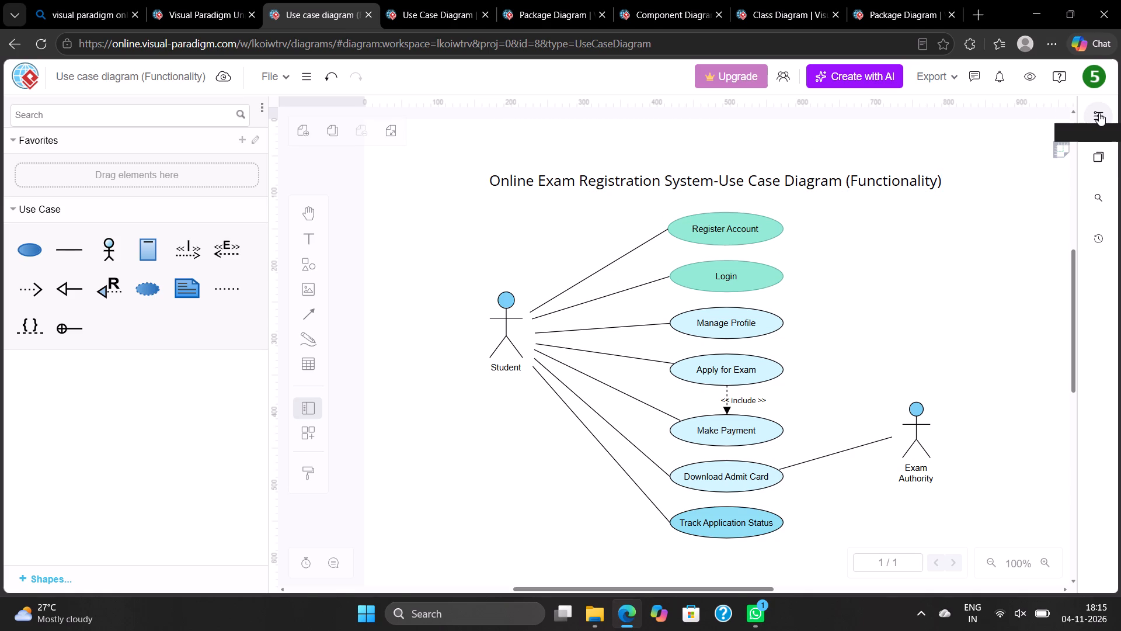
Add the page number 5 as a text label below and to the right of the Exam Authority actor.
{"action": "scroll", "coordinate": [1019, 356], "scroll_direction": "down", "scroll_amount": 1}
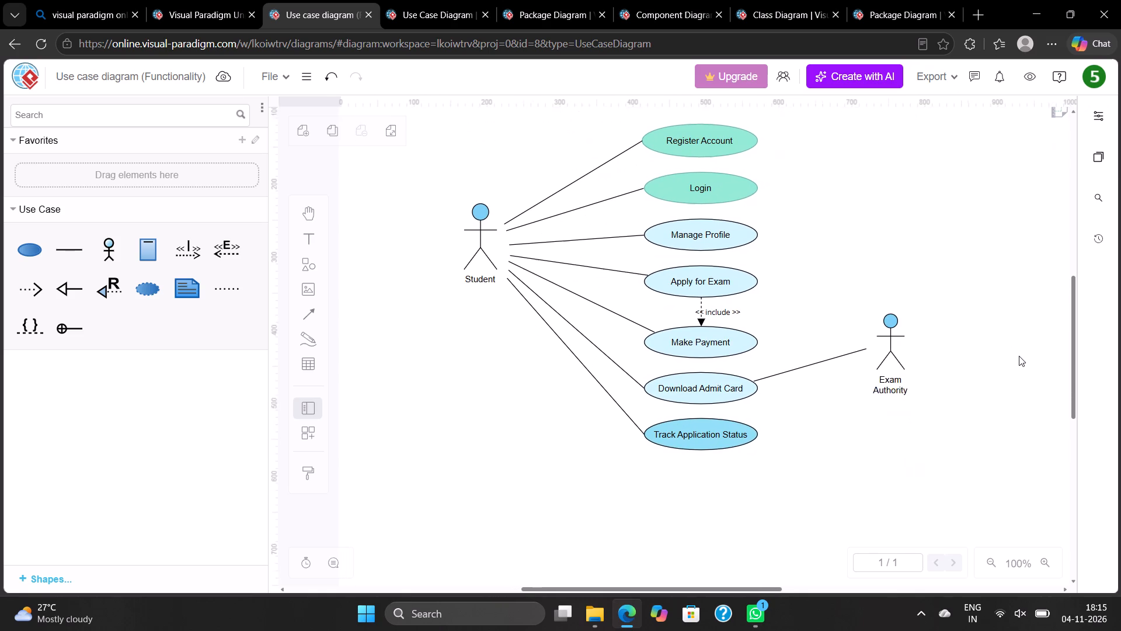
{"action": "scroll", "coordinate": [1019, 356], "scroll_direction": "down", "scroll_amount": 1}
{"action": "double_click", "coordinate": [995, 453]}
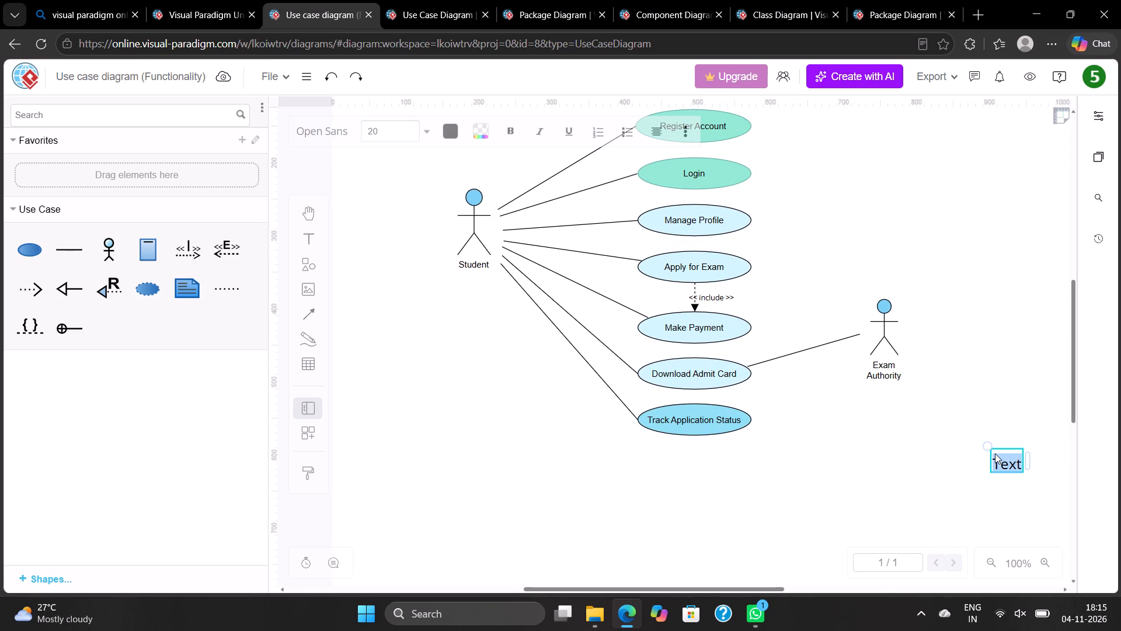
{"action": "key", "text": "BackSpace"}
{"action": "key", "text": "5"}
{"action": "left_click", "coordinate": [1023, 407]}
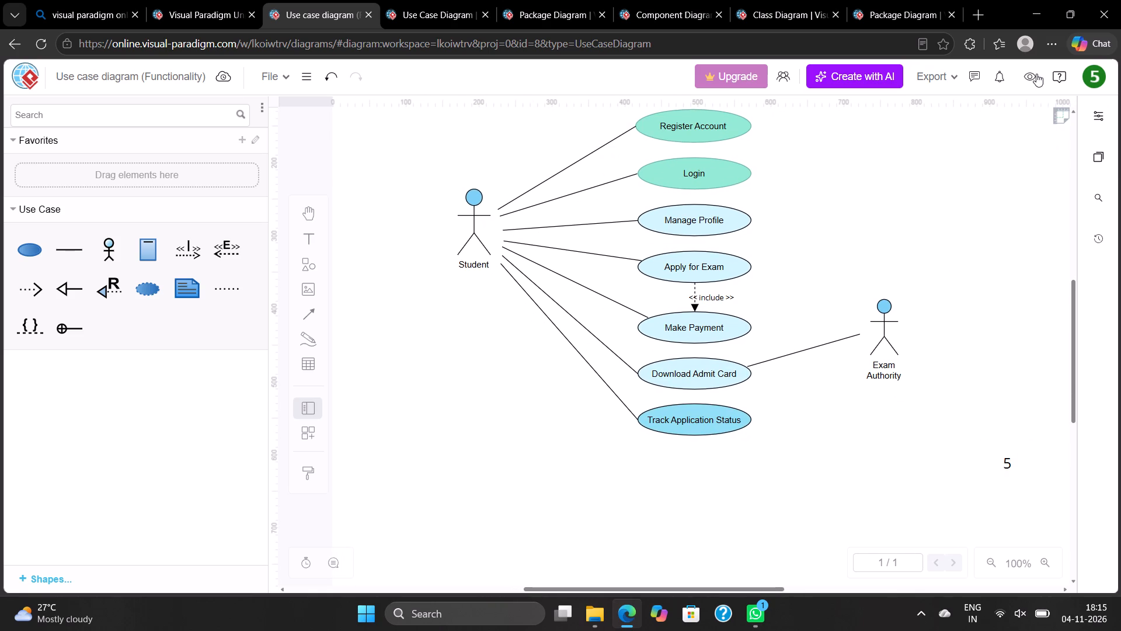
Export the functionality use case diagram as a PNG with a border width of 100 and download it.
{"action": "left_click", "coordinate": [955, 74]}
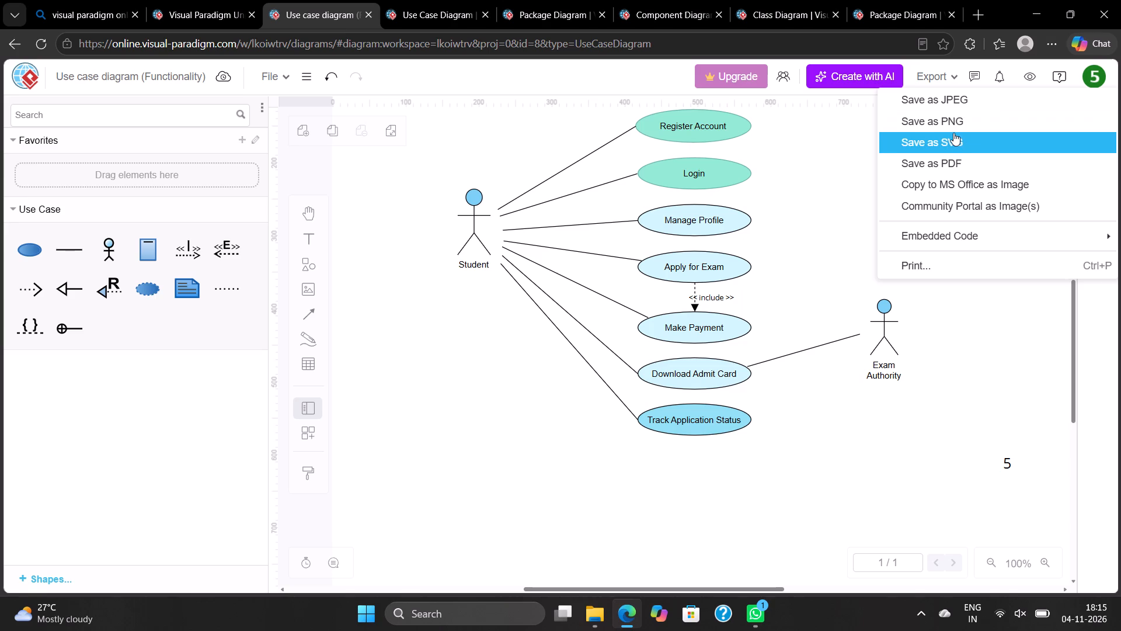
{"action": "left_click", "coordinate": [953, 124]}
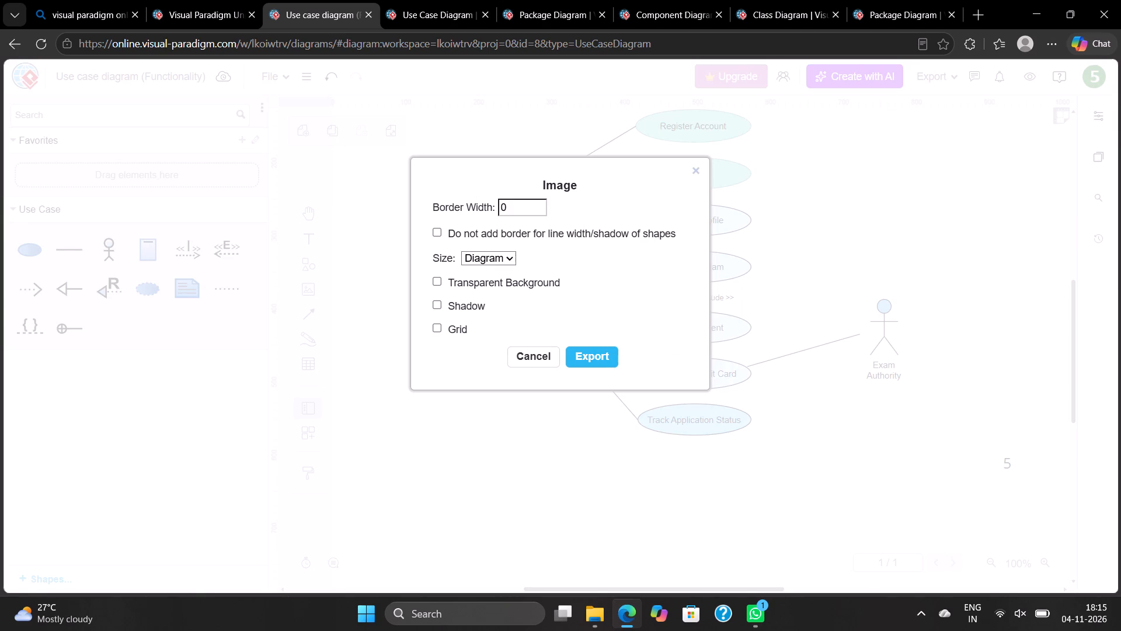
{"action": "left_click", "coordinate": [528, 207]}
{"action": "key", "text": "BackSpace"}
{"action": "type", "text": "100"}
{"action": "left_click", "coordinate": [587, 348]}
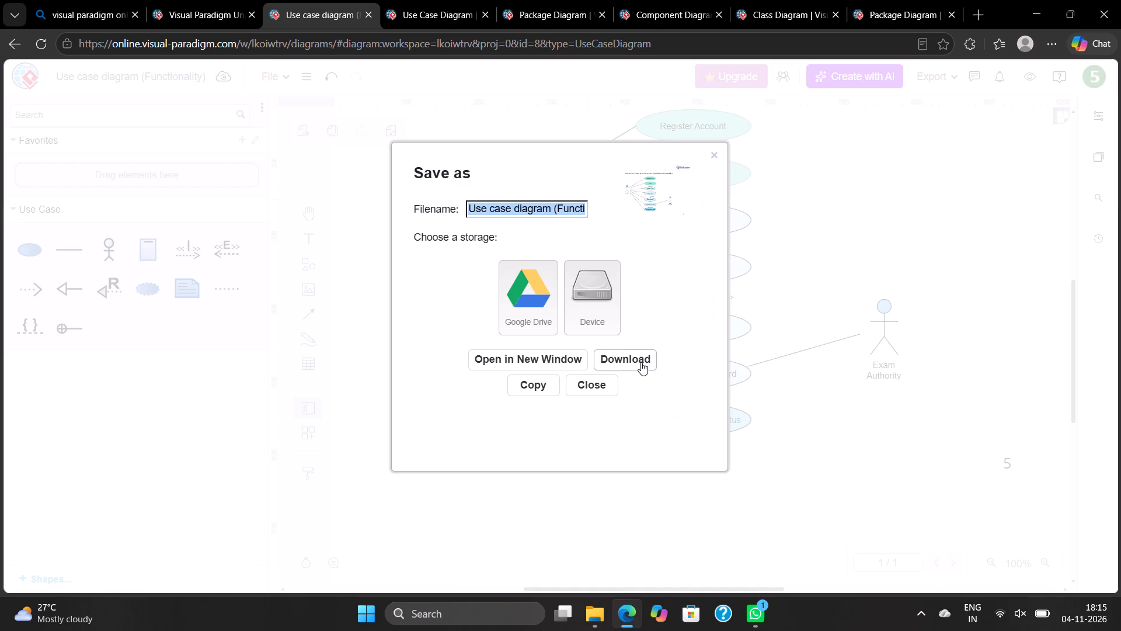
{"action": "left_click", "coordinate": [641, 362]}
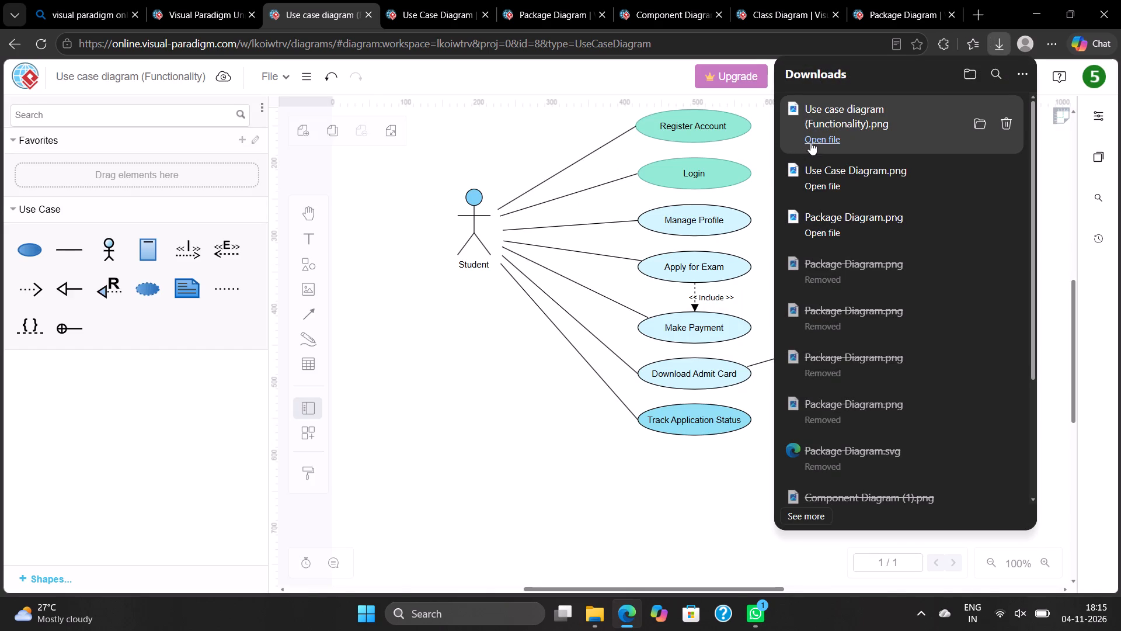
Check the downloaded Use case diagram (Functionality).png in the image viewer, then close it.
{"action": "left_click", "coordinate": [810, 142]}
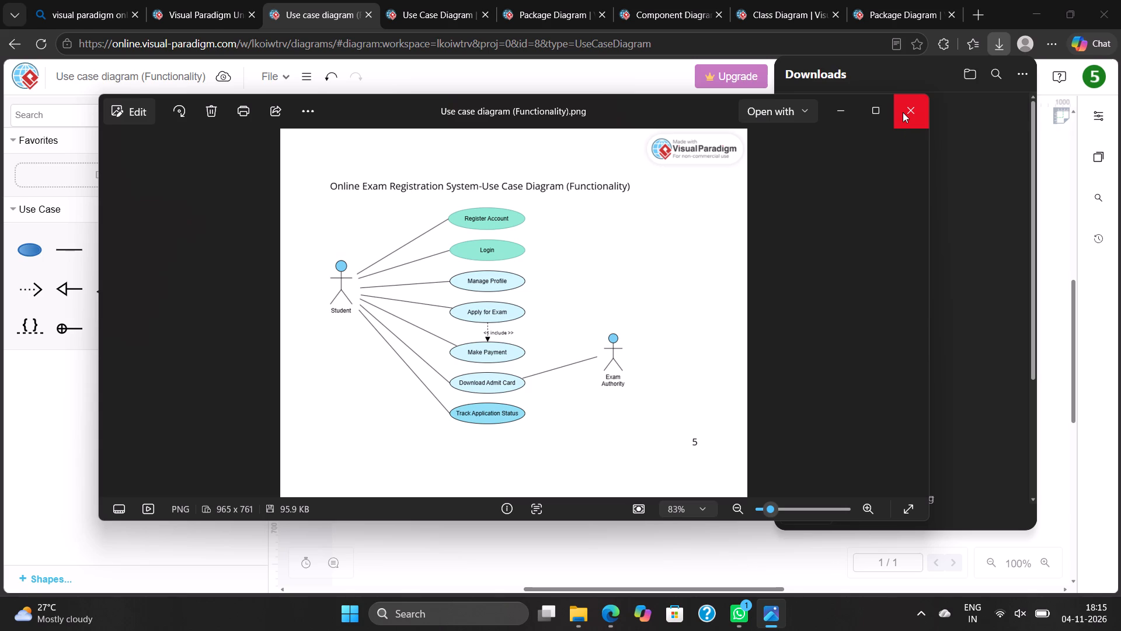
{"action": "left_click", "coordinate": [903, 112]}
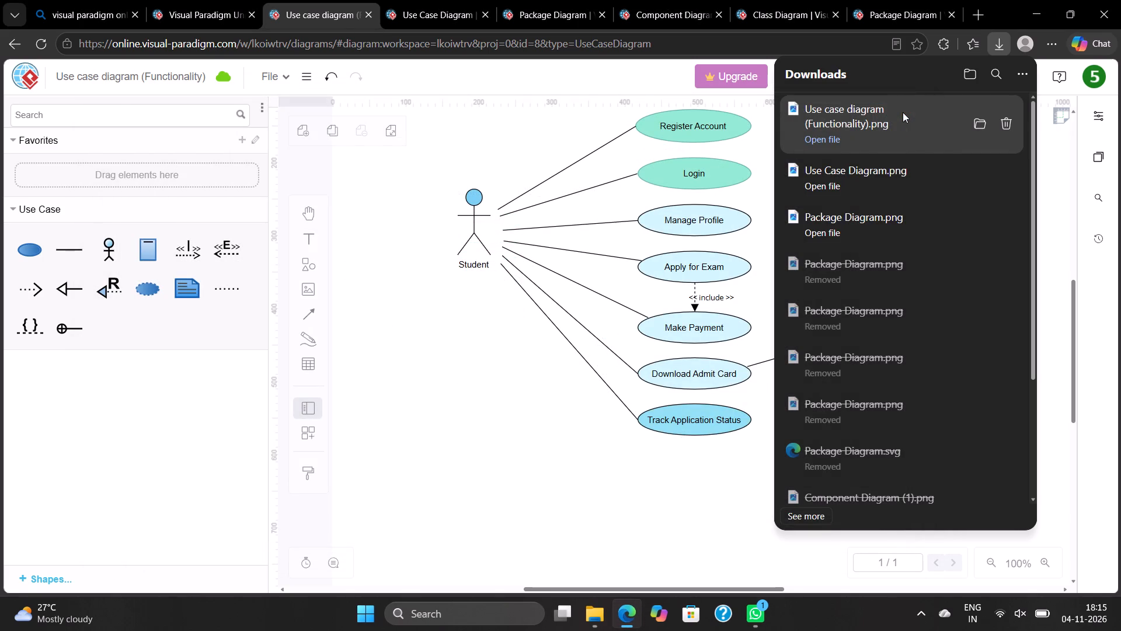
Open the Activity Diagram from the Draft project in the Unified Platform artifacts list.
{"action": "left_click", "coordinate": [181, 4]}
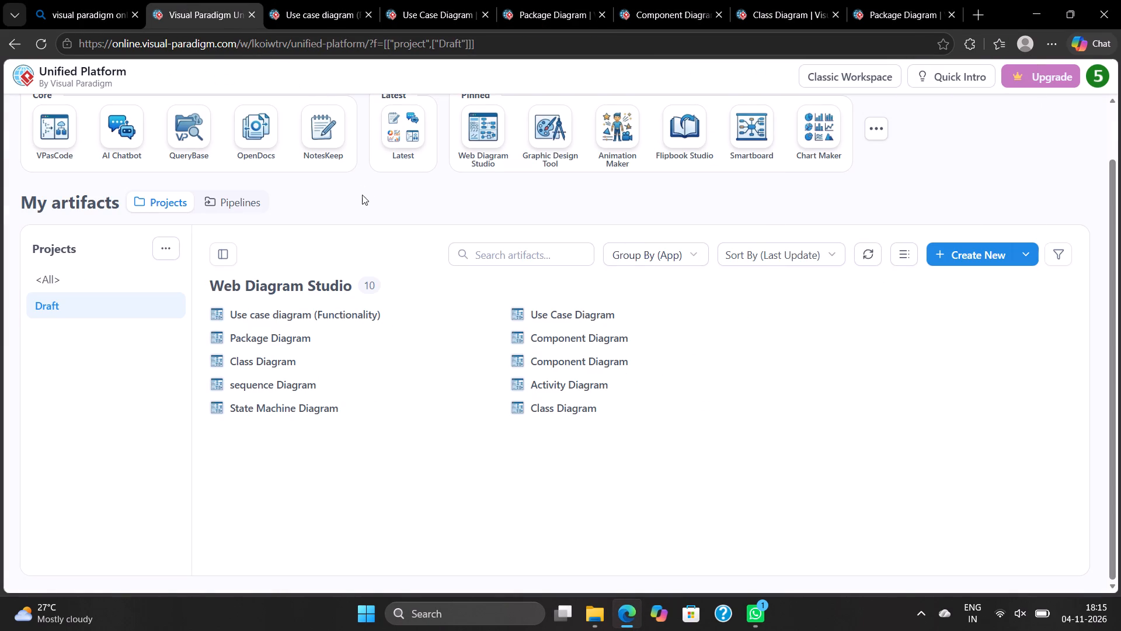
{"action": "left_click", "coordinate": [566, 387]}
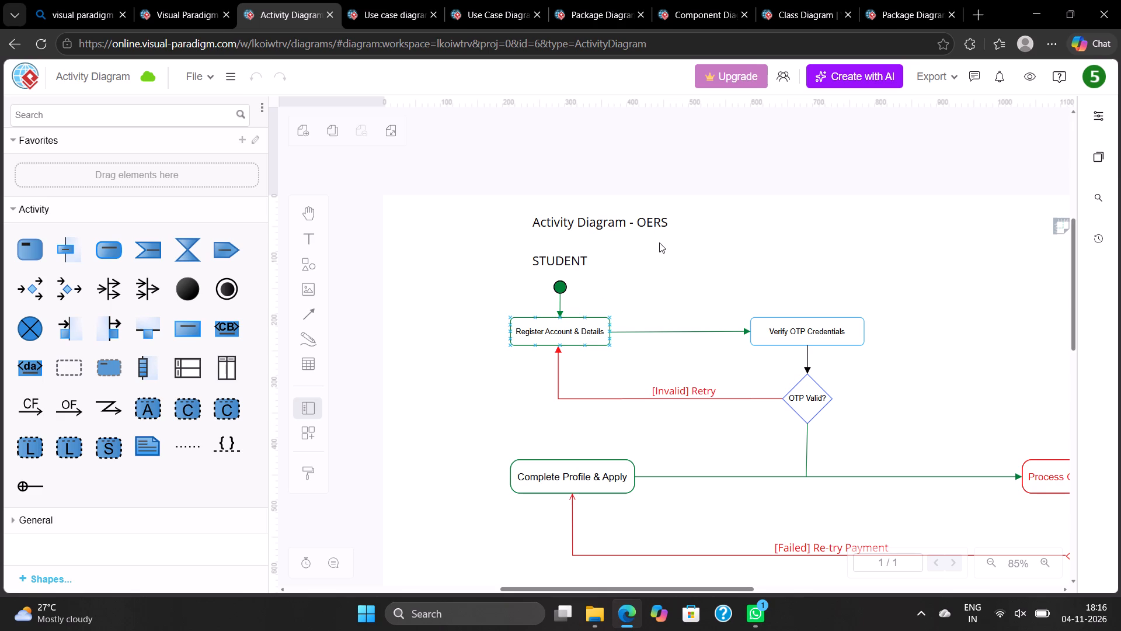
Widen the "Activity Diagram - OERS" title text box rightward past the Verify OTP Credentials box.
{"action": "left_click", "coordinate": [667, 221]}
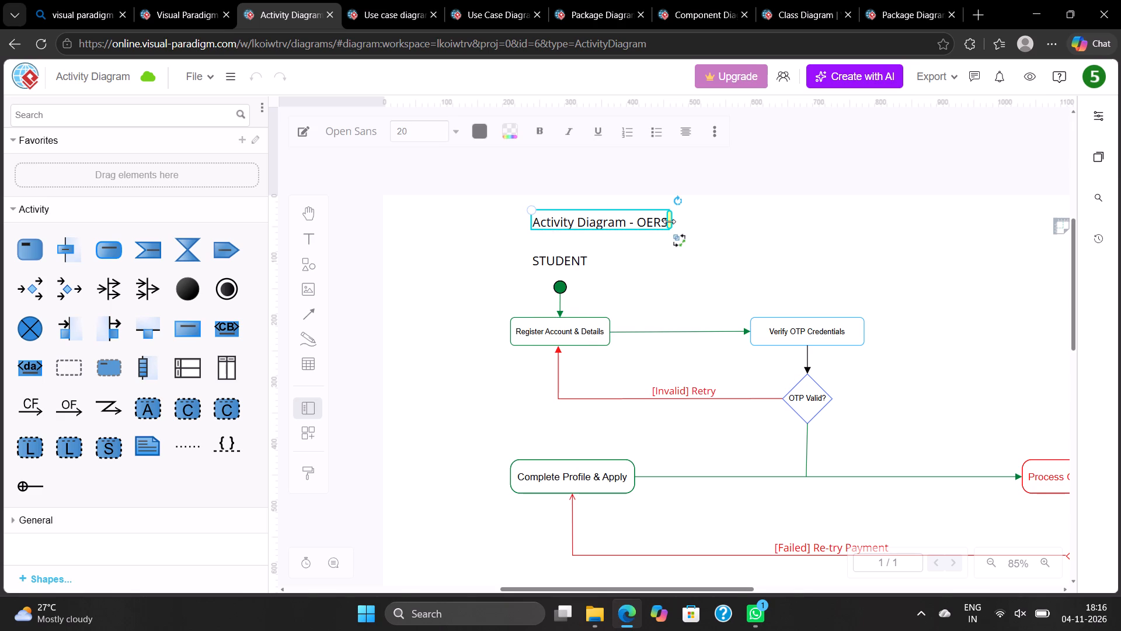
{"action": "left_click_drag", "start_coordinate": [669, 221], "coordinate": [996, 199]}
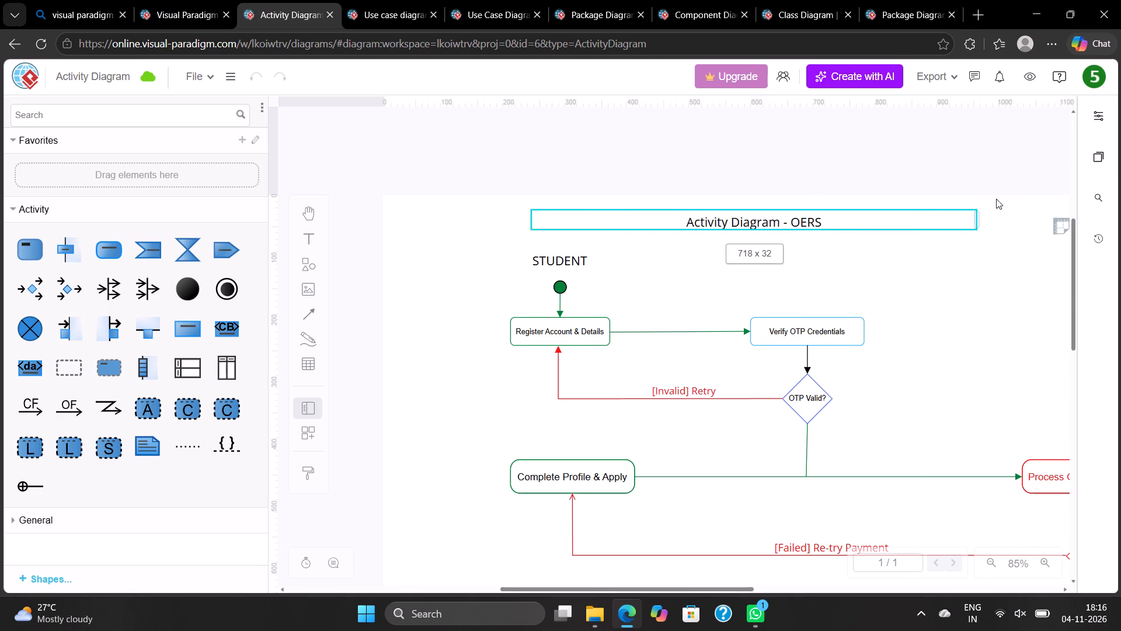
{"action": "left_click_drag", "start_coordinate": [996, 199], "coordinate": [1019, 188]}
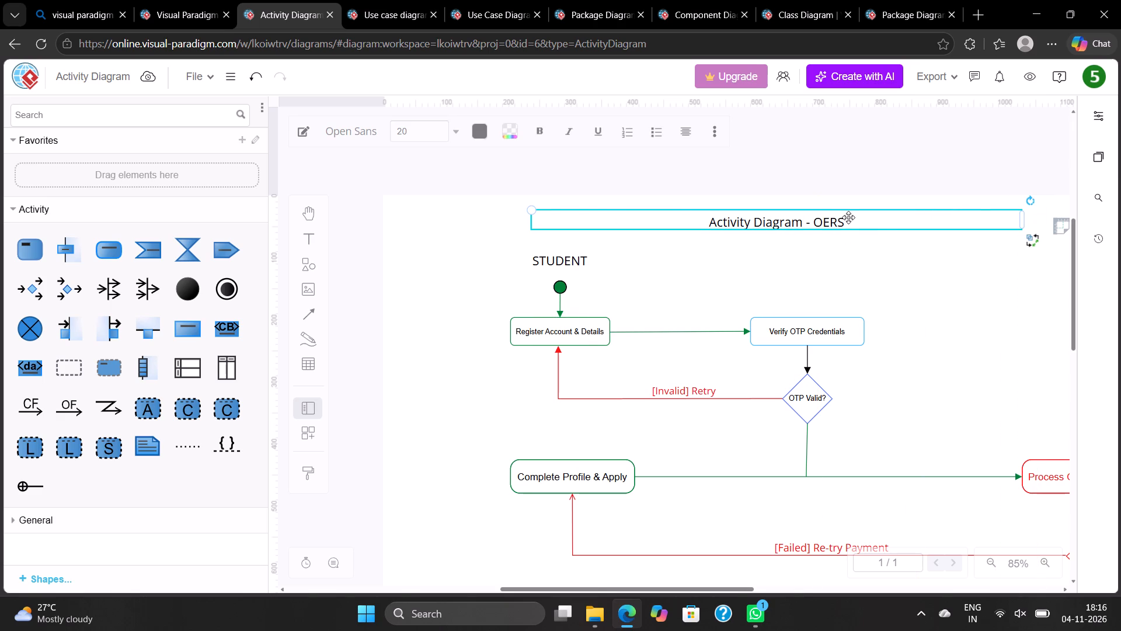
Delete the trailing "- OERS" from the activity diagram's title.
{"action": "double_click", "coordinate": [848, 217]}
{"action": "double_click", "coordinate": [847, 219]}
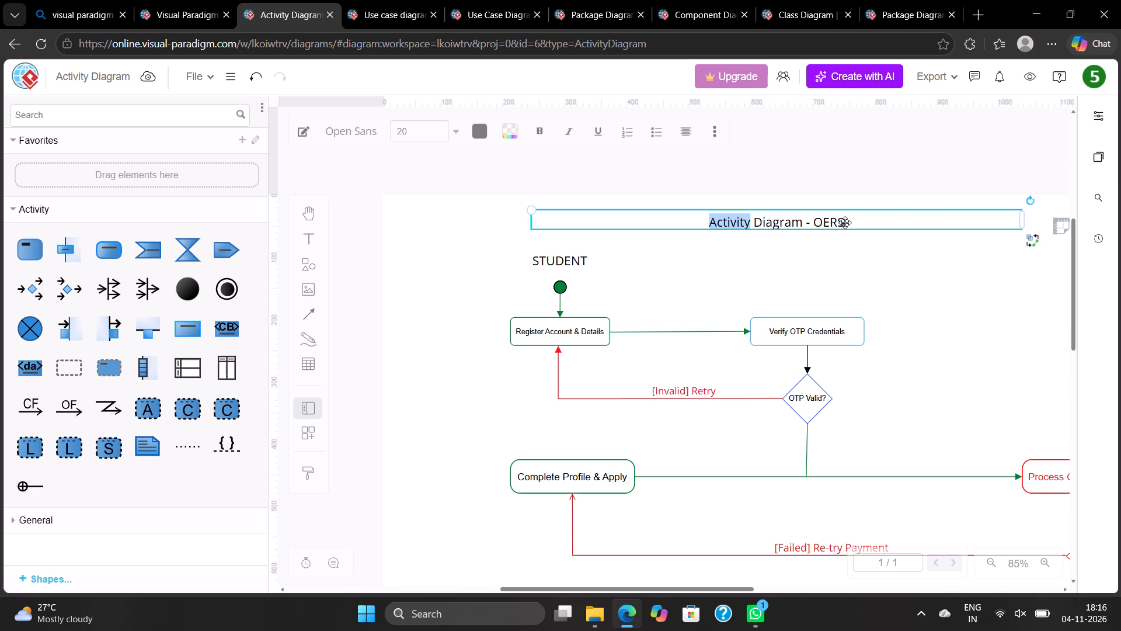
{"action": "left_click", "coordinate": [844, 223]}
{"action": "left_click", "coordinate": [844, 223]}
{"action": "left_click", "coordinate": [843, 224]}
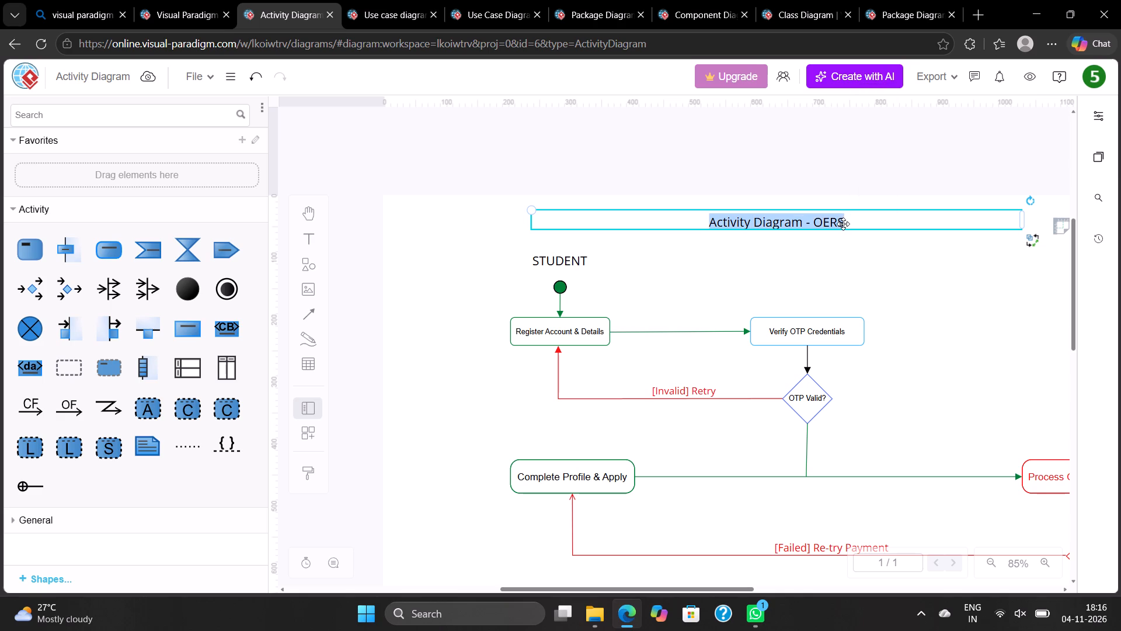
{"action": "triple_click", "coordinate": [843, 223]}
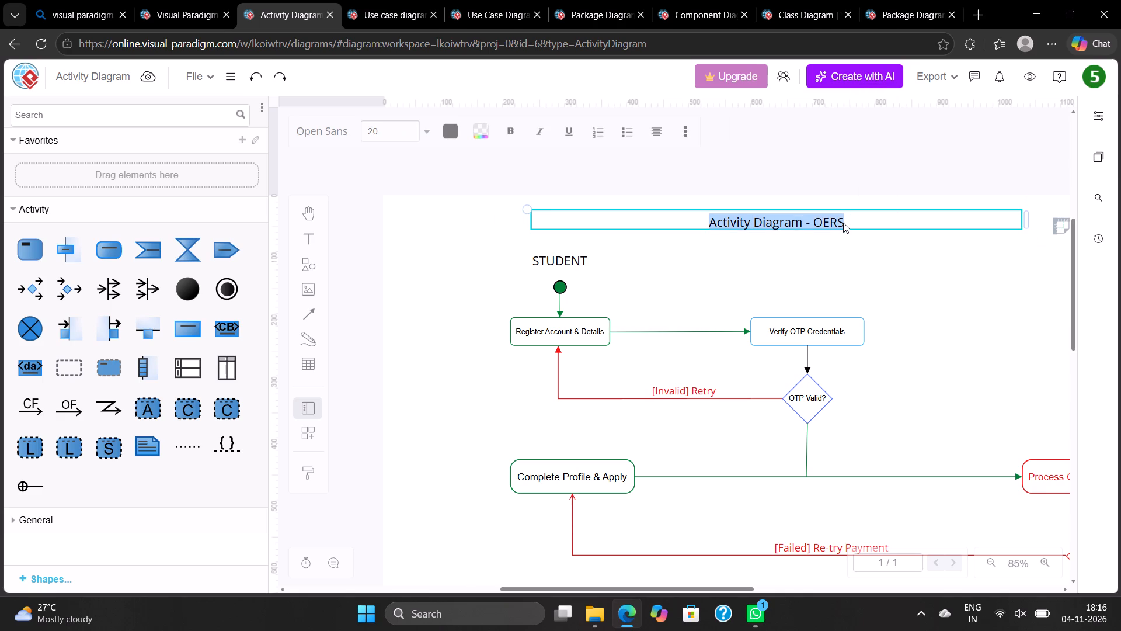
{"action": "left_click", "coordinate": [843, 223]}
{"action": "key", "text": "BackSpace"}
{"action": "key", "text": "BackSpace"}
{"action": "key", "text": "BackSpace"}
{"action": "key", "text": "BackSpace"}
{"action": "key", "text": "BackSpace"}
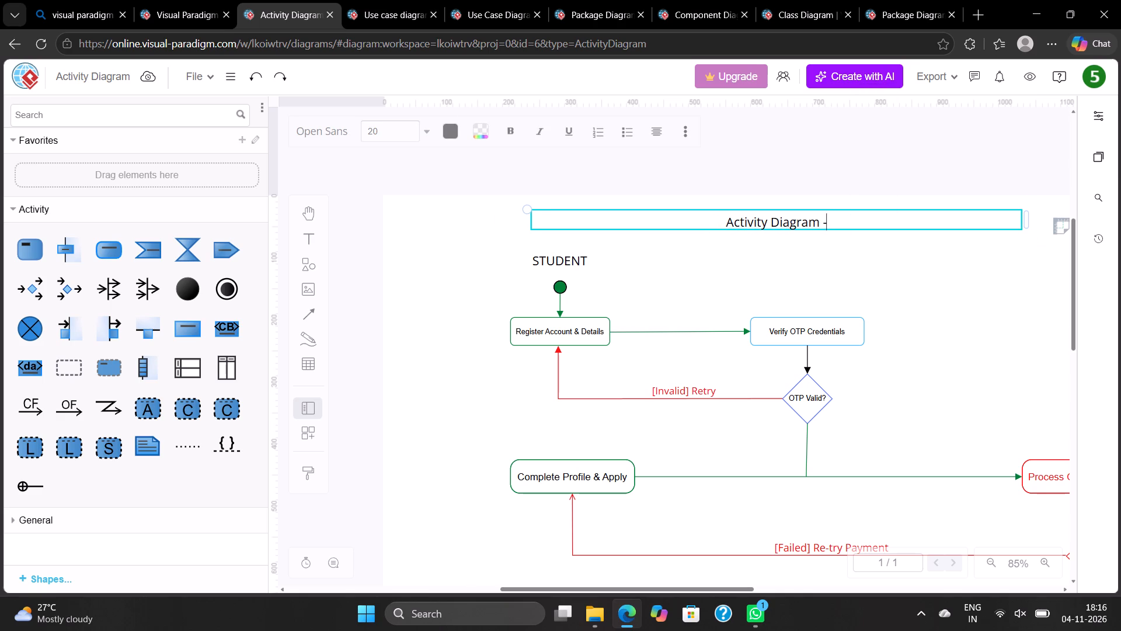
{"action": "key", "text": "BackSpace"}
Insert "Online Exam Registration System - " in front of "Activity Diagram" in the title.
{"action": "key", "text": "Left"}
{"action": "key", "text": "Left"}
{"action": "key", "text": "Left"}
{"action": "key", "text": "Left"}
{"action": "key", "text": "Left"}
{"action": "key", "text": "Left"}
{"action": "key", "text": "Left"}
{"action": "key", "text": "Left"}
{"action": "key", "text": "Left"}
{"action": "key", "text": "Left"}
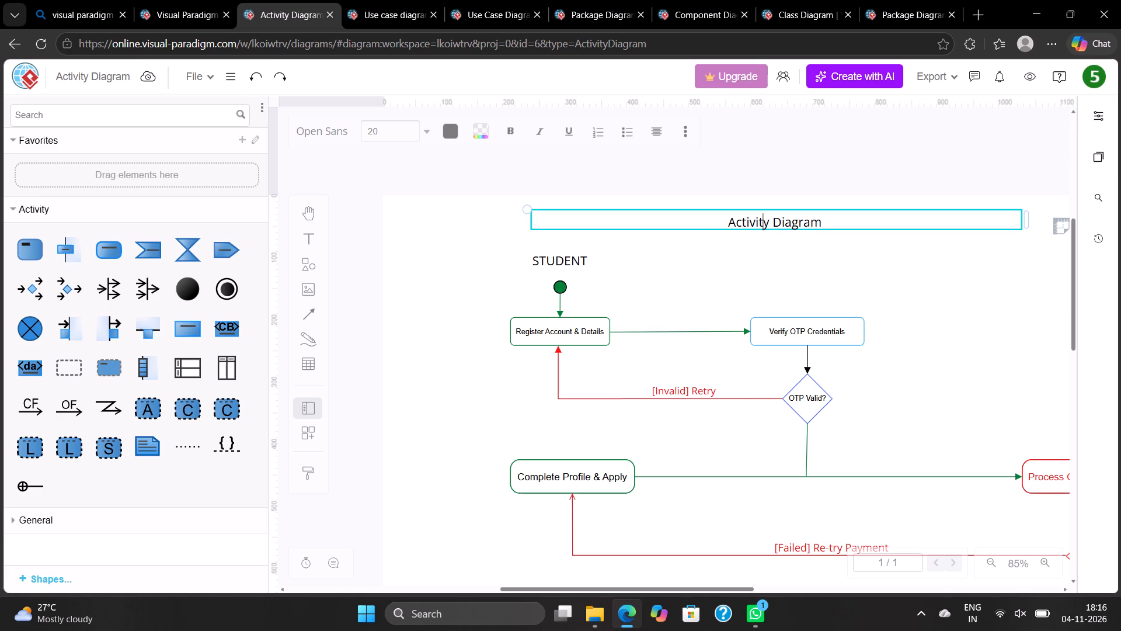
{"action": "key", "text": "Left"}
{"action": "key", "text": "Left"}
{"action": "key", "text": "Left"}
{"action": "key", "text": "Left"}
{"action": "key", "text": "Left"}
{"action": "key", "text": "Left"}
{"action": "key", "text": "Left"}
{"action": "key", "text": "minus"}
{"action": "key", "text": "space"}
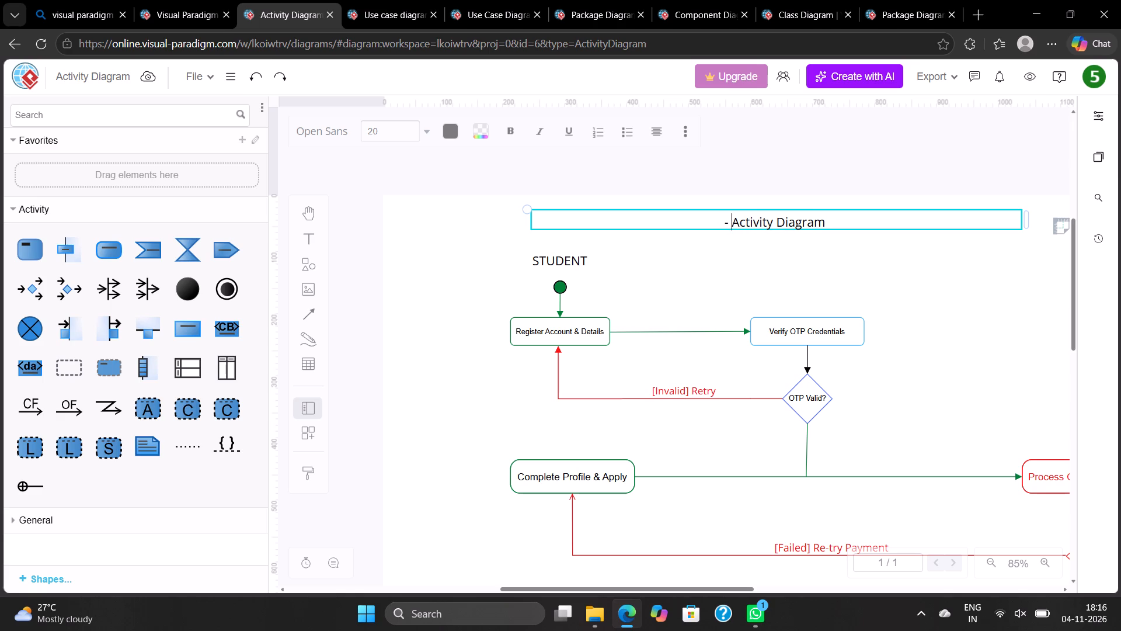
{"action": "key", "text": "Left"}
{"action": "key", "text": "Left"}
{"action": "type", "text": "Online Exam"}
{"action": "key", "text": "space"}
{"action": "type", "text": "Regi"}
{"action": "type", "text": "stration"}
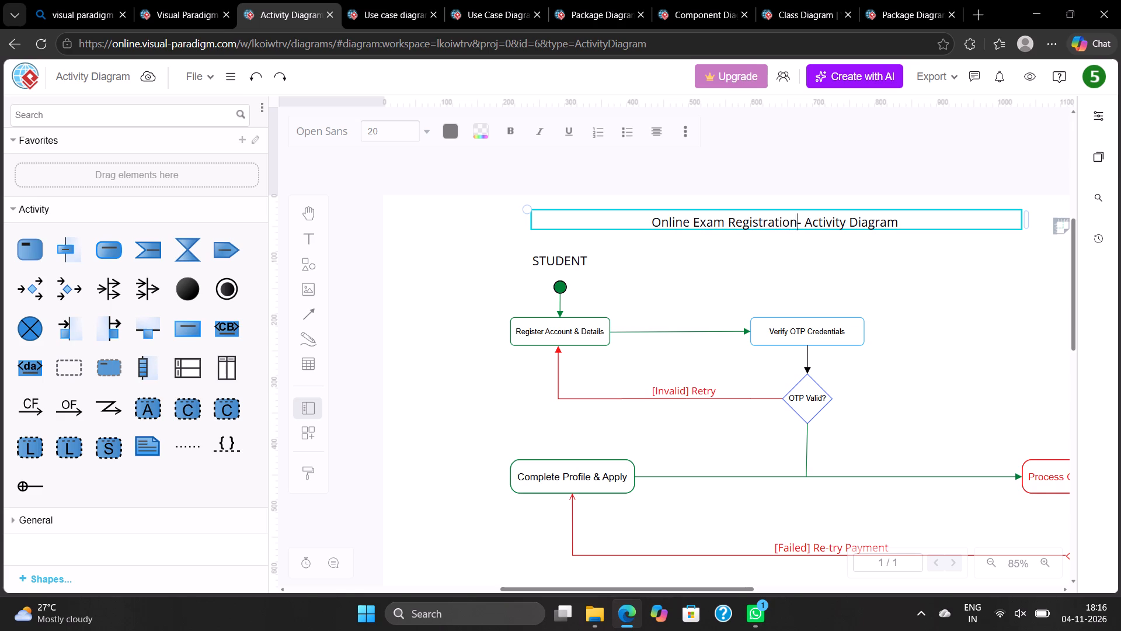
{"action": "key", "text": "space"}
{"action": "type", "text": "Sysr"}
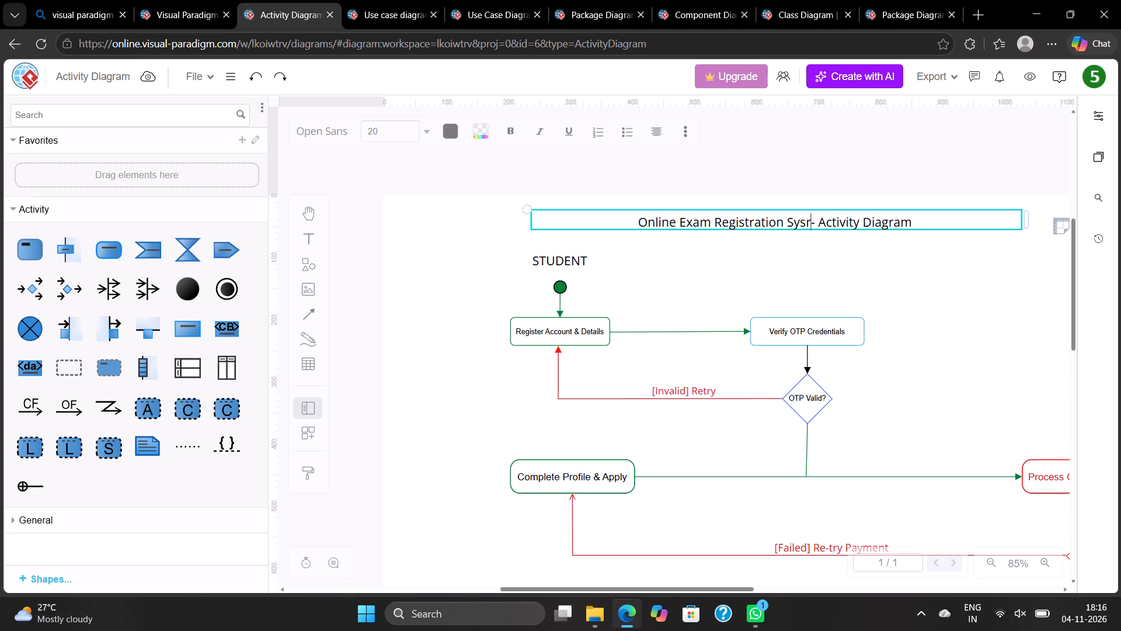
{"action": "key", "text": "BackSpace"}
{"action": "type", "text": "tem"}
{"action": "key", "text": "space"}
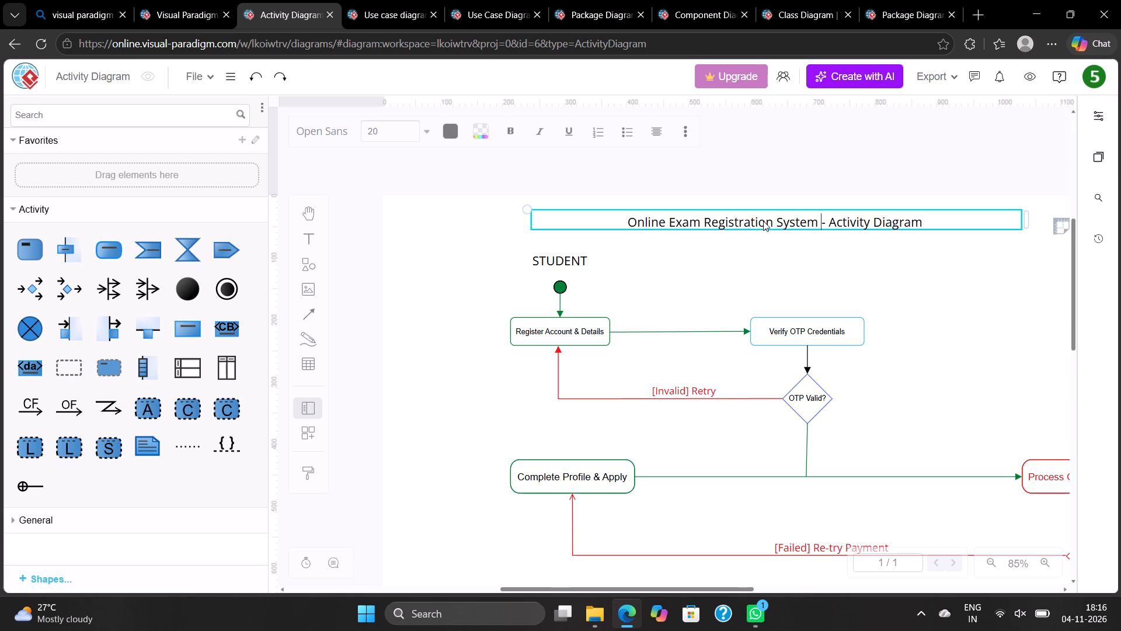
{"action": "scroll", "coordinate": [763, 221], "scroll_direction": "left", "scroll_amount": 3}
{"action": "left_click_drag", "start_coordinate": [671, 216], "coordinate": [716, 218]}
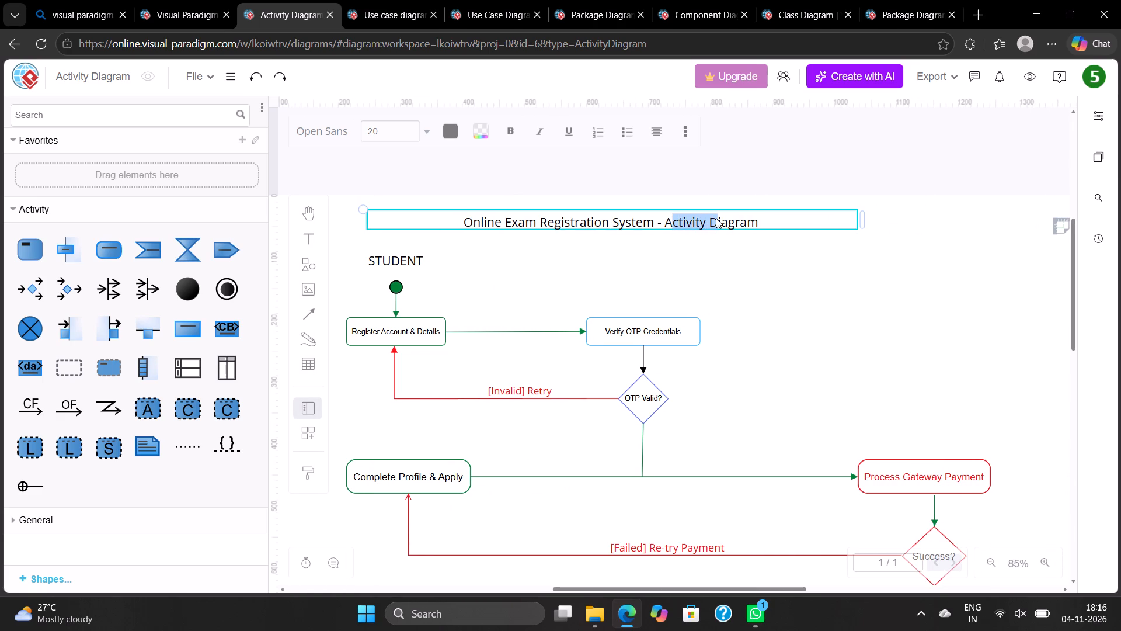
{"action": "left_click_drag", "start_coordinate": [716, 218], "coordinate": [715, 219]}
{"action": "left_click", "coordinate": [716, 178]}
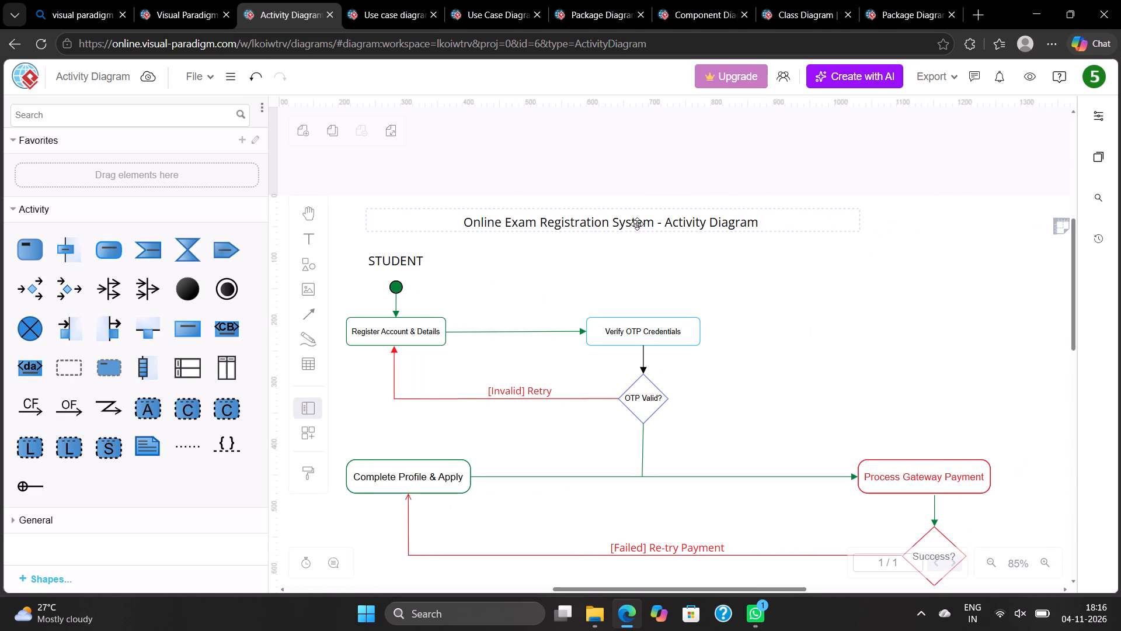
Move the title text box rightward at the same height, so it sits more centrally above the activity diagram.
{"action": "left_click_drag", "start_coordinate": [637, 224], "coordinate": [725, 228]}
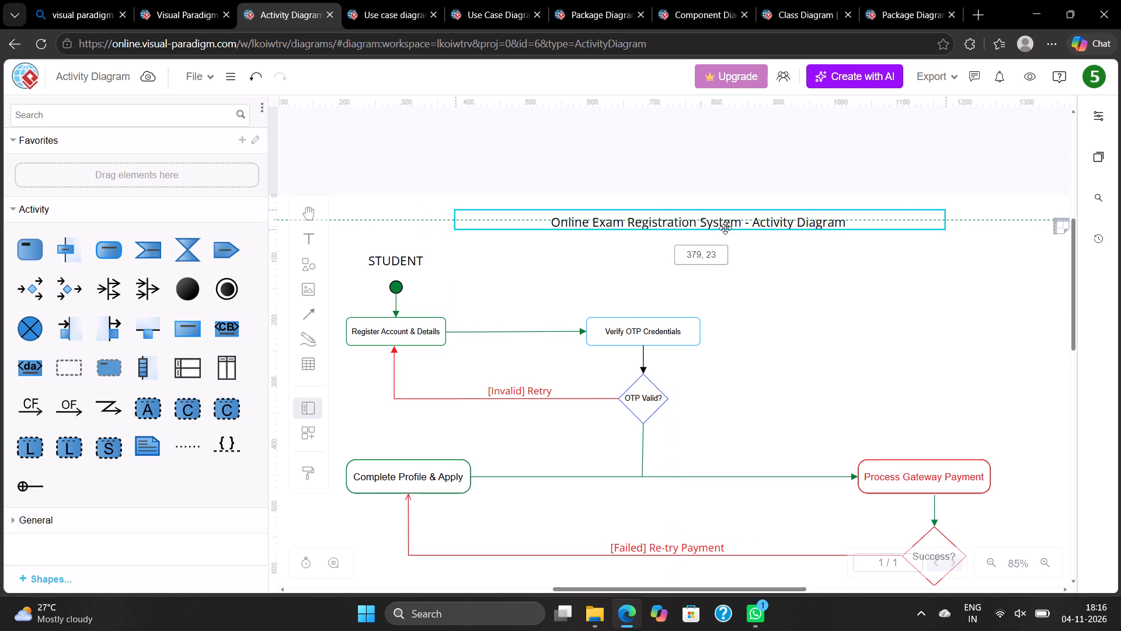
{"action": "left_click_drag", "start_coordinate": [725, 228], "coordinate": [687, 226]}
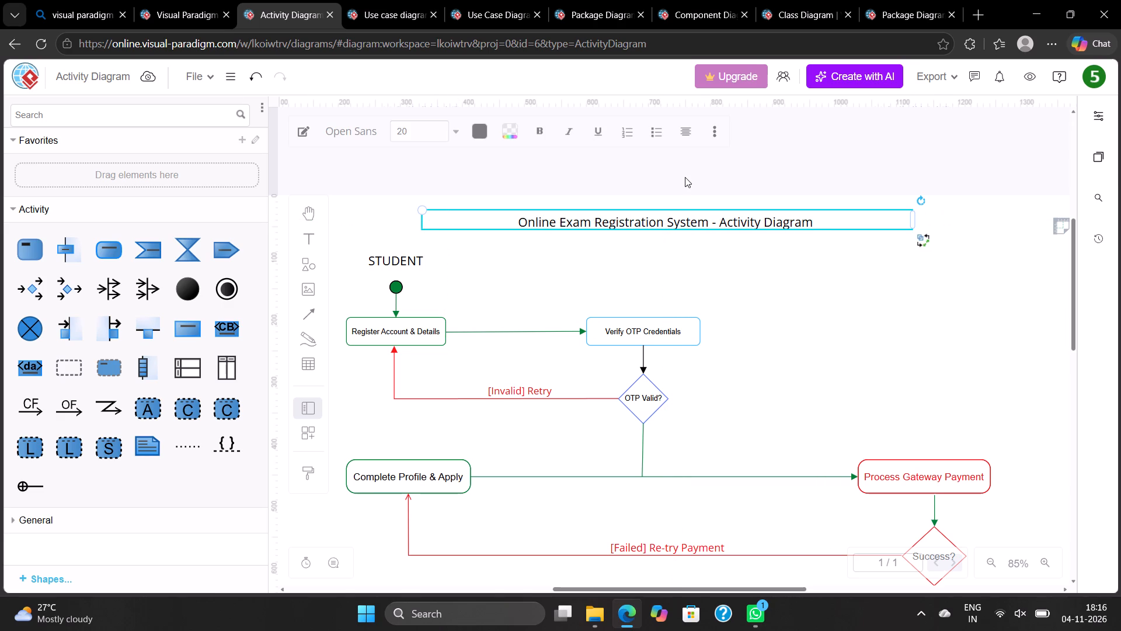
{"action": "left_click", "coordinate": [685, 177]}
Add the page number 6 as a text label below and to the right of the Verify & Issue Admit Cards box.
{"action": "scroll", "coordinate": [711, 262], "scroll_direction": "down", "scroll_amount": 3}
{"action": "scroll", "coordinate": [711, 262], "scroll_direction": "left", "scroll_amount": 1}
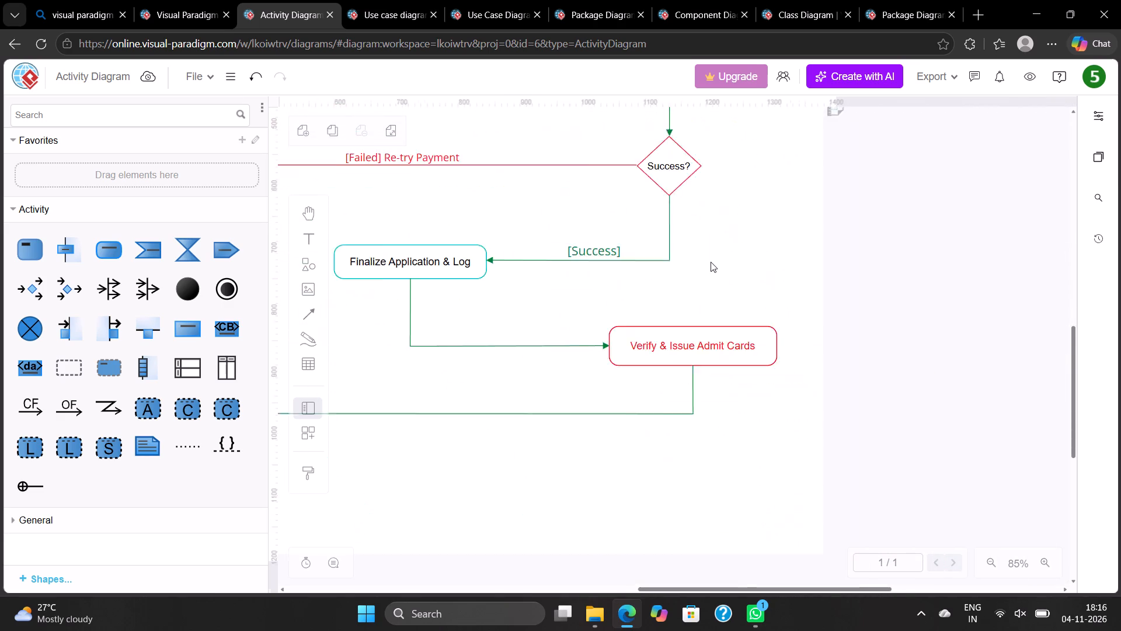
{"action": "scroll", "coordinate": [711, 262], "scroll_direction": "left", "scroll_amount": 1}
{"action": "double_click", "coordinate": [840, 402]}
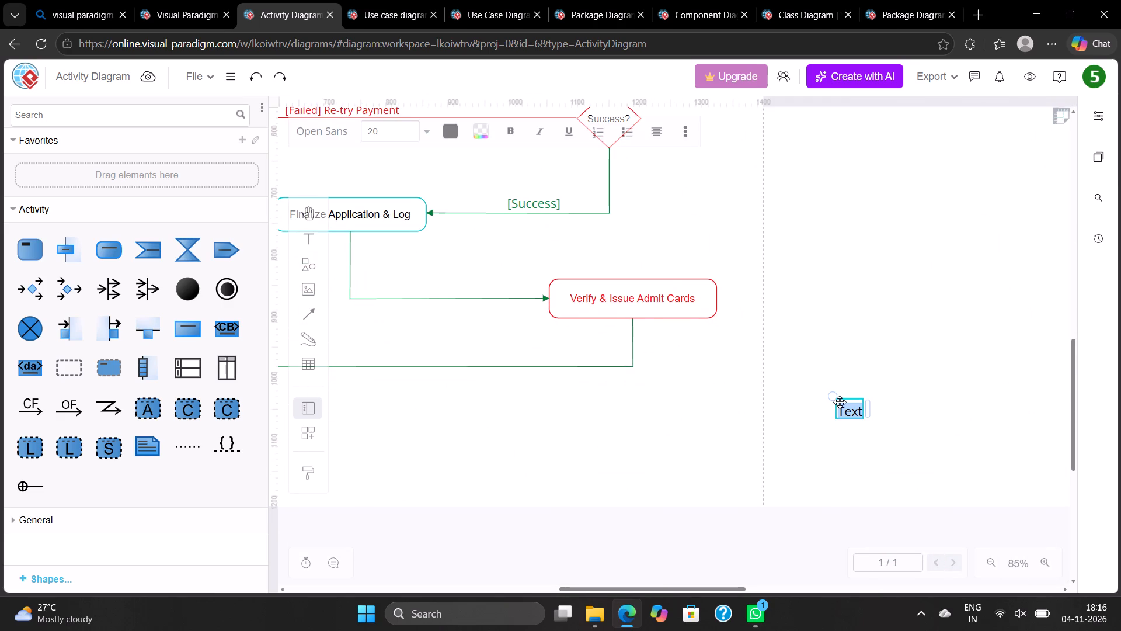
{"action": "key", "text": "BackSpace"}
{"action": "key", "text": "6"}
{"action": "left_click", "coordinate": [811, 358]}
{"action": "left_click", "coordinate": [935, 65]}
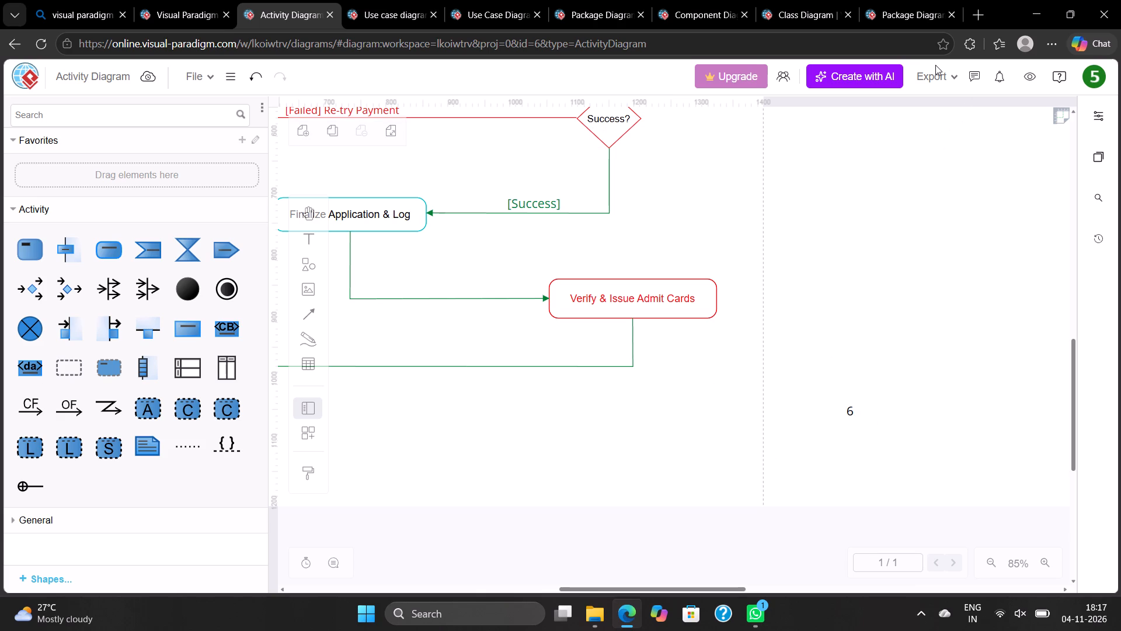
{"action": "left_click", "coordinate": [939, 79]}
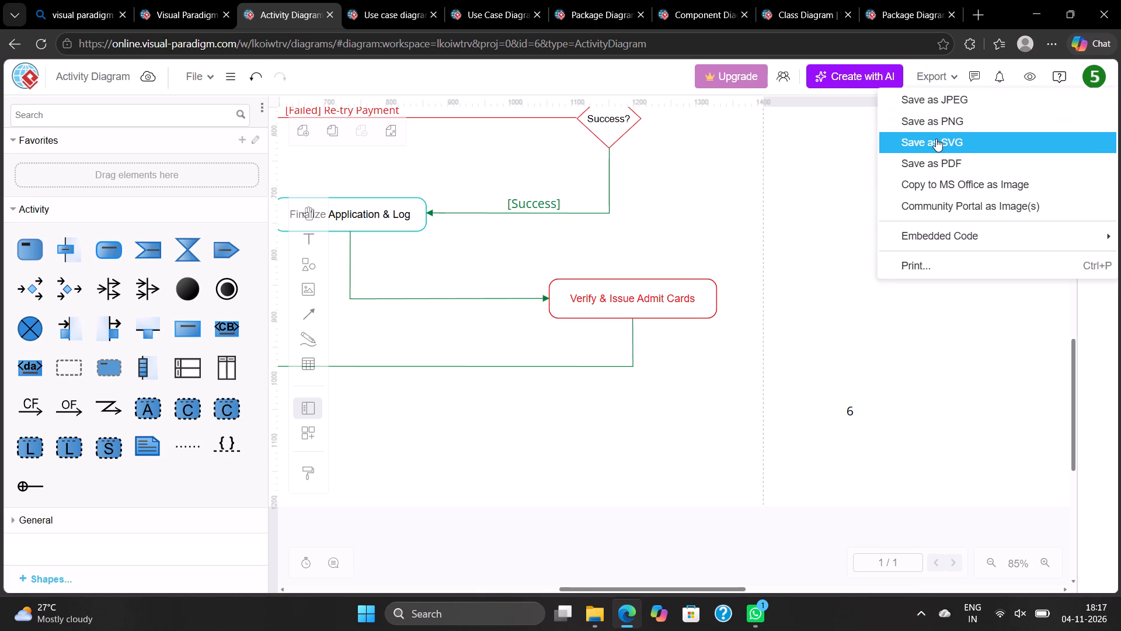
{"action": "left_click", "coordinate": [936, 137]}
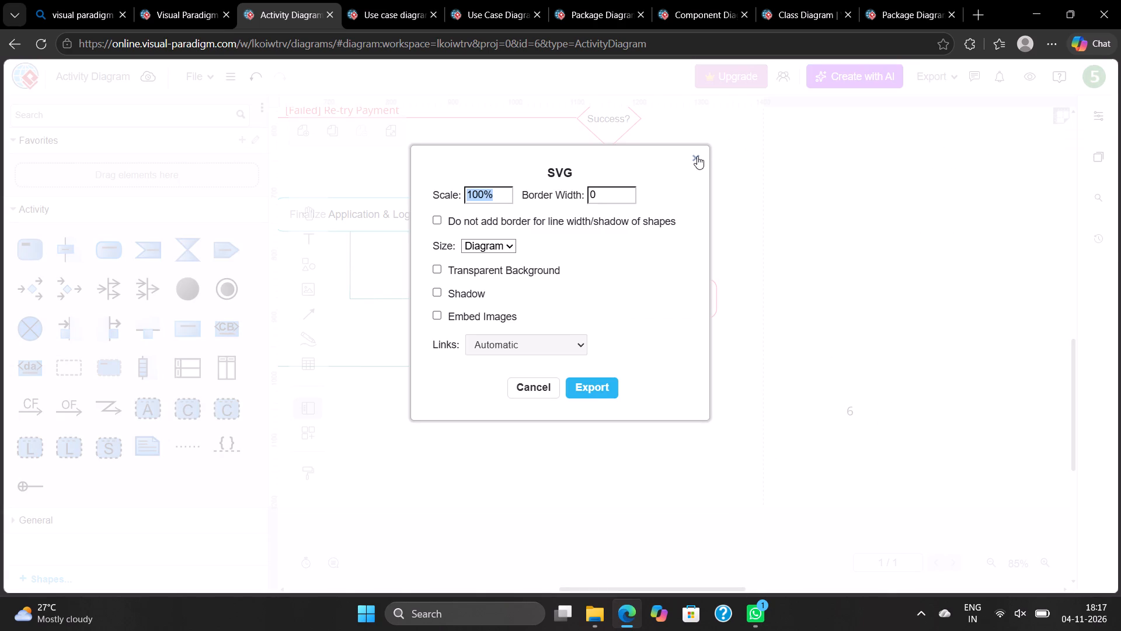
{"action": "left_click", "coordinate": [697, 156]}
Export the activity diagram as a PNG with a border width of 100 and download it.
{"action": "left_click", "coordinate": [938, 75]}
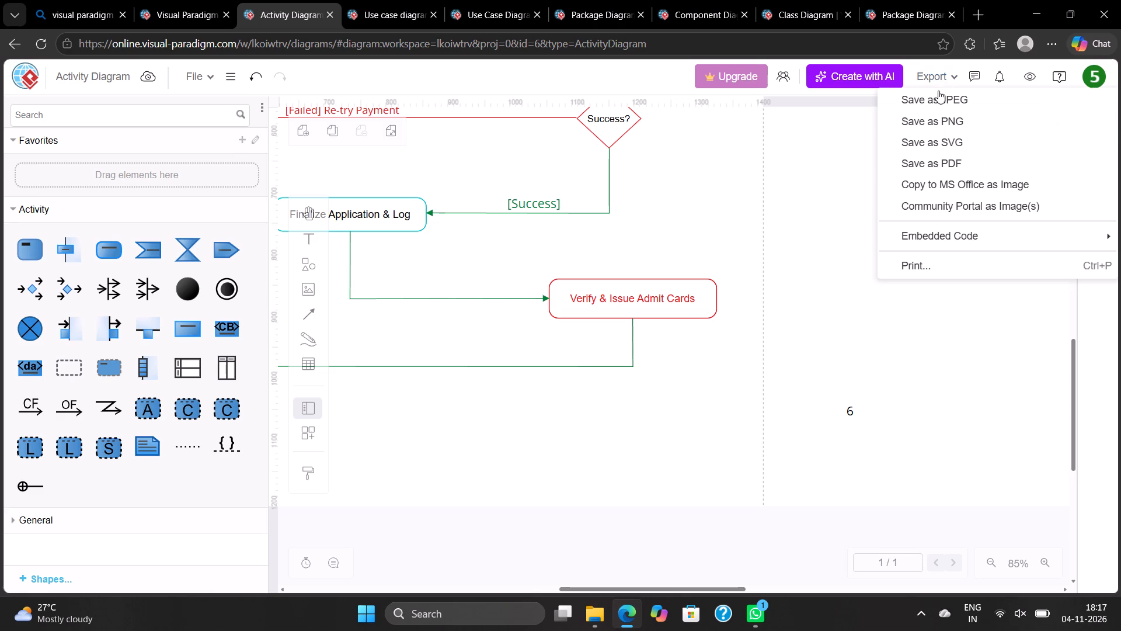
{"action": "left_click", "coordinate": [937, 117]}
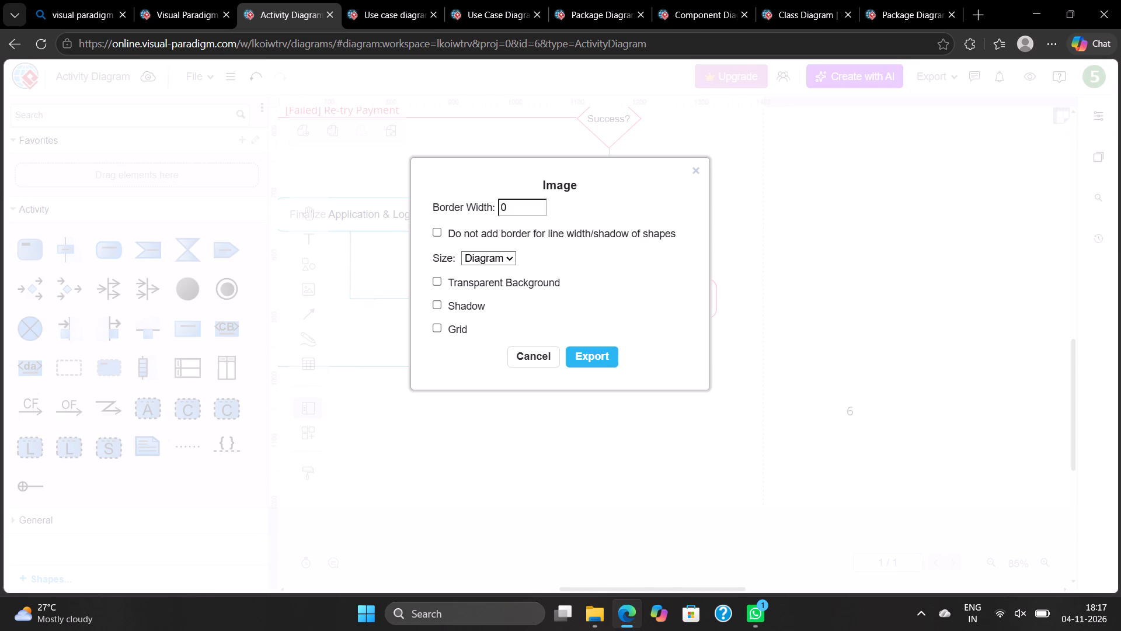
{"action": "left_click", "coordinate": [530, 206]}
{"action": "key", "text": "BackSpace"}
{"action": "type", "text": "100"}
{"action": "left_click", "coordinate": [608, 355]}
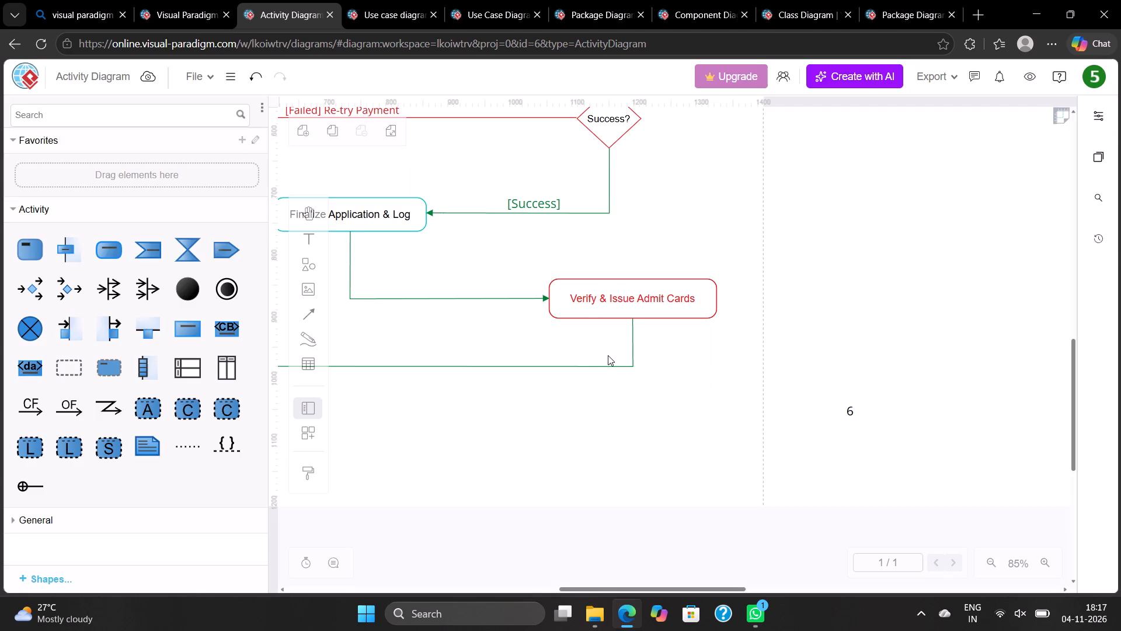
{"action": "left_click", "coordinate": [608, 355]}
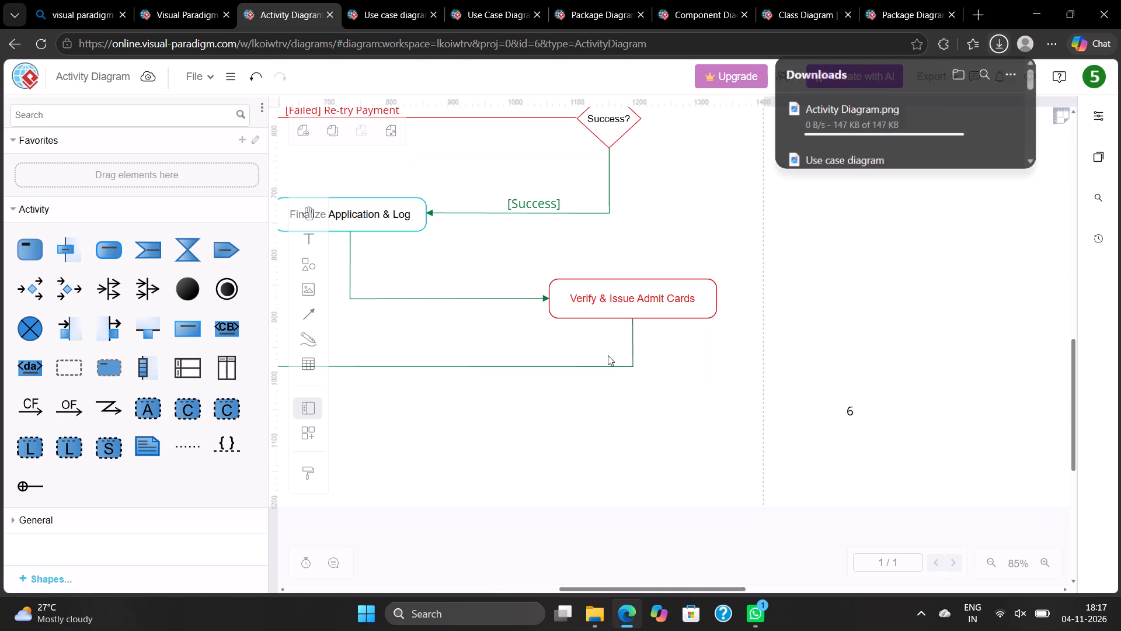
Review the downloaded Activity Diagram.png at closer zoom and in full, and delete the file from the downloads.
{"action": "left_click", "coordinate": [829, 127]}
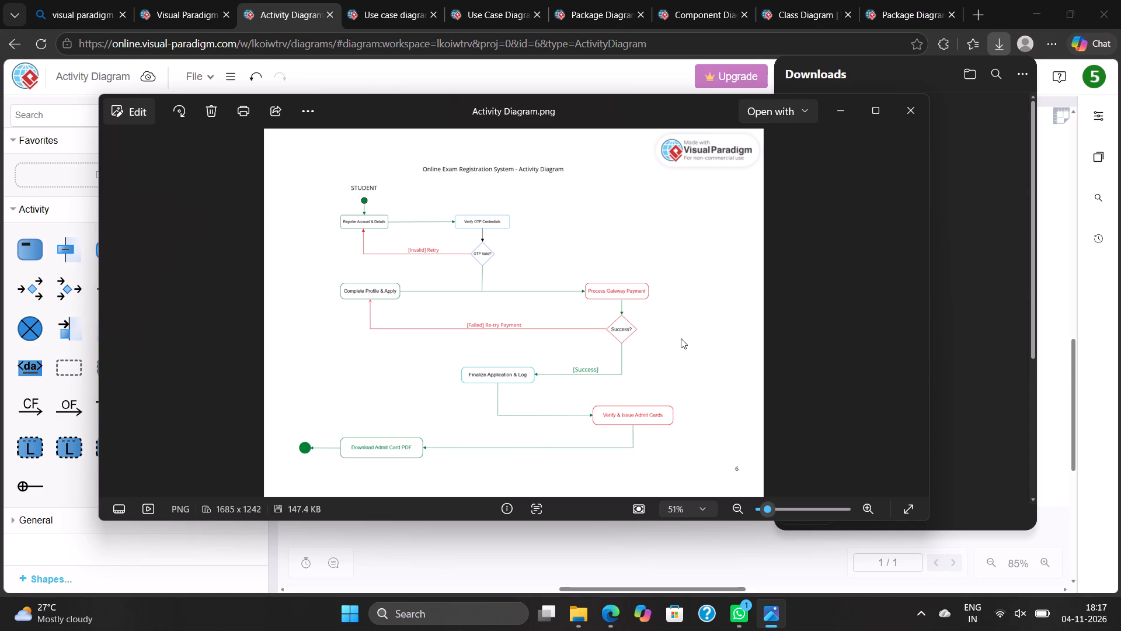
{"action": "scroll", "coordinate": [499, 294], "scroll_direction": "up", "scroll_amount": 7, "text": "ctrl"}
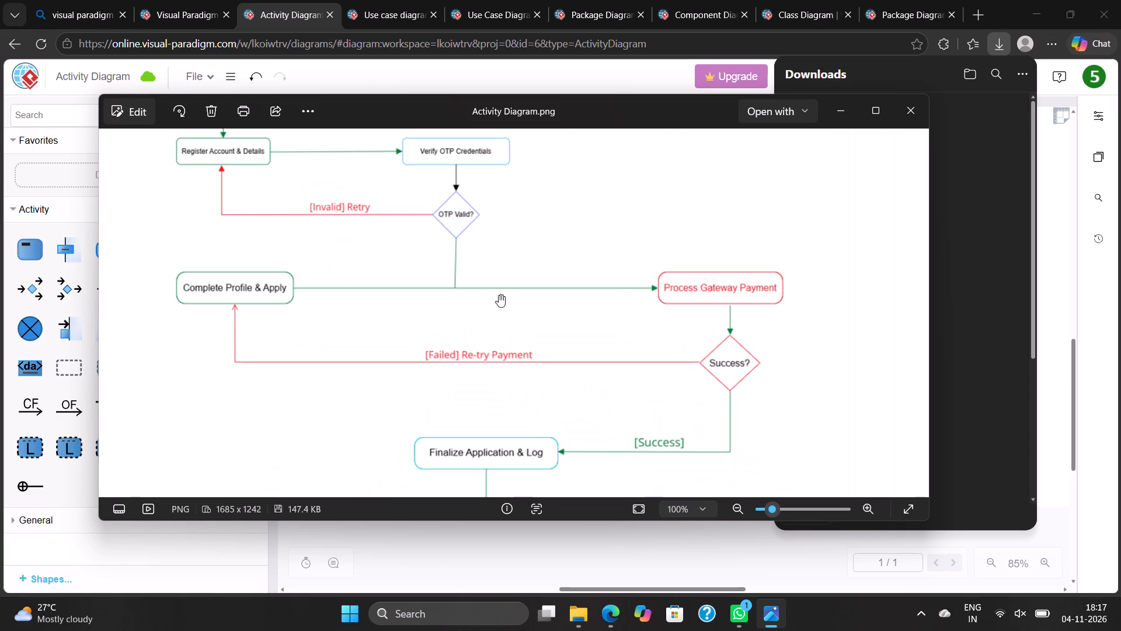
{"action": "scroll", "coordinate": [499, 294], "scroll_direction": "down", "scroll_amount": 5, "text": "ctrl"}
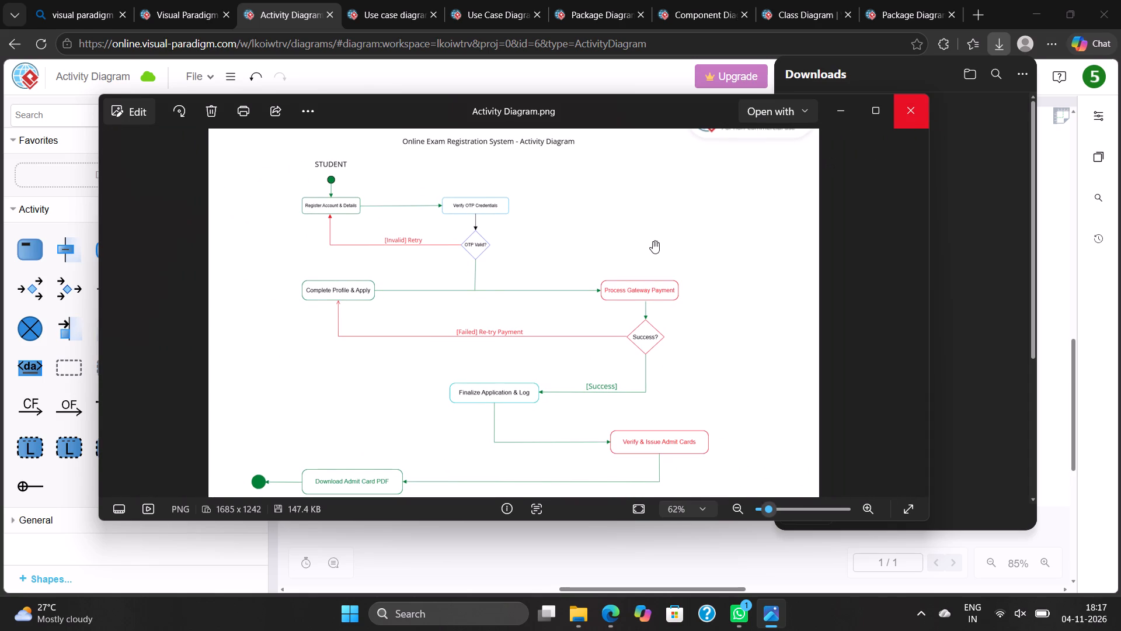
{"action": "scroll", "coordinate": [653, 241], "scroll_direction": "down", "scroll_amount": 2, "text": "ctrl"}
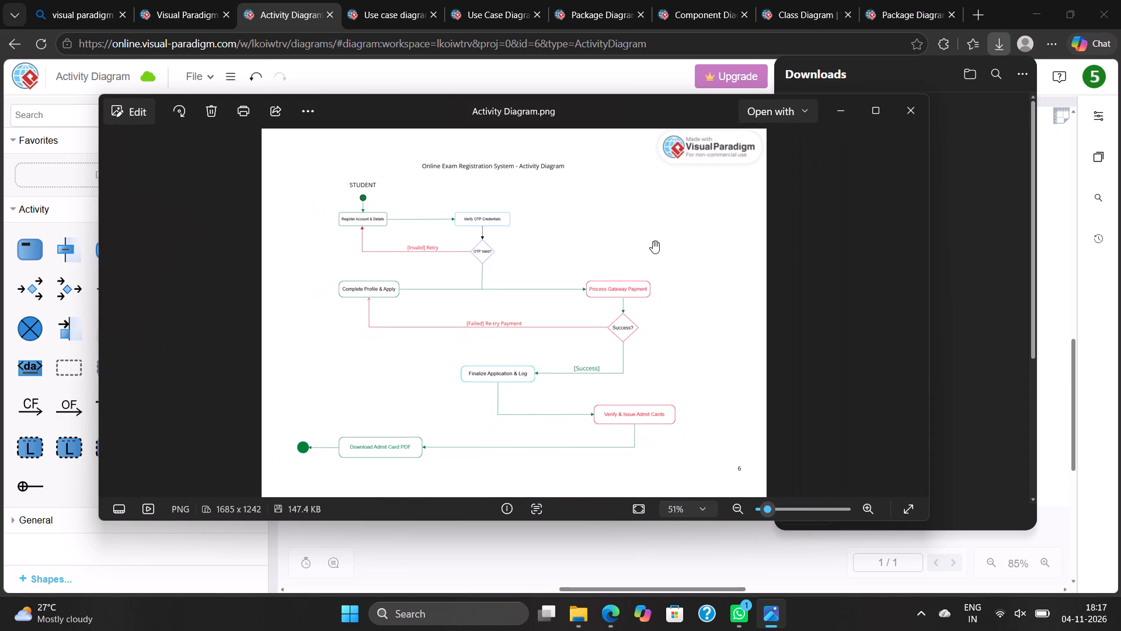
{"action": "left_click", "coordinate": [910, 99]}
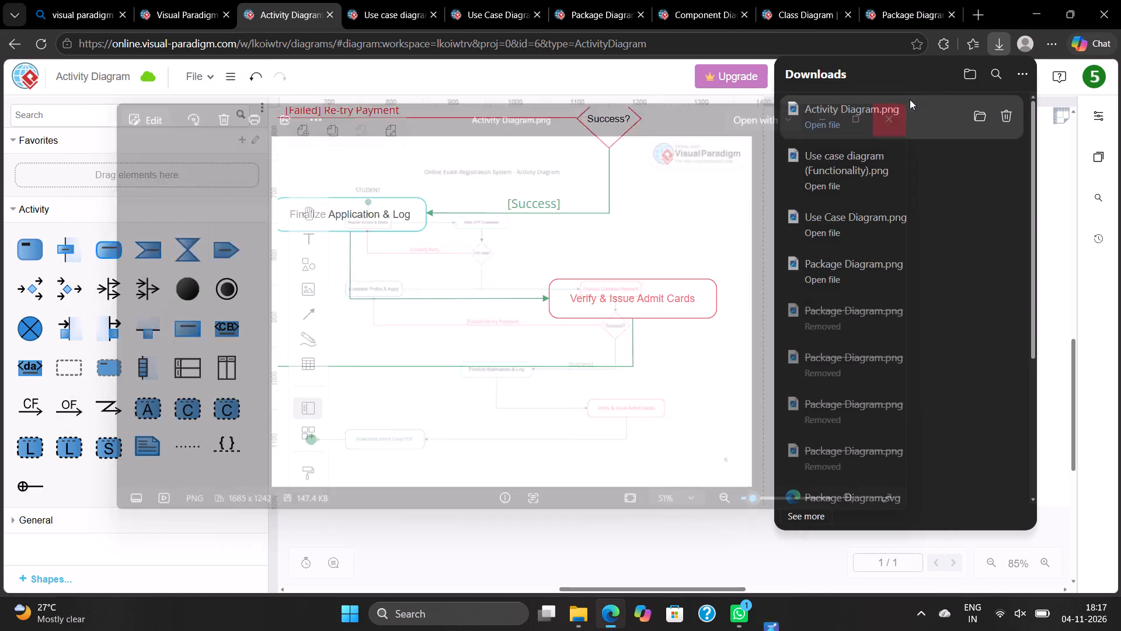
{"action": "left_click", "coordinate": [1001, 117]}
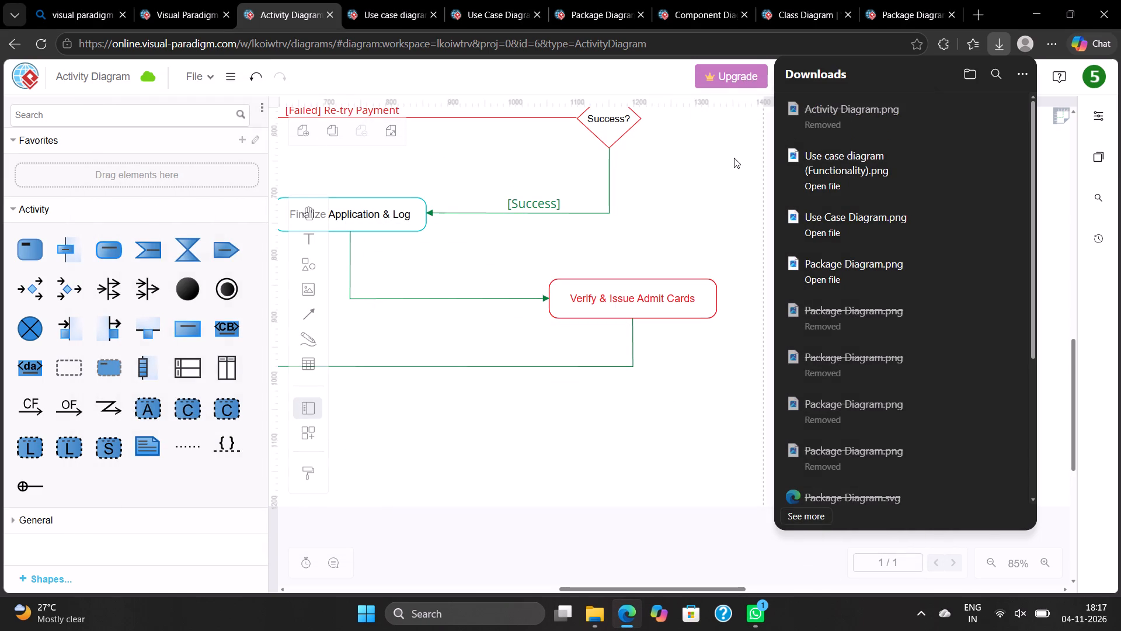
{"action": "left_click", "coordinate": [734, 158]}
Move the page number 6 label slightly left and up, closer to the Verify & Issue Admit Cards box.
{"action": "scroll", "coordinate": [604, 205], "scroll_direction": "right", "scroll_amount": 1}
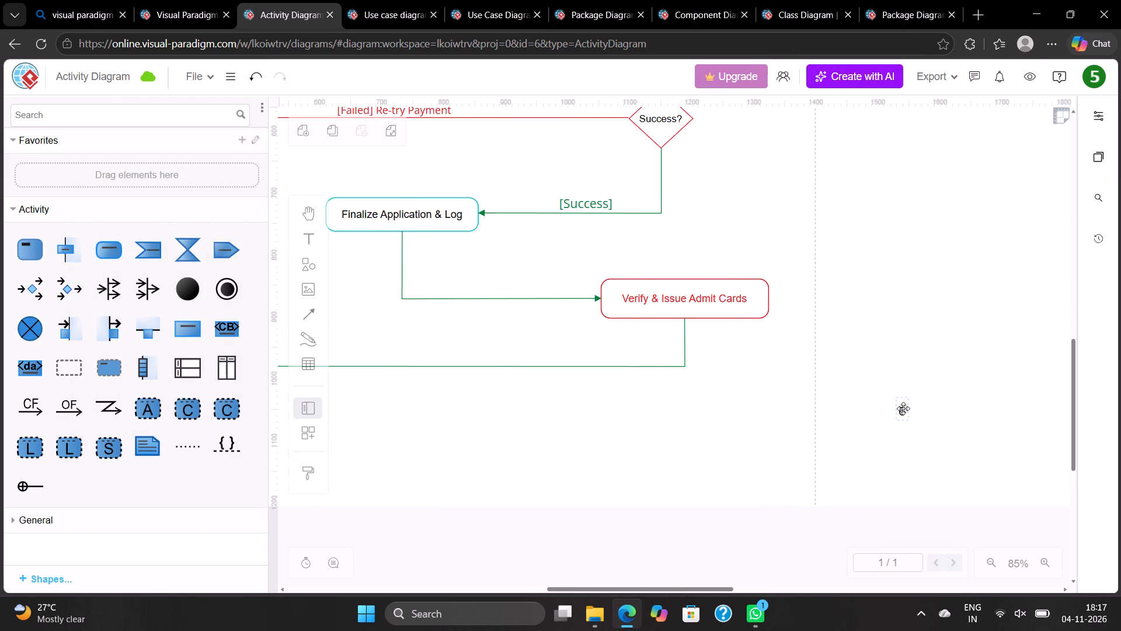
{"action": "left_click_drag", "start_coordinate": [903, 408], "coordinate": [870, 403]}
Export the activity diagram as a PNG with a border width of 80, download it and check the image.
{"action": "left_click", "coordinate": [951, 72]}
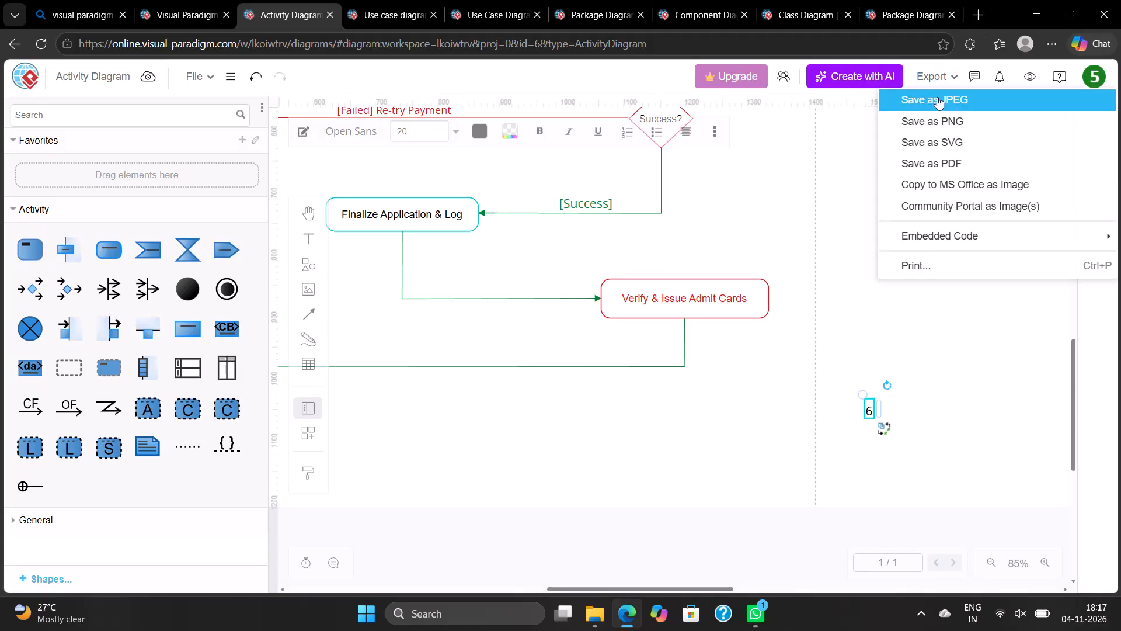
{"action": "left_click", "coordinate": [926, 116]}
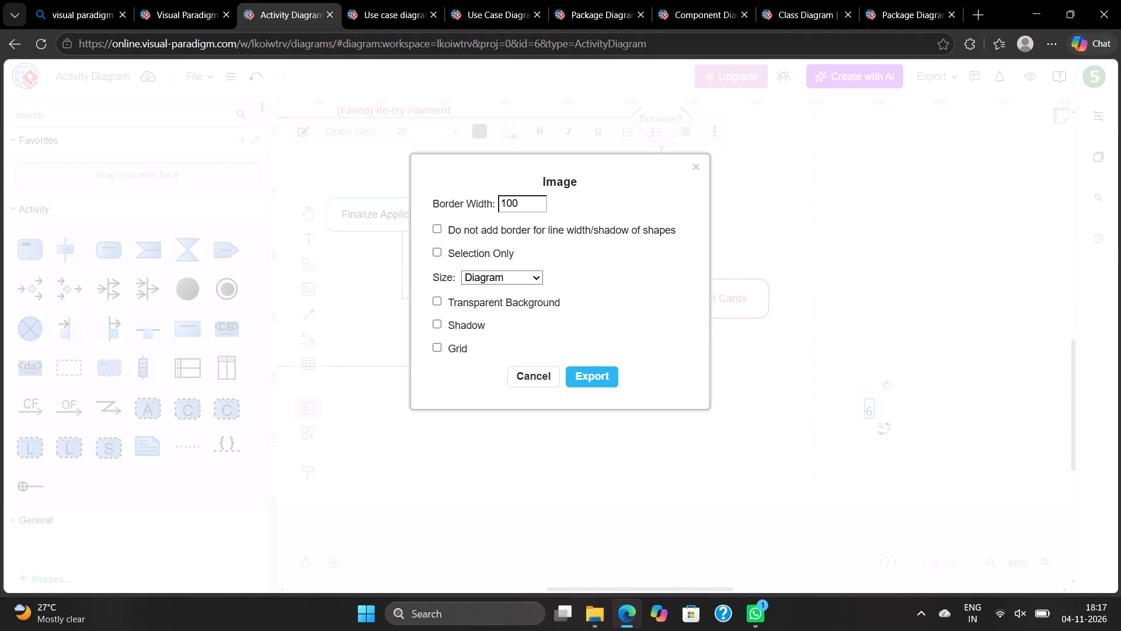
{"action": "left_click", "coordinate": [512, 203]}
{"action": "key", "text": "BackSpace"}
{"action": "key", "text": "BackSpace"}
{"action": "key", "text": "8"}
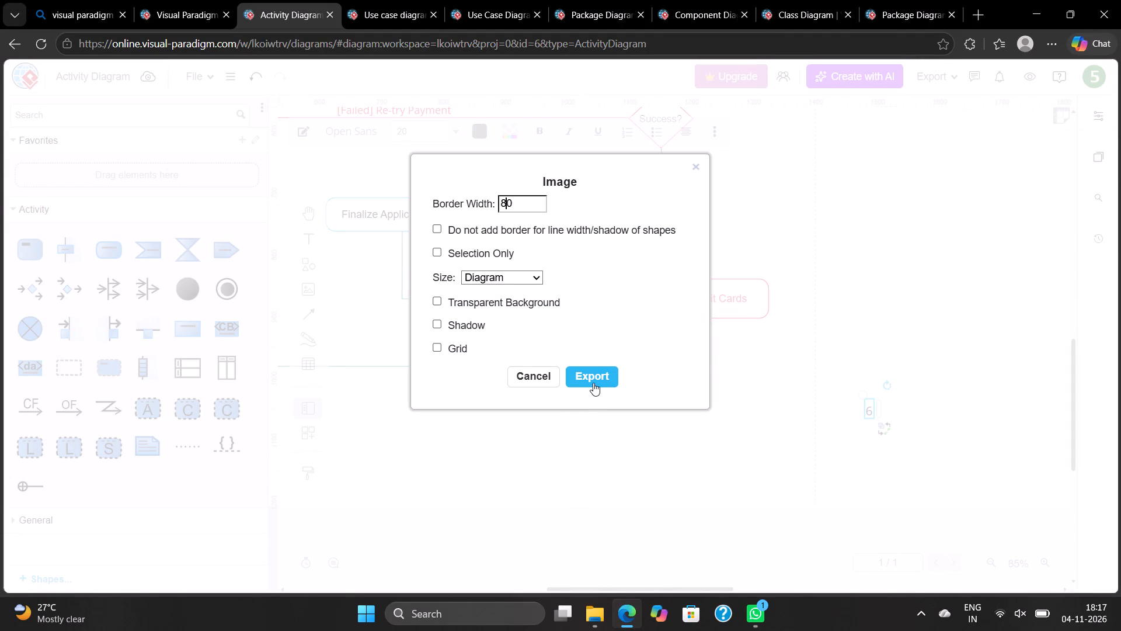
{"action": "left_click", "coordinate": [593, 383]}
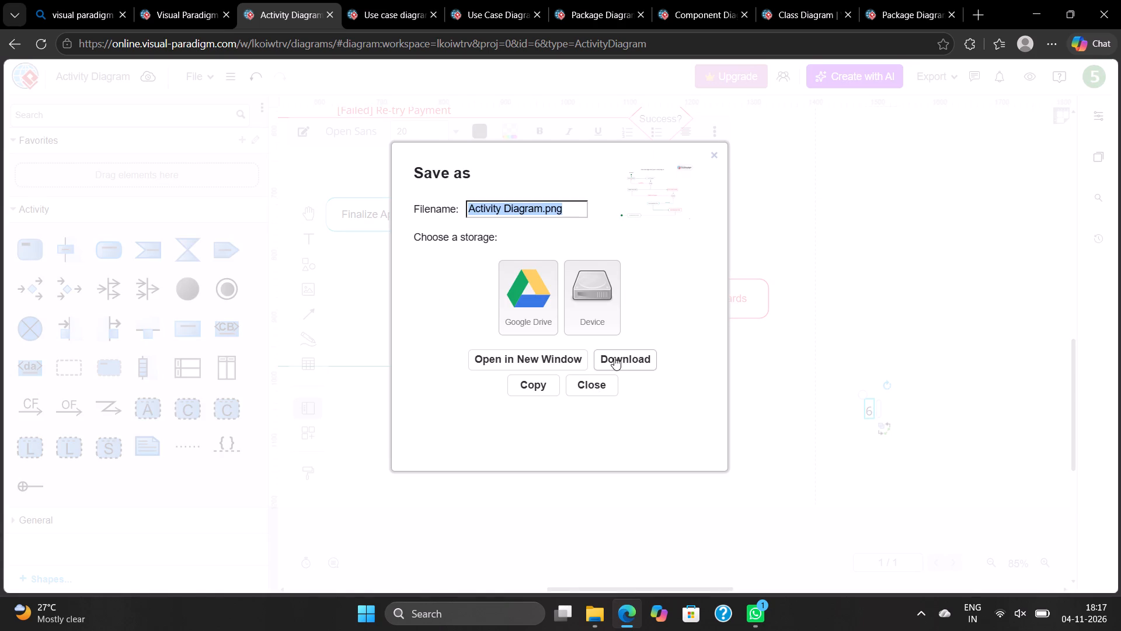
{"action": "left_click", "coordinate": [614, 357]}
{"action": "left_click", "coordinate": [816, 123]}
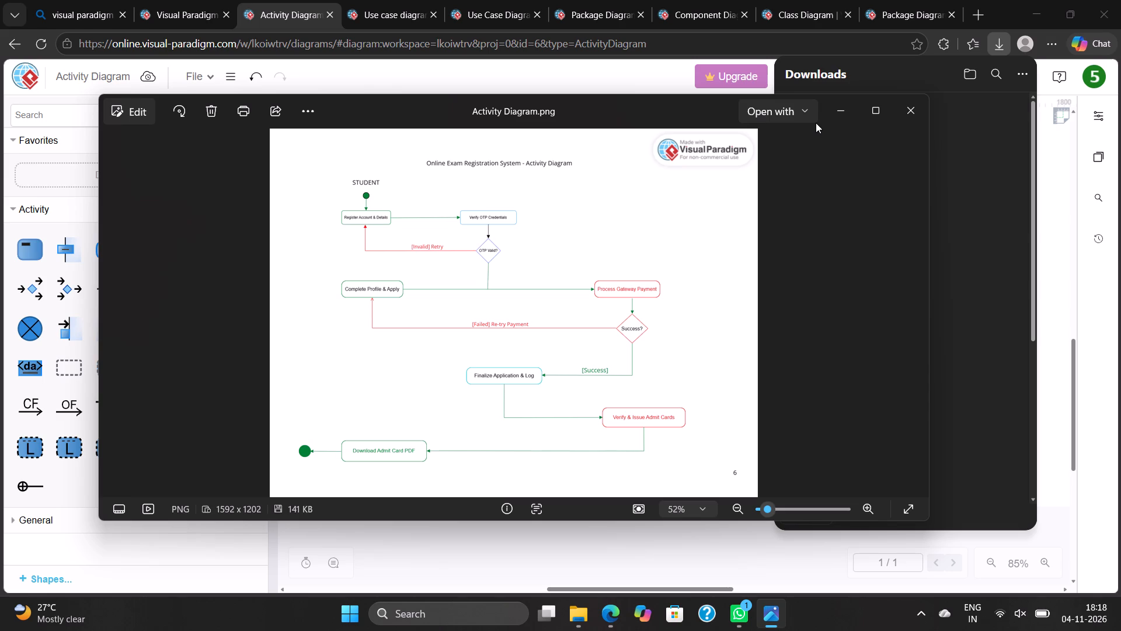
{"action": "left_click", "coordinate": [898, 110]}
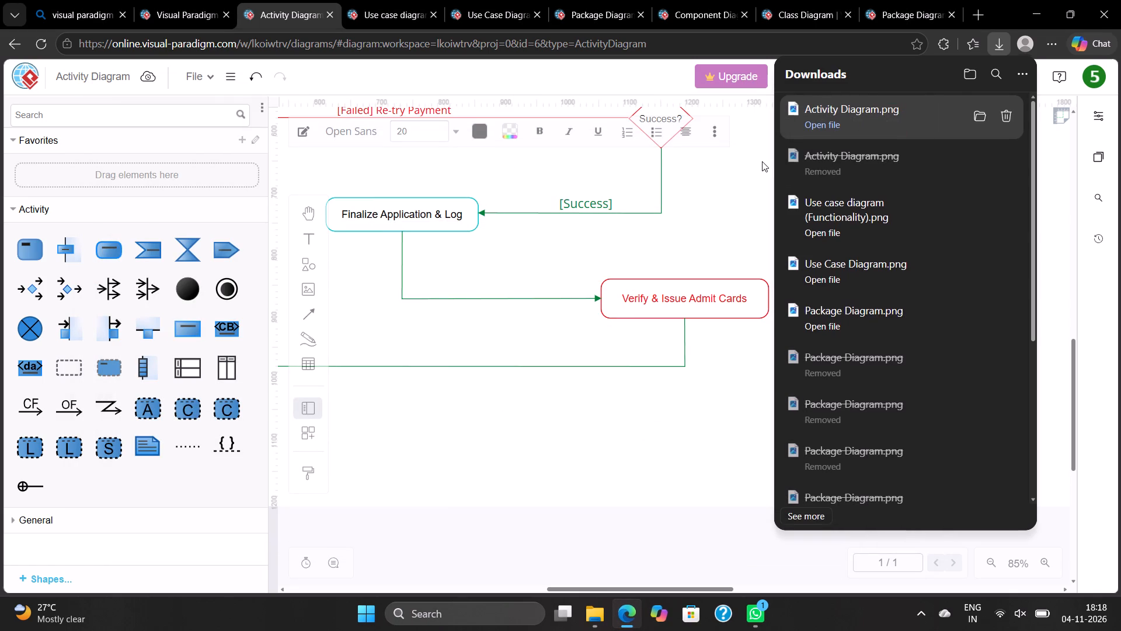
{"action": "left_click", "coordinate": [762, 161]}
Apply the yellow-orange preset style to the Register Account & Details box.
{"action": "scroll", "coordinate": [694, 164], "scroll_direction": "up", "scroll_amount": 2}
{"action": "scroll", "coordinate": [694, 164], "scroll_direction": "right", "scroll_amount": 2}
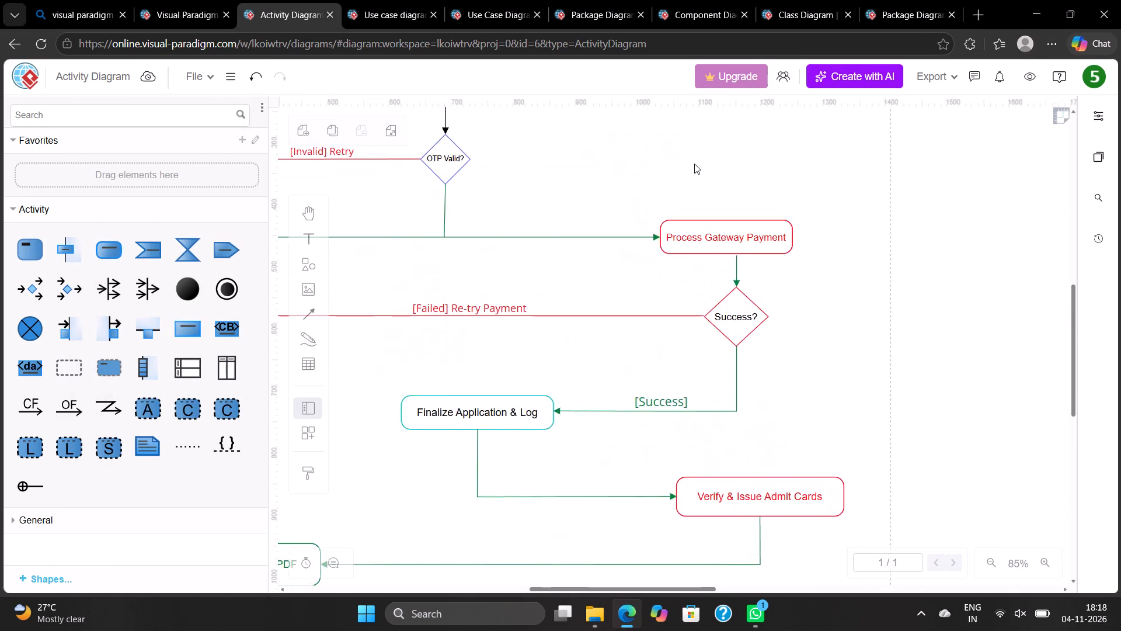
{"action": "scroll", "coordinate": [694, 164], "scroll_direction": "right", "scroll_amount": 2}
{"action": "scroll", "coordinate": [694, 164], "scroll_direction": "up", "scroll_amount": 2}
{"action": "scroll", "coordinate": [694, 164], "scroll_direction": "left", "scroll_amount": 1}
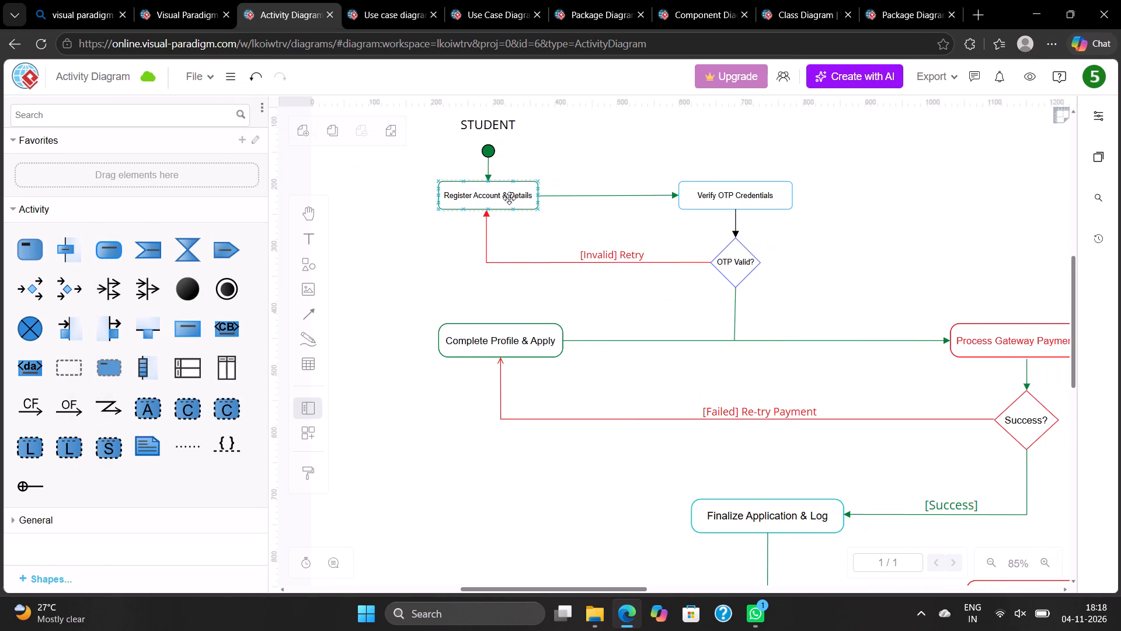
{"action": "left_click", "coordinate": [509, 198]}
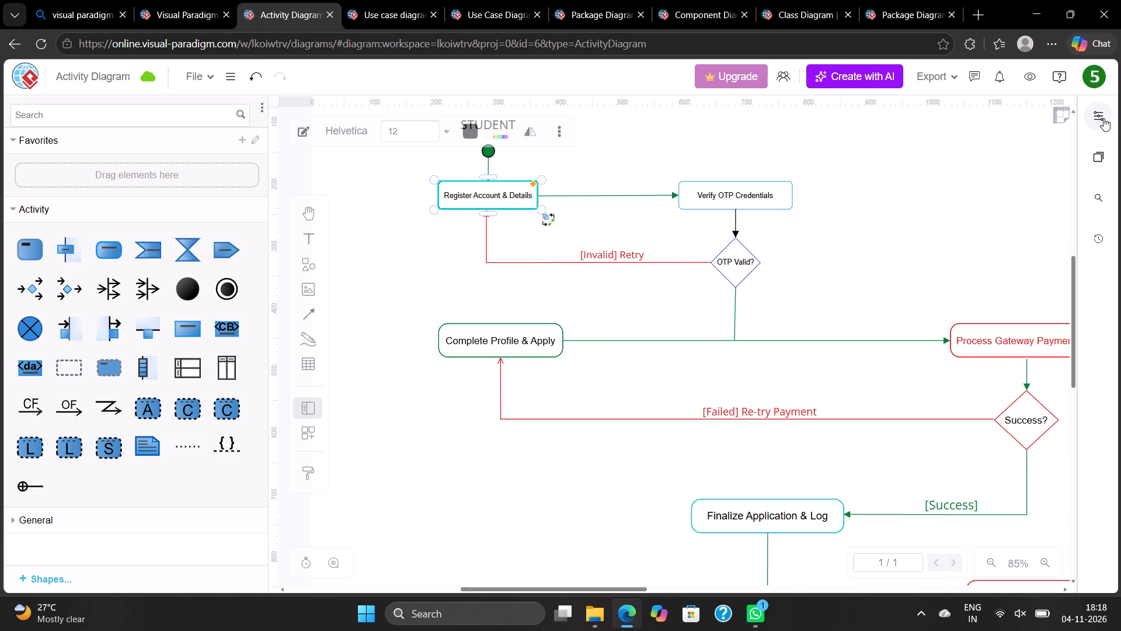
{"action": "left_click", "coordinate": [1103, 118]}
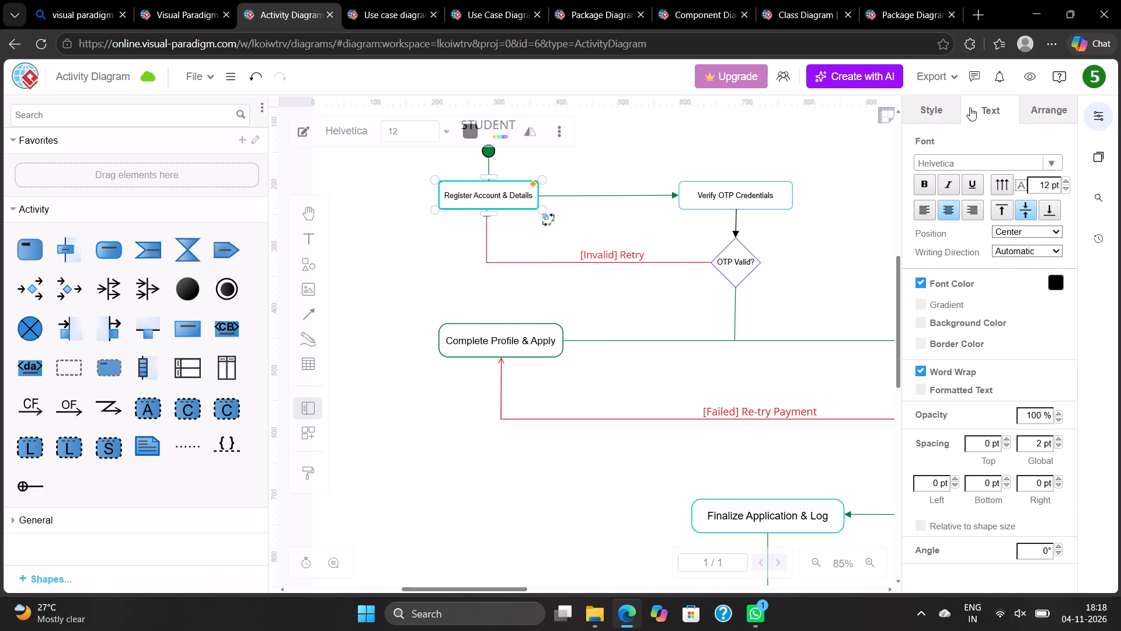
{"action": "left_click", "coordinate": [925, 109]}
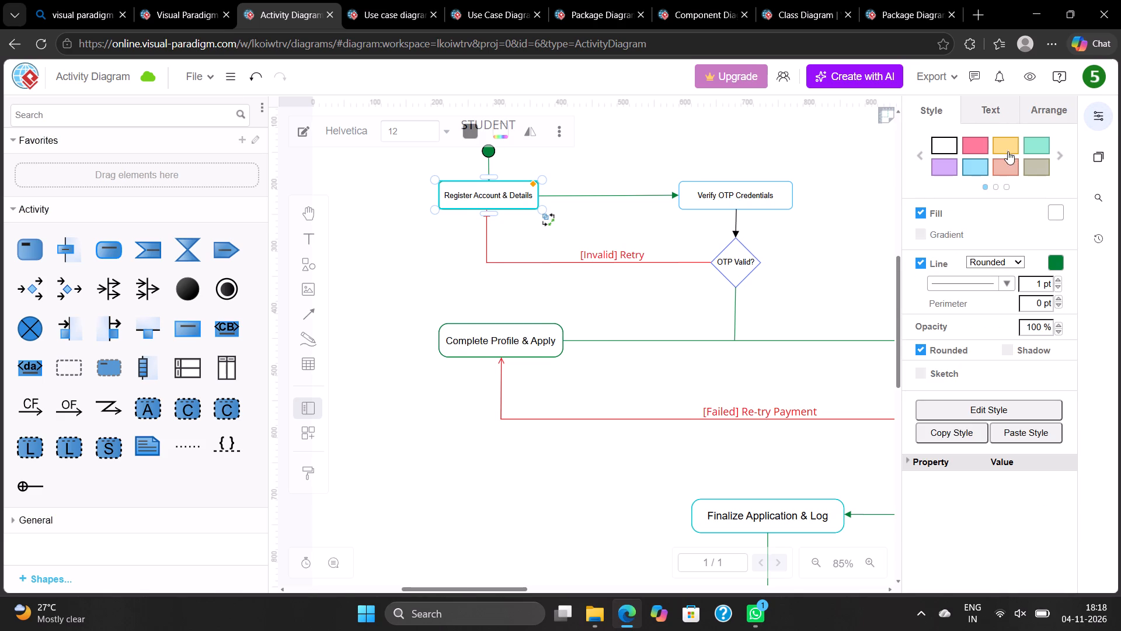
{"action": "left_click", "coordinate": [1008, 144]}
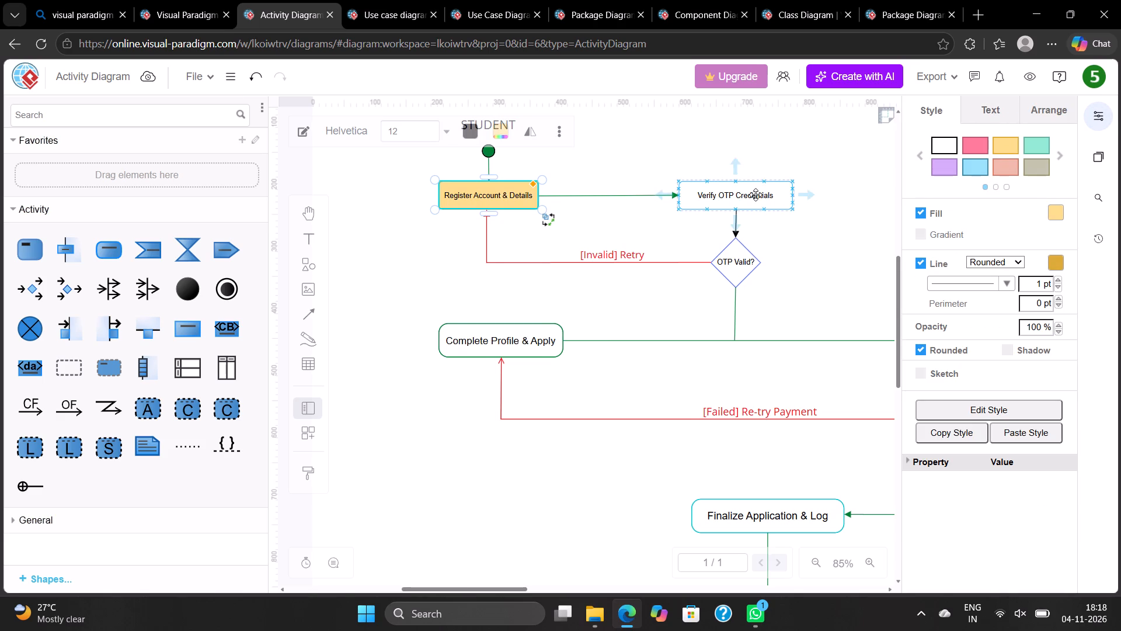
Apply the light blue preset style to Verify OTP Credentials and the grey-beige one to the OTP Valid? decision.
{"action": "left_click", "coordinate": [756, 195]}
{"action": "left_click", "coordinate": [973, 168]}
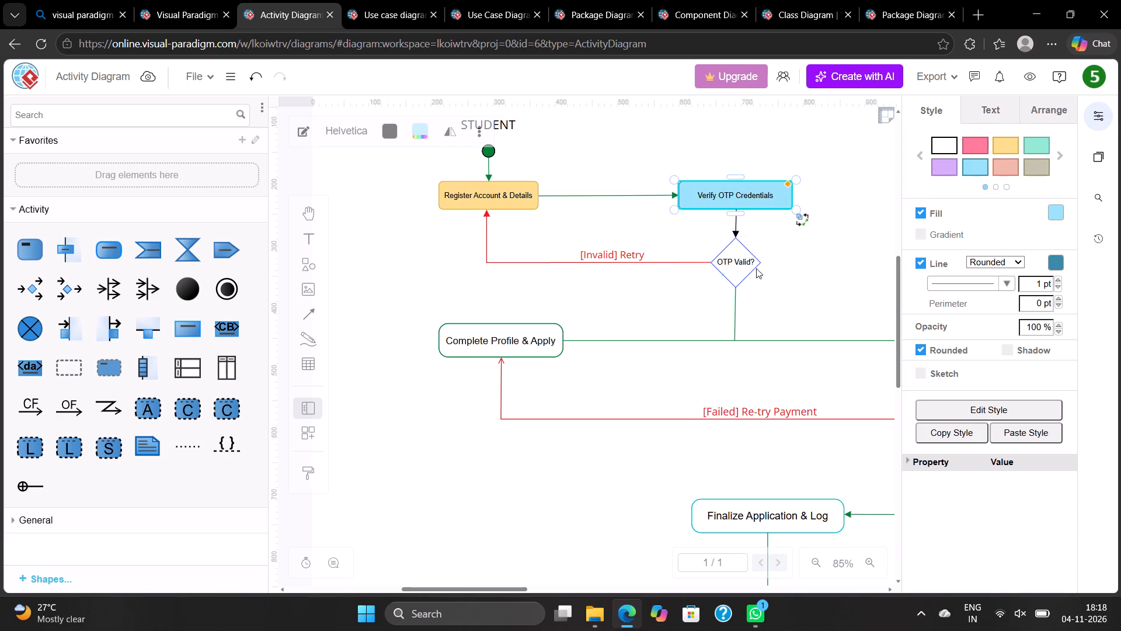
{"action": "left_click", "coordinate": [738, 269]}
{"action": "left_click", "coordinate": [1037, 158]}
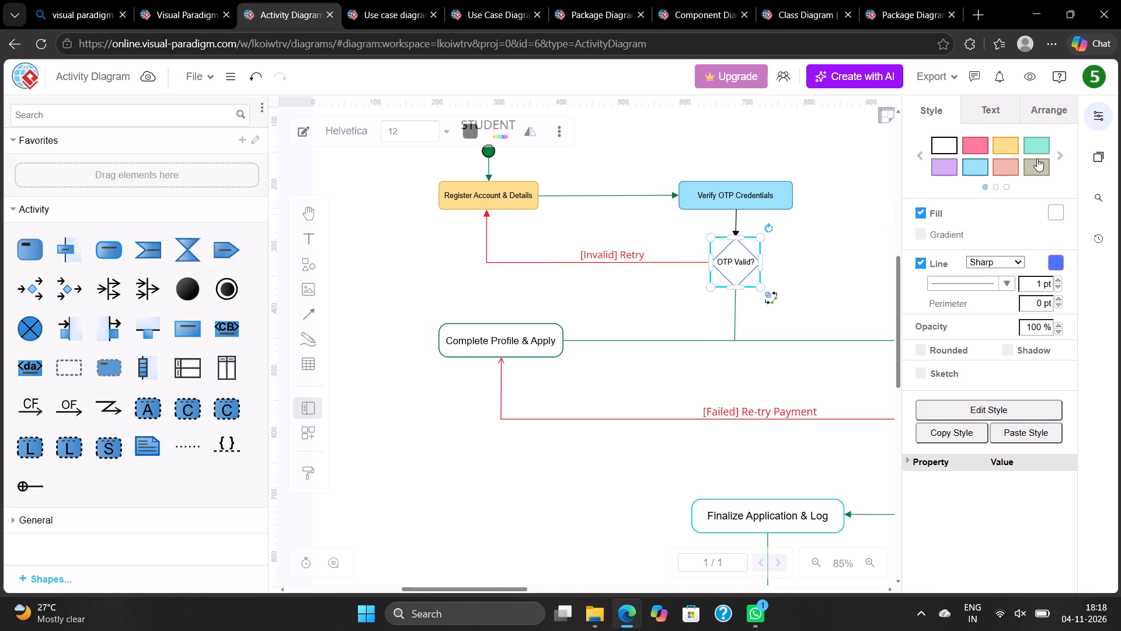
Apply the pink preset style to Process Gateway Payment and the grey-beige one to the Success? decision.
{"action": "scroll", "coordinate": [852, 206], "scroll_direction": "left", "scroll_amount": 2}
{"action": "left_click", "coordinate": [860, 284]}
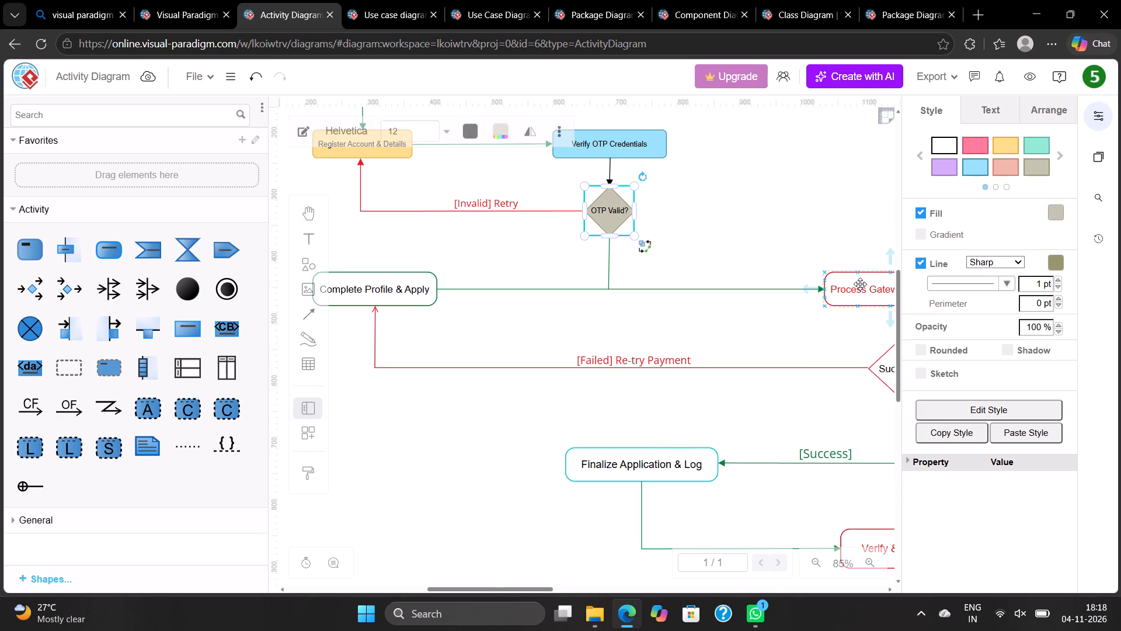
{"action": "left_click", "coordinate": [963, 145]}
{"action": "scroll", "coordinate": [739, 276], "scroll_direction": "left", "scroll_amount": 1}
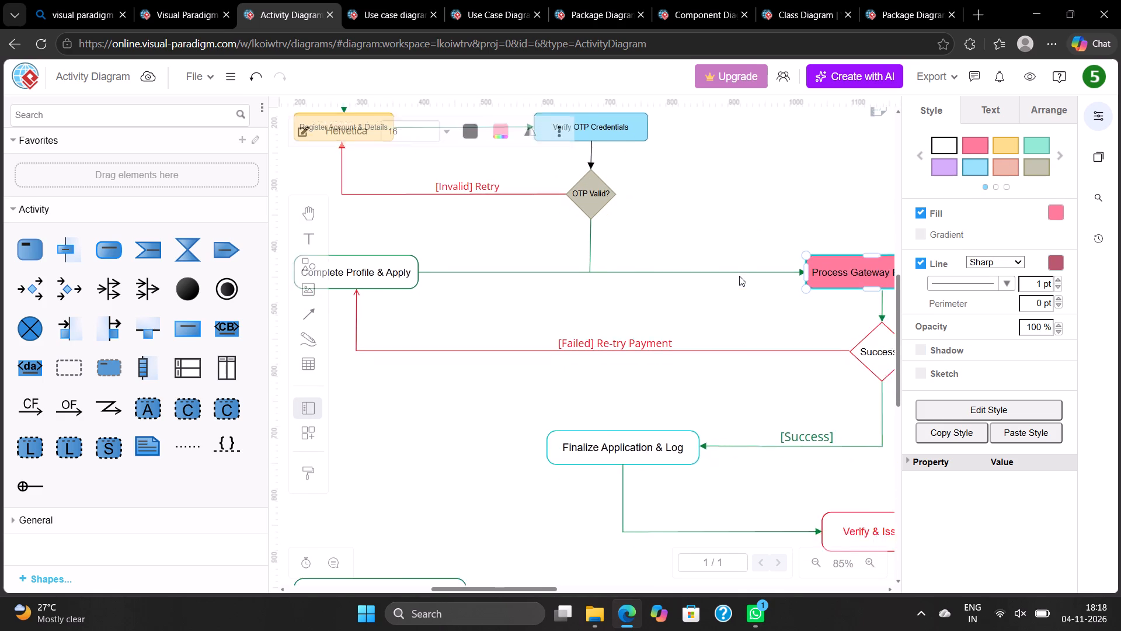
{"action": "scroll", "coordinate": [739, 276], "scroll_direction": "left", "scroll_amount": 1}
{"action": "left_click", "coordinate": [836, 317]}
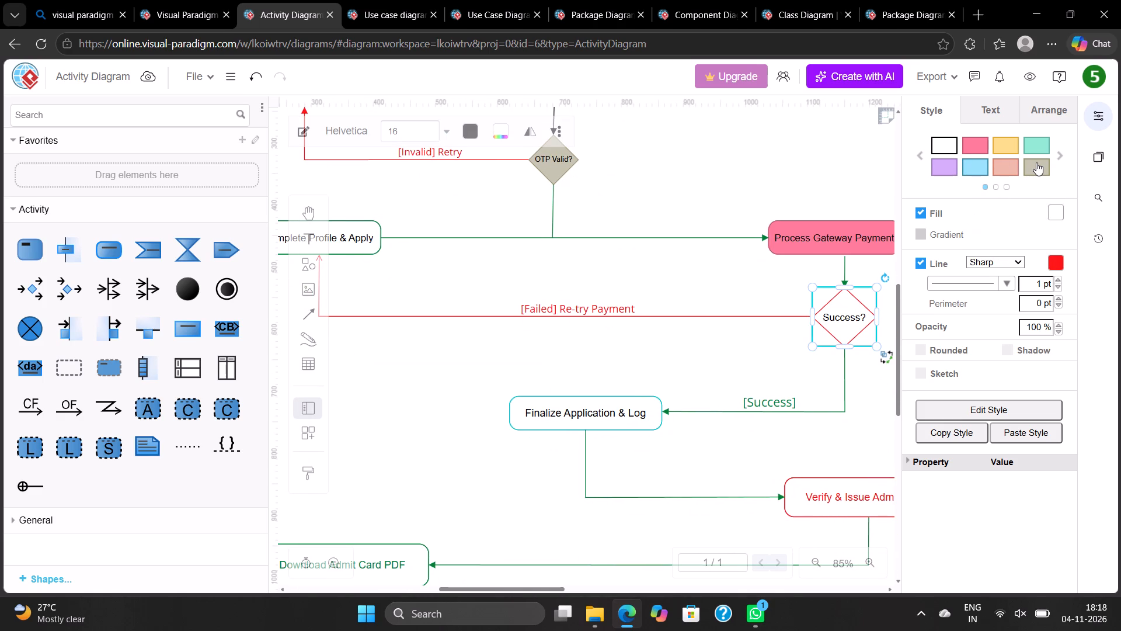
{"action": "left_click", "coordinate": [1036, 162]}
Apply the mint green preset style to the Finalize Application & Log box.
{"action": "left_click", "coordinate": [603, 428]}
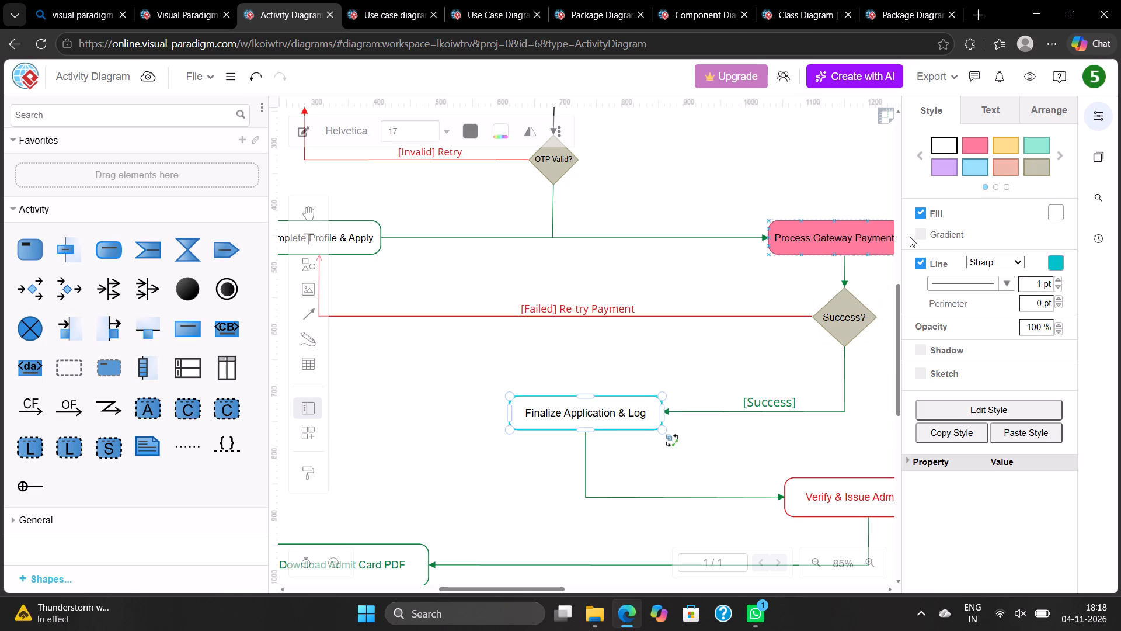
{"action": "left_click", "coordinate": [1035, 138]}
{"action": "scroll", "coordinate": [645, 212], "scroll_direction": "right", "scroll_amount": 3}
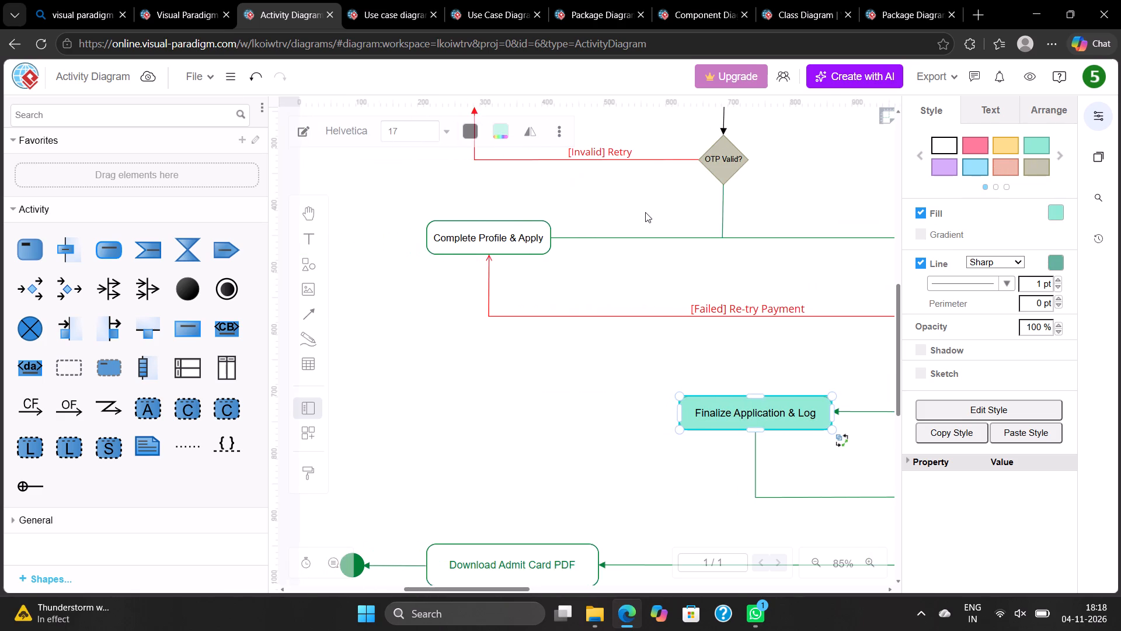
Apply the purple preset style to Complete Profile & Apply and the pink one to Verify & Issue Admit Cards.
{"action": "left_click", "coordinate": [496, 228]}
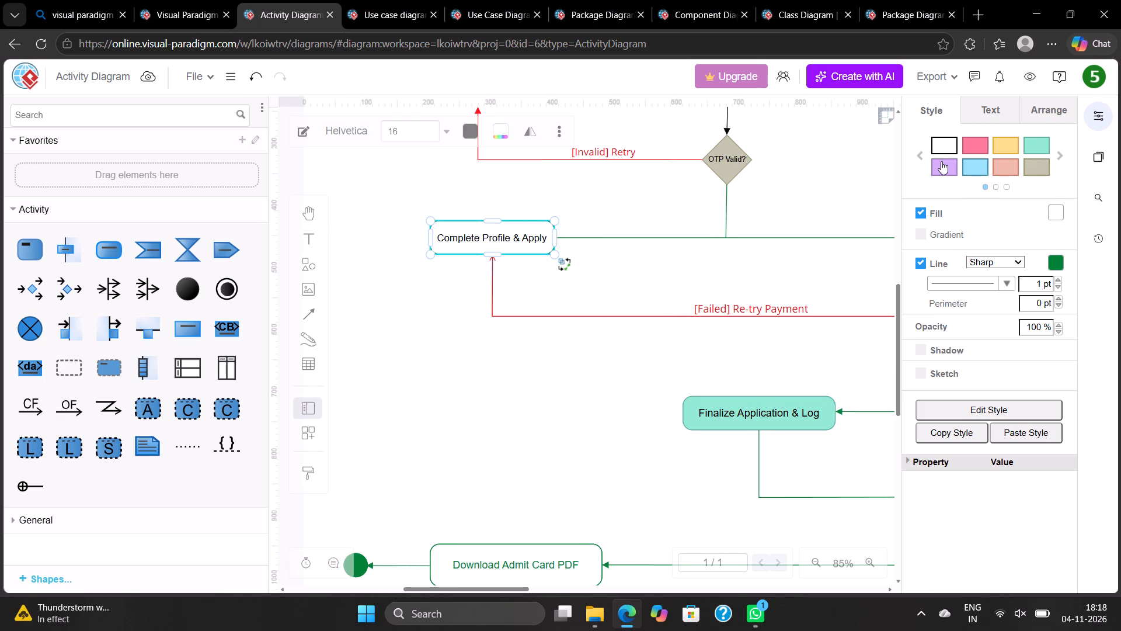
{"action": "left_click", "coordinate": [941, 161]}
{"action": "scroll", "coordinate": [664, 228], "scroll_direction": "left", "scroll_amount": 3}
{"action": "left_click", "coordinate": [841, 404]}
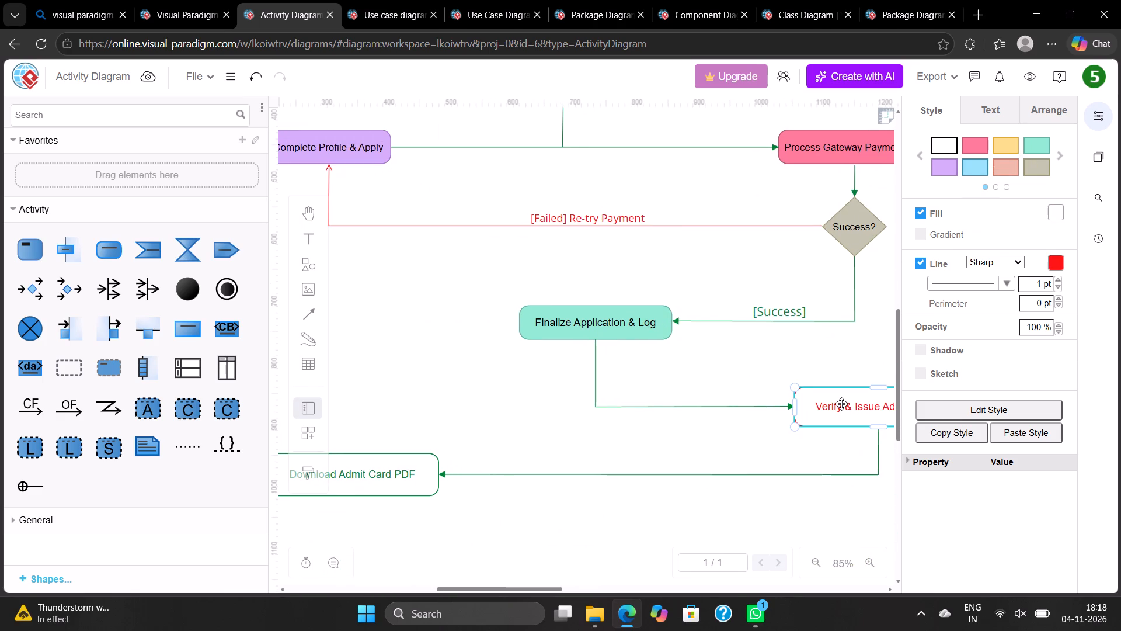
{"action": "left_click", "coordinate": [974, 140]}
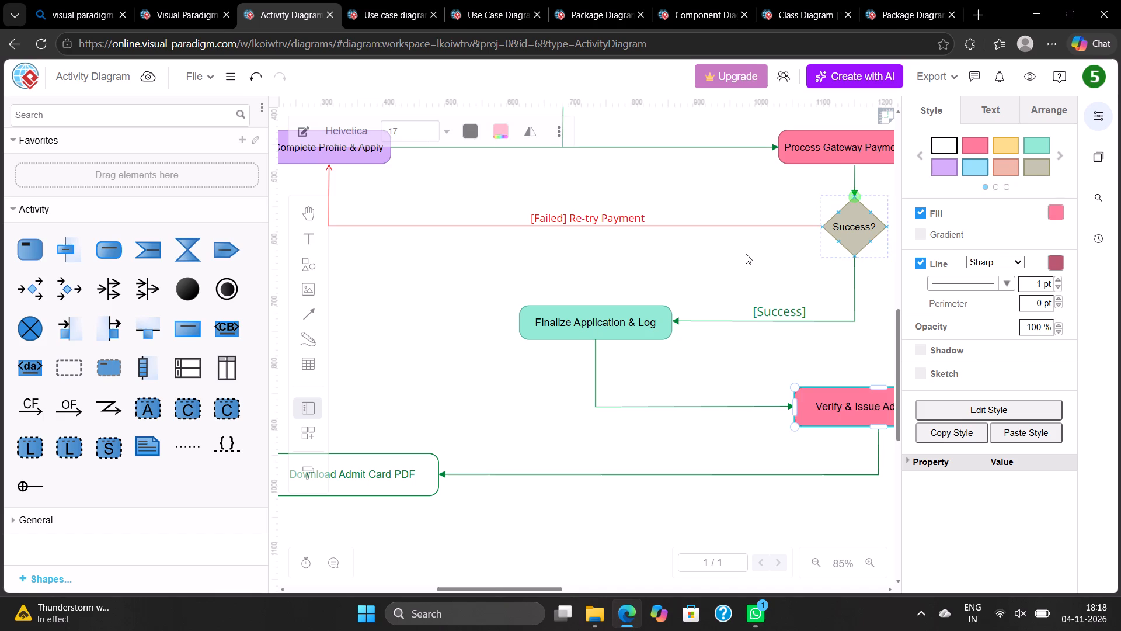
Apply the light blue, black-outlined preset from the third style set to the Download Admit Card PDF box.
{"action": "scroll", "coordinate": [746, 254], "scroll_direction": "right", "scroll_amount": 2}
{"action": "left_click", "coordinate": [530, 467]}
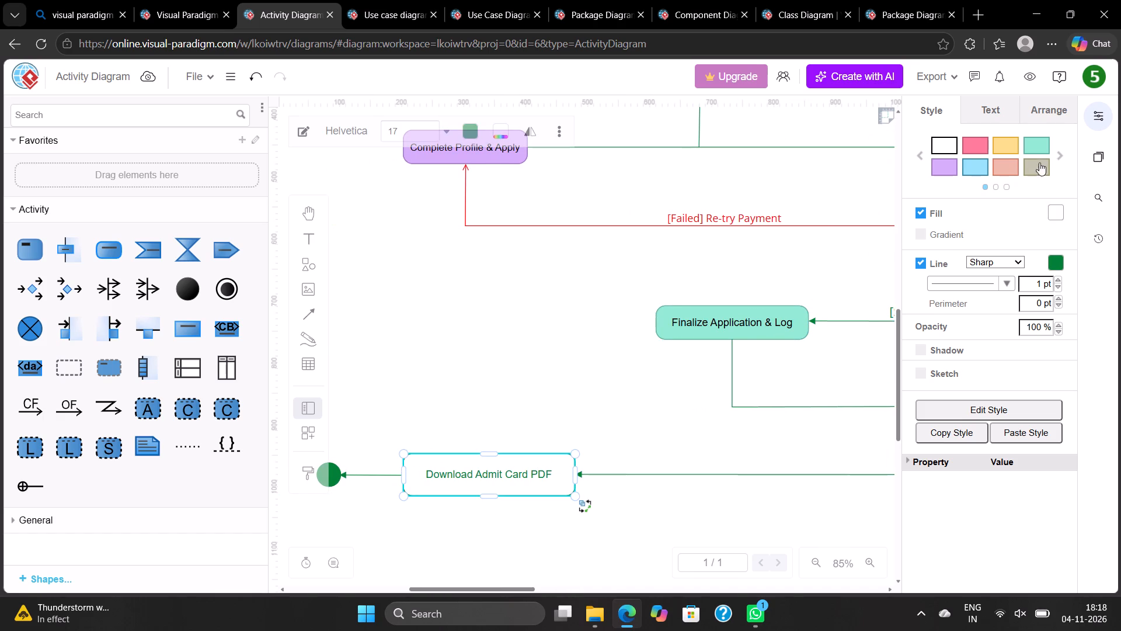
{"action": "left_click", "coordinate": [1054, 158]}
{"action": "left_click", "coordinate": [1054, 158]}
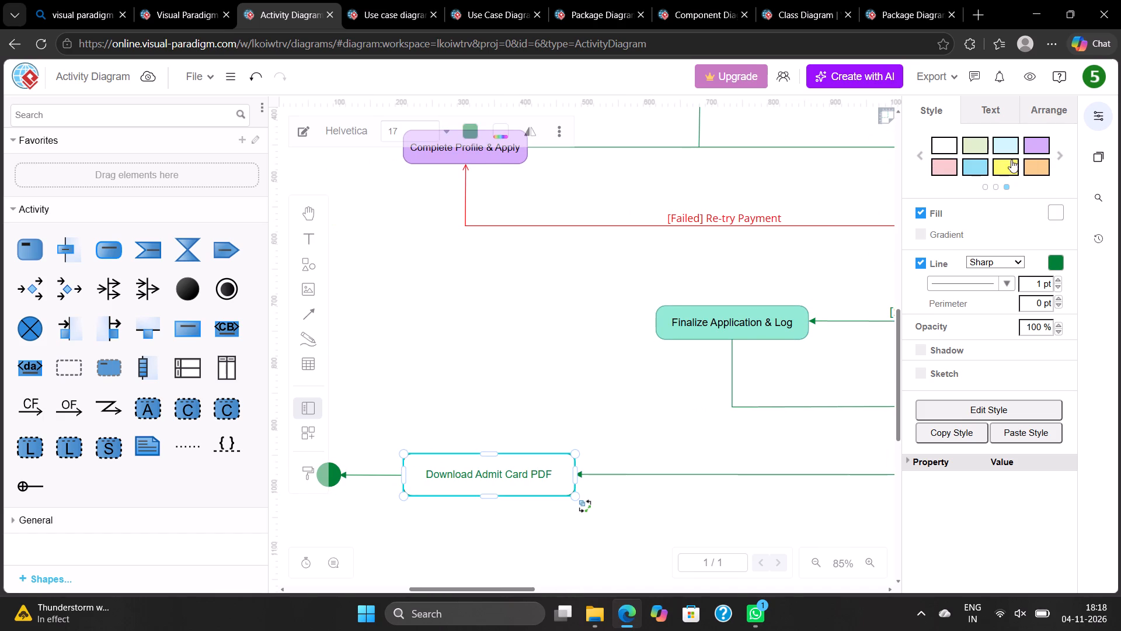
{"action": "left_click", "coordinate": [974, 171]}
Export the activity diagram as a PNG with border width 80 and Diagram size, and dismiss the downloads list.
{"action": "scroll", "coordinate": [576, 279], "scroll_direction": "up", "scroll_amount": 1}
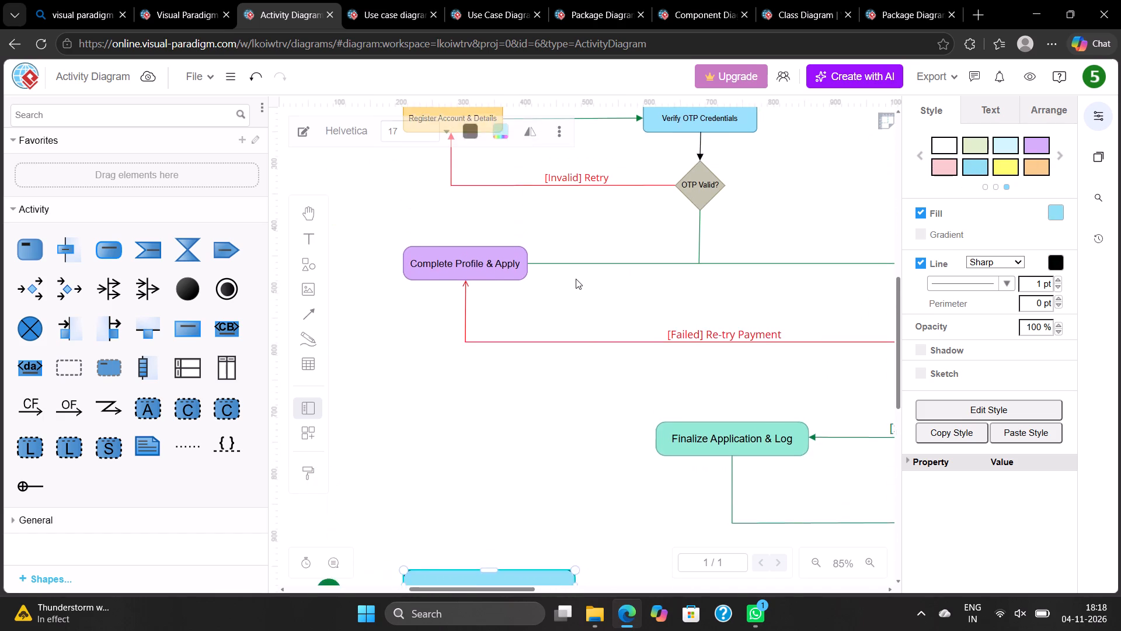
{"action": "scroll", "coordinate": [576, 279], "scroll_direction": "up", "scroll_amount": 3}
{"action": "left_click", "coordinate": [774, 228]}
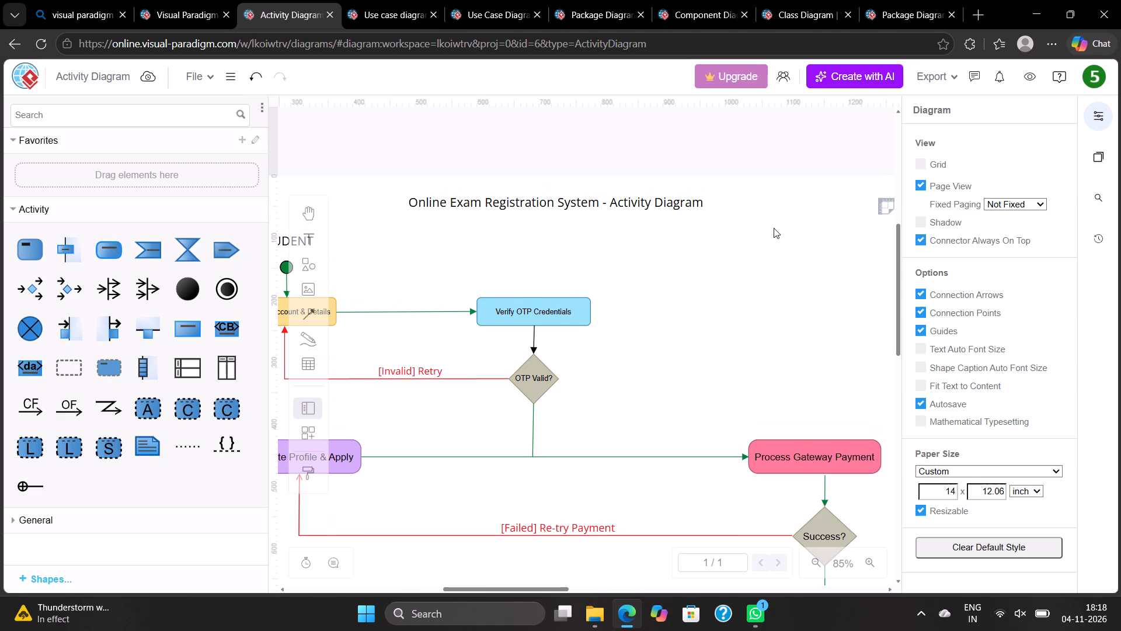
{"action": "left_click", "coordinate": [948, 86]}
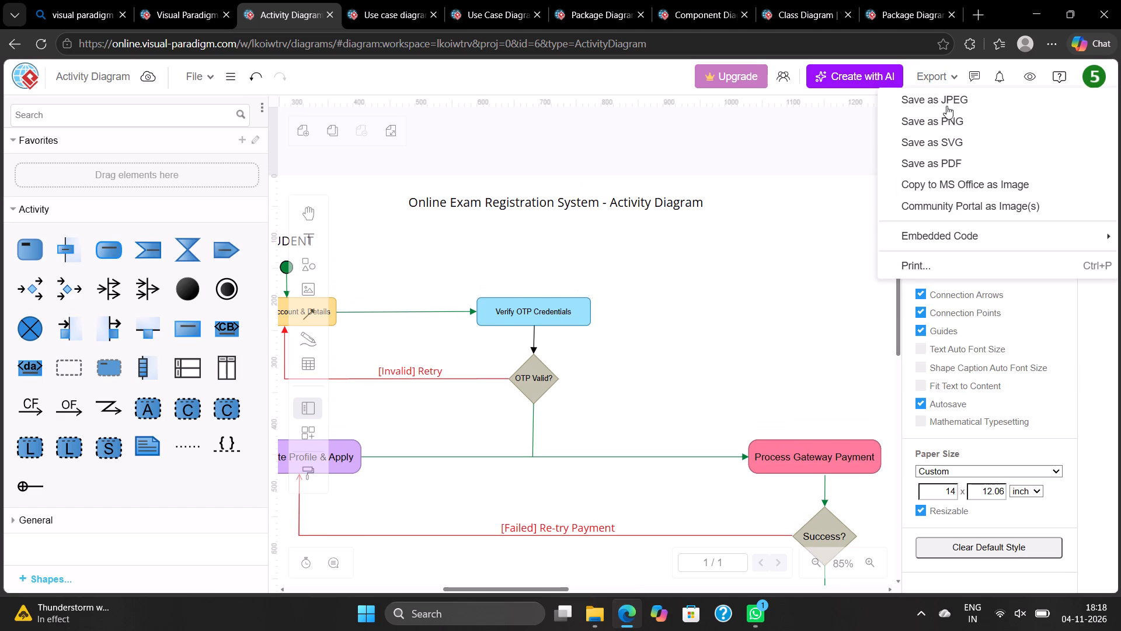
{"action": "left_click", "coordinate": [940, 118]}
{"action": "left_click", "coordinate": [601, 355]}
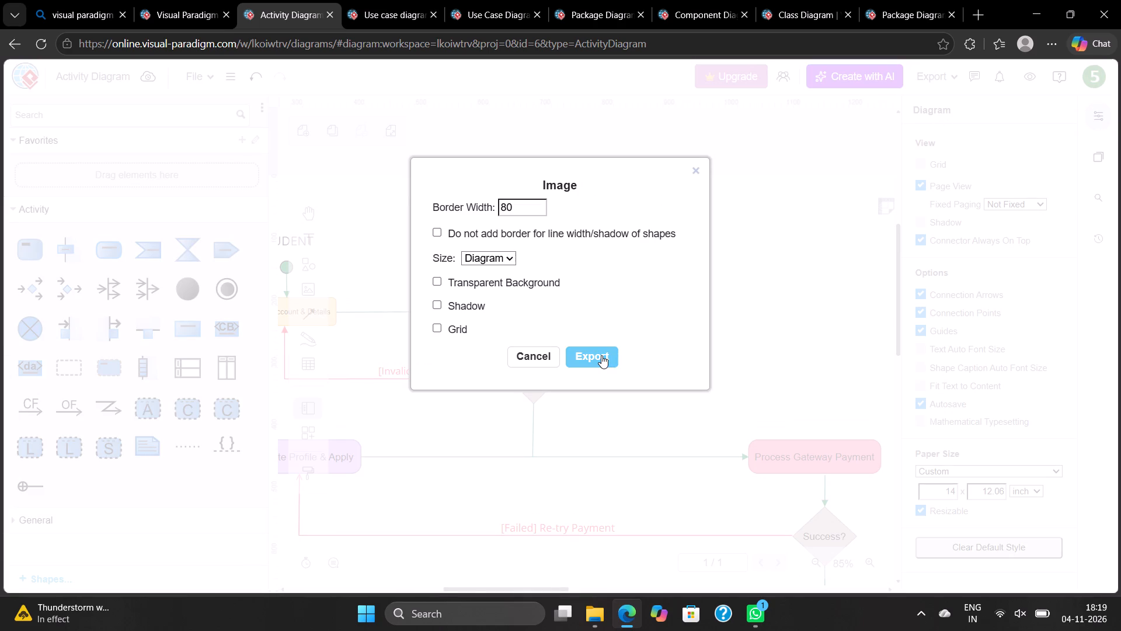
{"action": "left_click", "coordinate": [633, 365]}
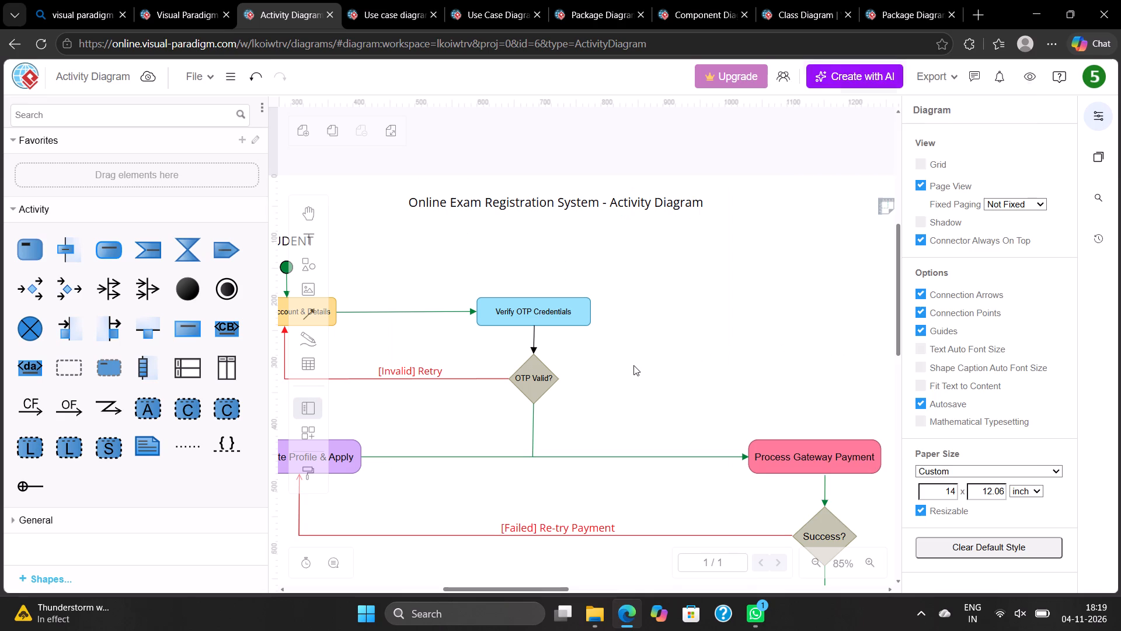
{"action": "left_click", "coordinate": [1004, 161]}
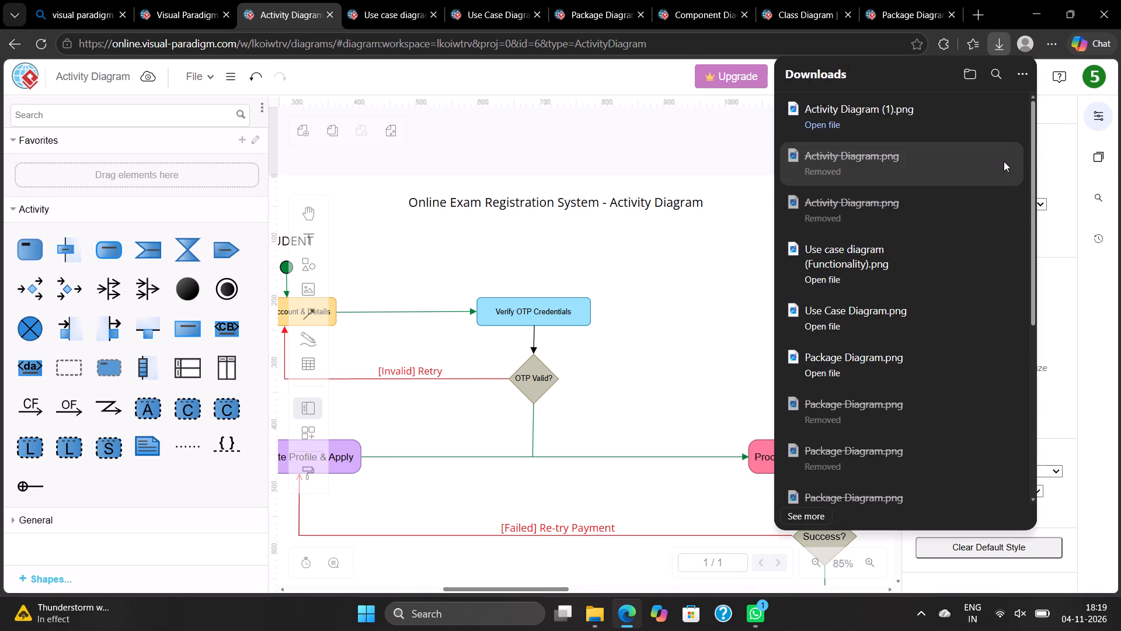
{"action": "left_click", "coordinate": [749, 141]}
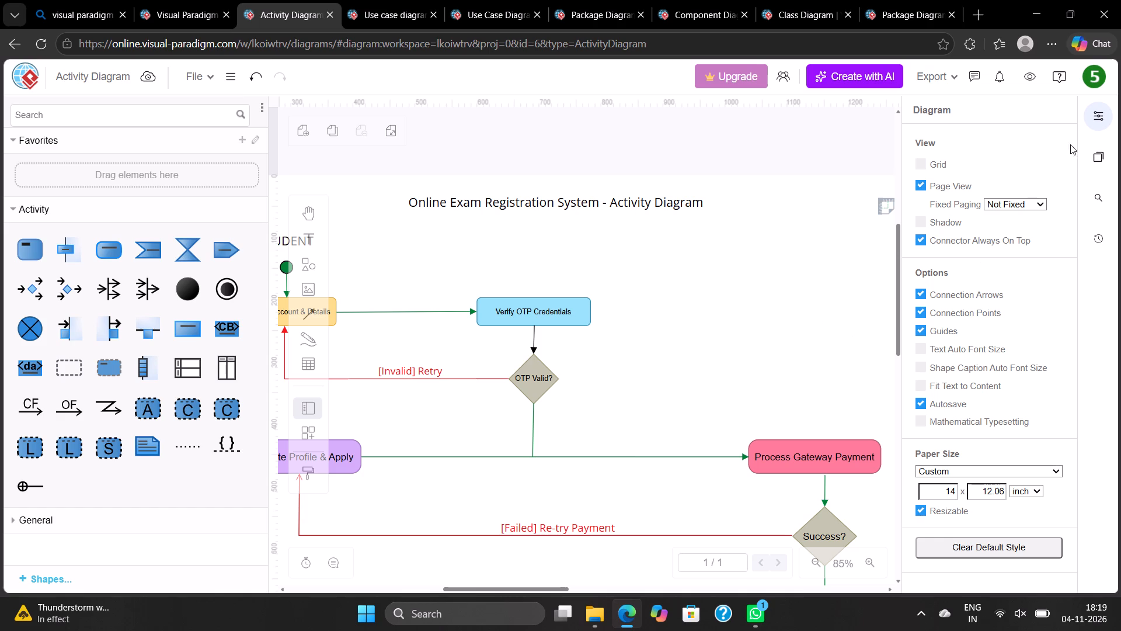
Hide the format pane and look over the coloured activity diagram from its title down to Verify & Issue Admit Cards.
{"action": "left_click", "coordinate": [1103, 113]}
{"action": "scroll", "coordinate": [765, 211], "scroll_direction": "right", "scroll_amount": 2}
{"action": "scroll", "coordinate": [765, 211], "scroll_direction": "left", "scroll_amount": 1}
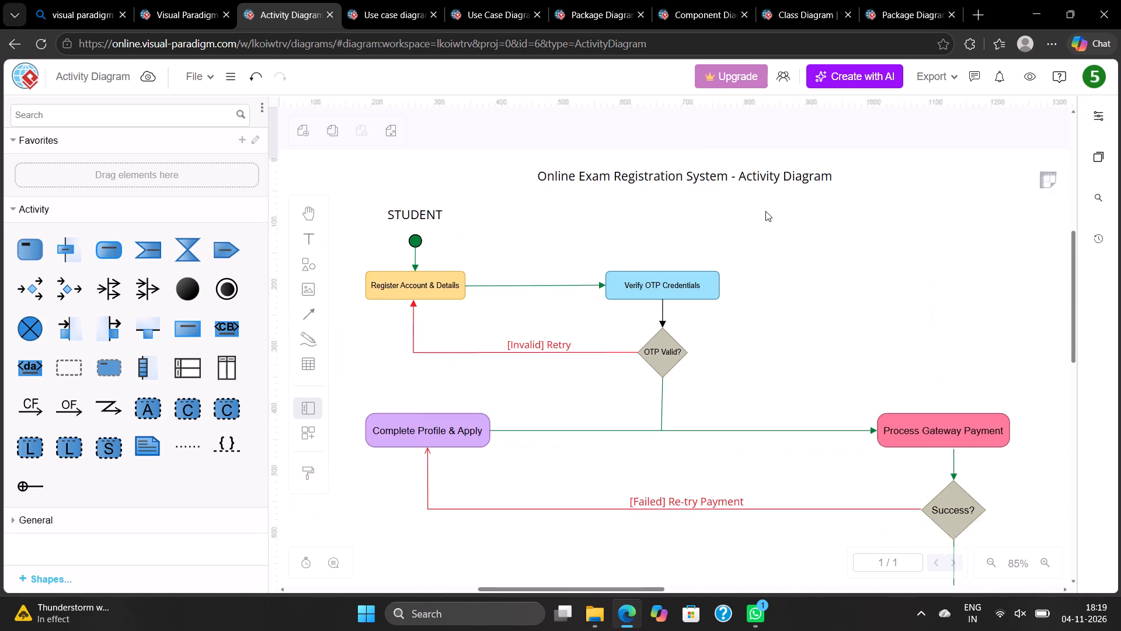
{"action": "scroll", "coordinate": [765, 211], "scroll_direction": "left", "scroll_amount": 1}
{"action": "scroll", "coordinate": [765, 211], "scroll_direction": "down", "scroll_amount": 3}
{"action": "scroll", "coordinate": [765, 211], "scroll_direction": "left", "scroll_amount": 1}
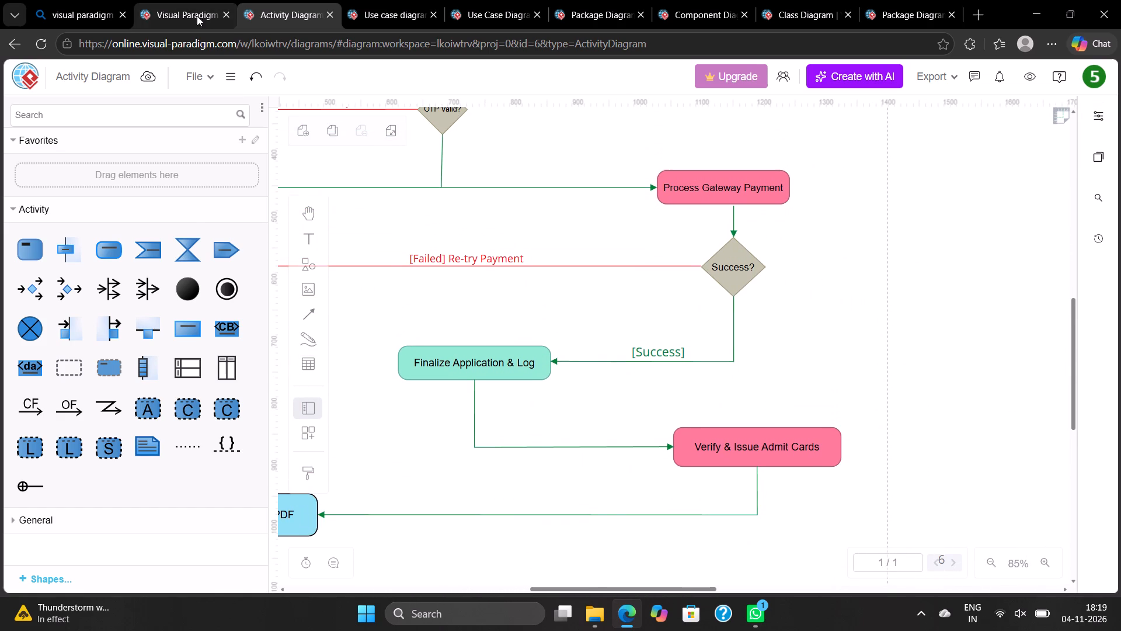
Open the sequence Diagram from the Draft project's Web Diagram Studio artifacts.
{"action": "left_click", "coordinate": [179, 13]}
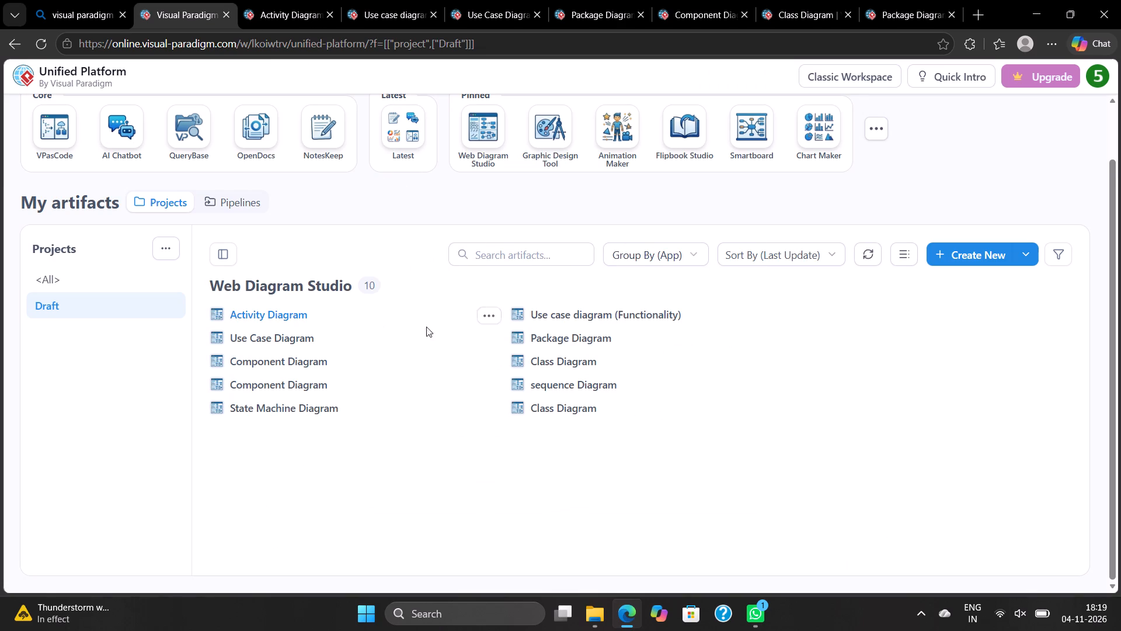
{"action": "left_click", "coordinate": [553, 389]}
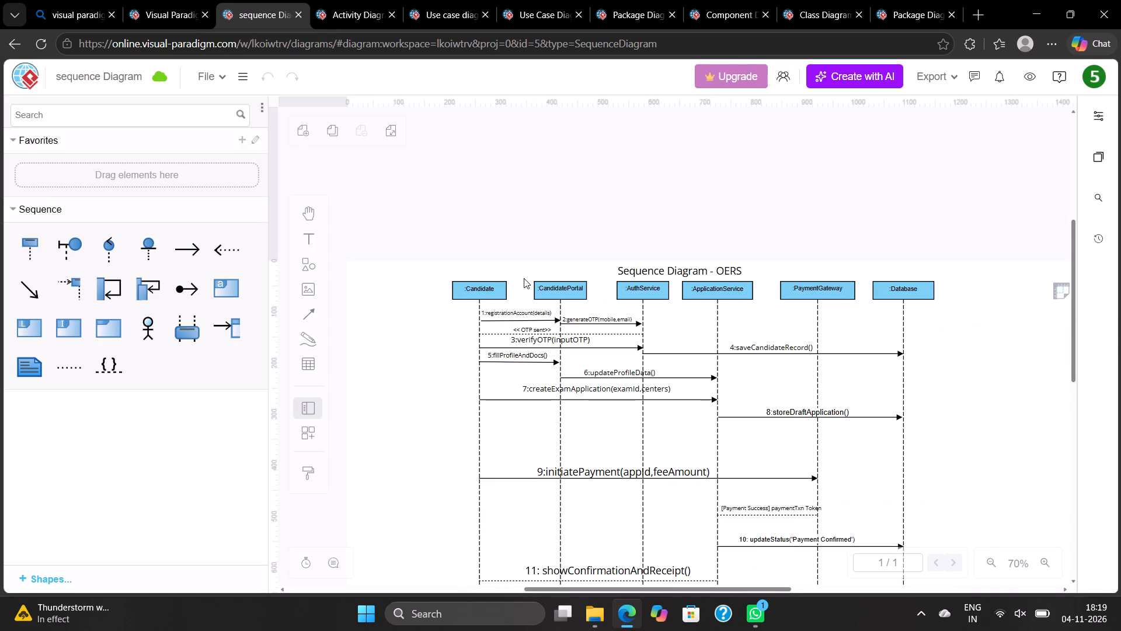
Add the number 7 as text in the lower-right corner of the sequence diagram page, past the Database lifeline.
{"action": "scroll", "coordinate": [524, 278], "scroll_direction": "down", "scroll_amount": 2}
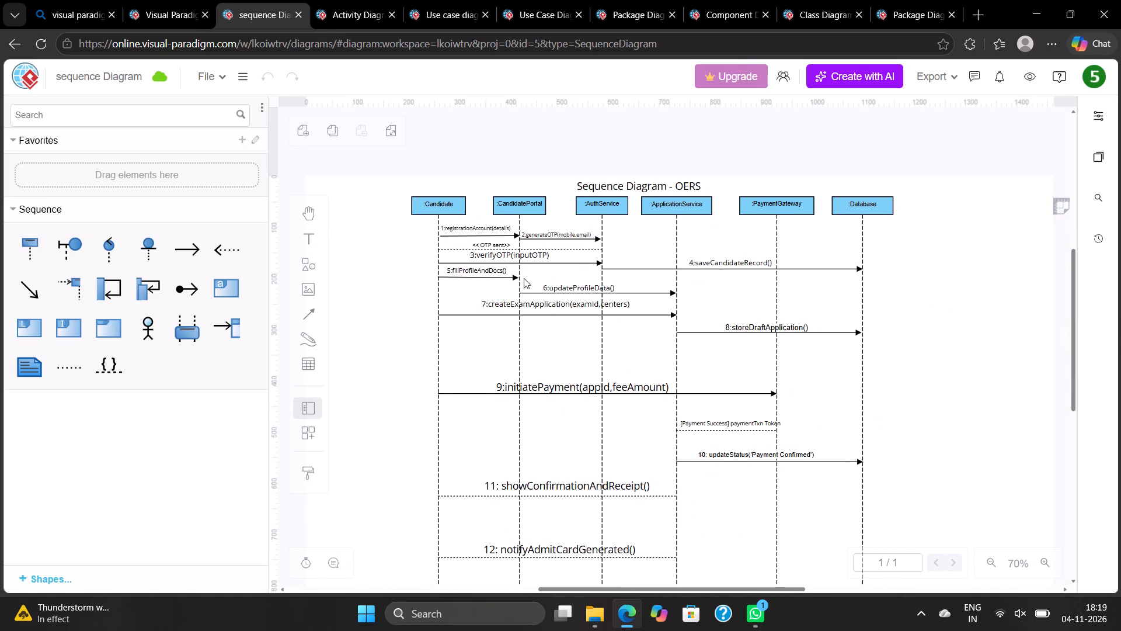
{"action": "scroll", "coordinate": [524, 278], "scroll_direction": "down", "scroll_amount": 2}
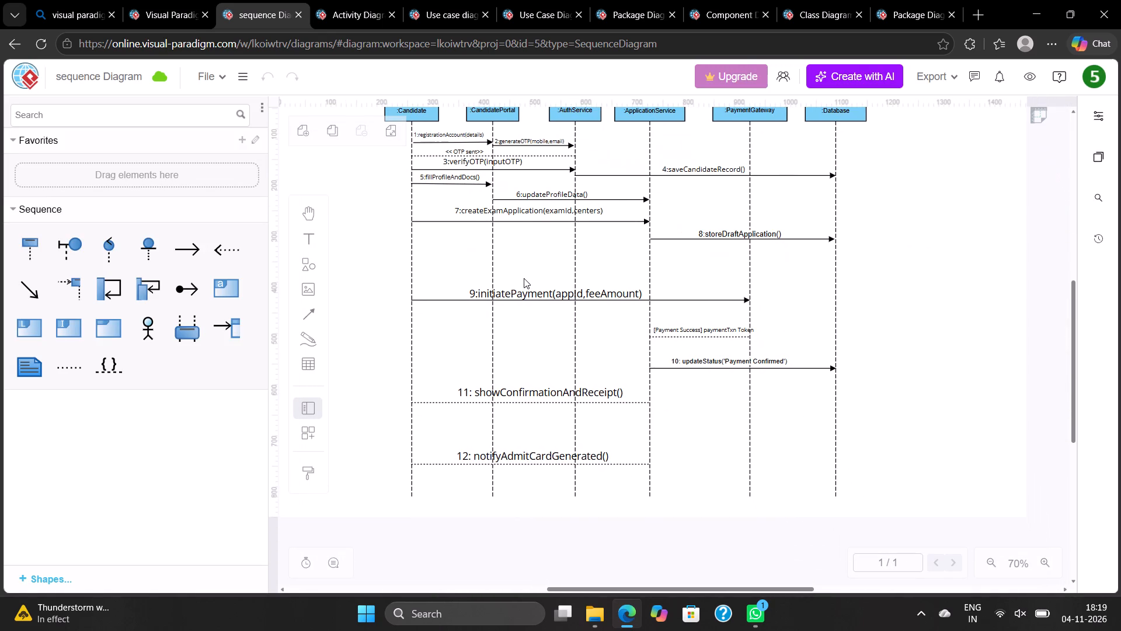
{"action": "scroll", "coordinate": [524, 278], "scroll_direction": "down", "scroll_amount": 1}
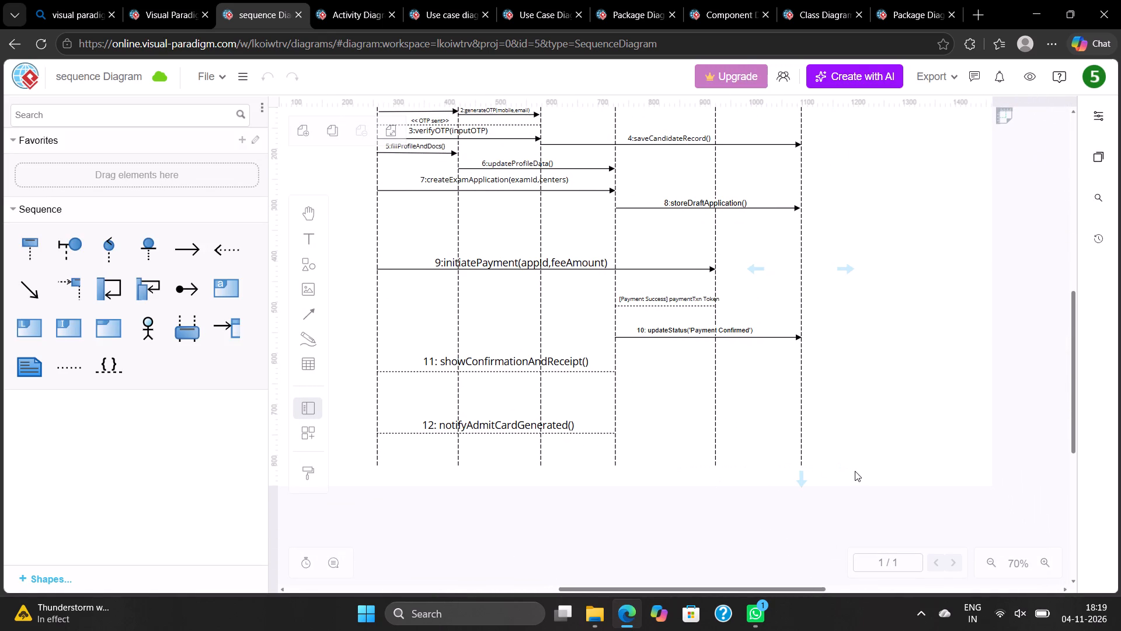
{"action": "double_click", "coordinate": [855, 471]}
{"action": "key", "text": "BackSpace"}
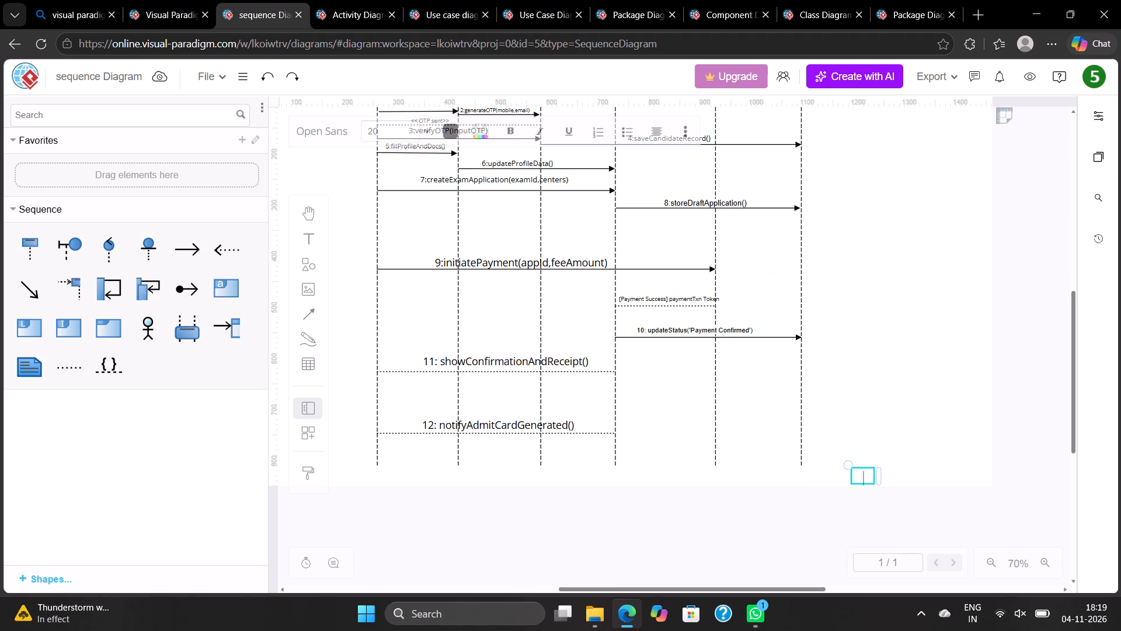
{"action": "key", "text": "7"}
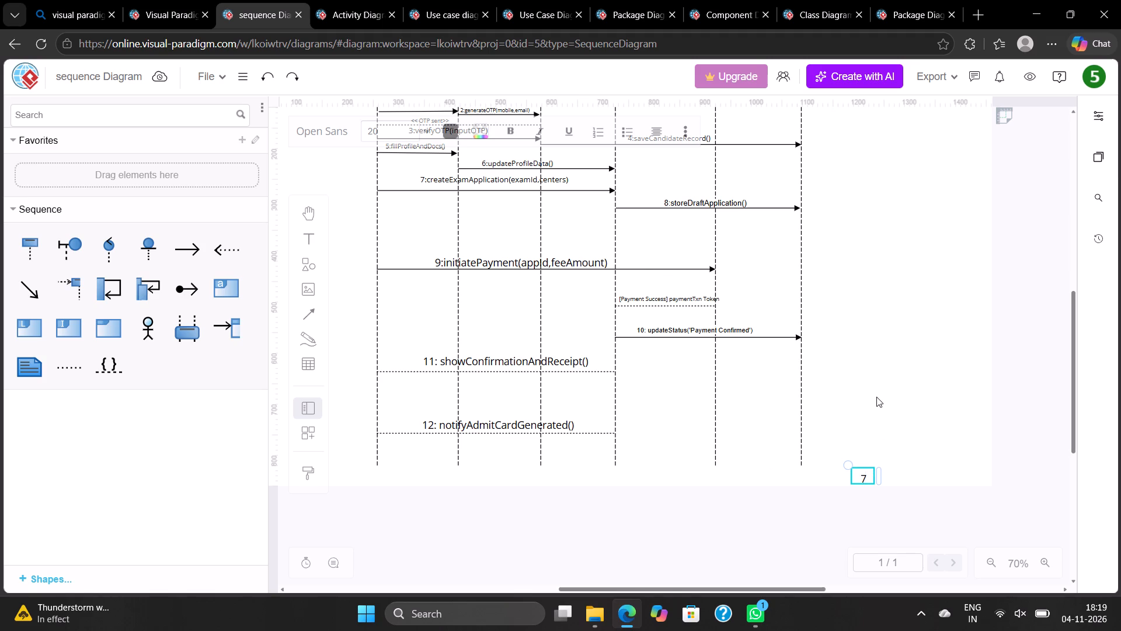
{"action": "left_click", "coordinate": [876, 397]}
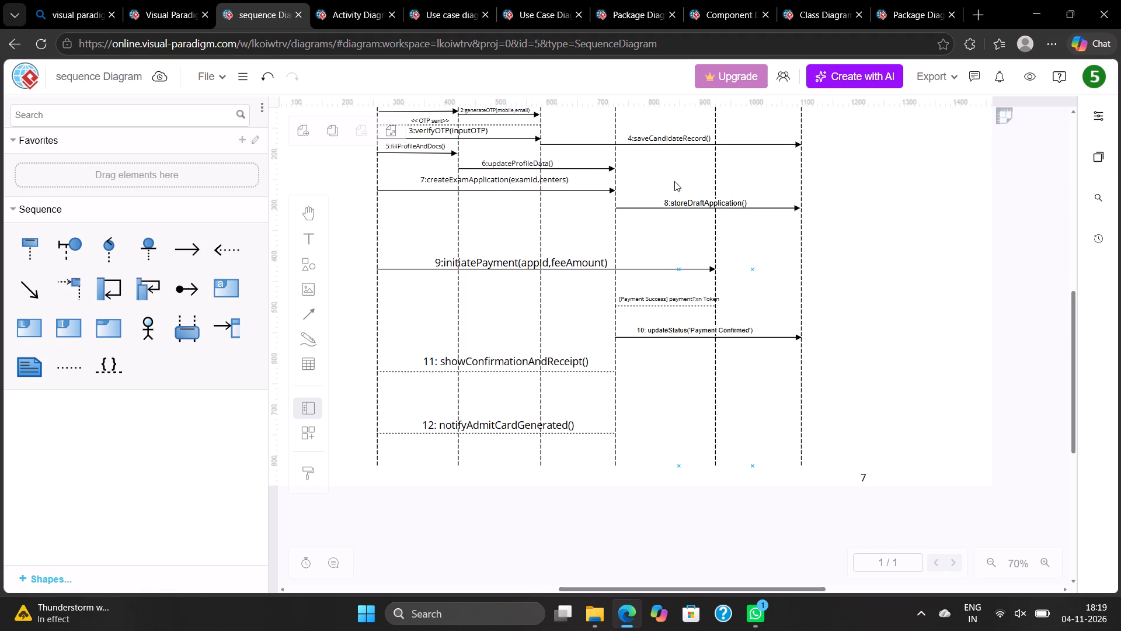
Replace the sequence diagram's title with "Online Exam Registration System - Sequence Diagram".
{"action": "scroll", "coordinate": [674, 181], "scroll_direction": "up", "scroll_amount": 1}
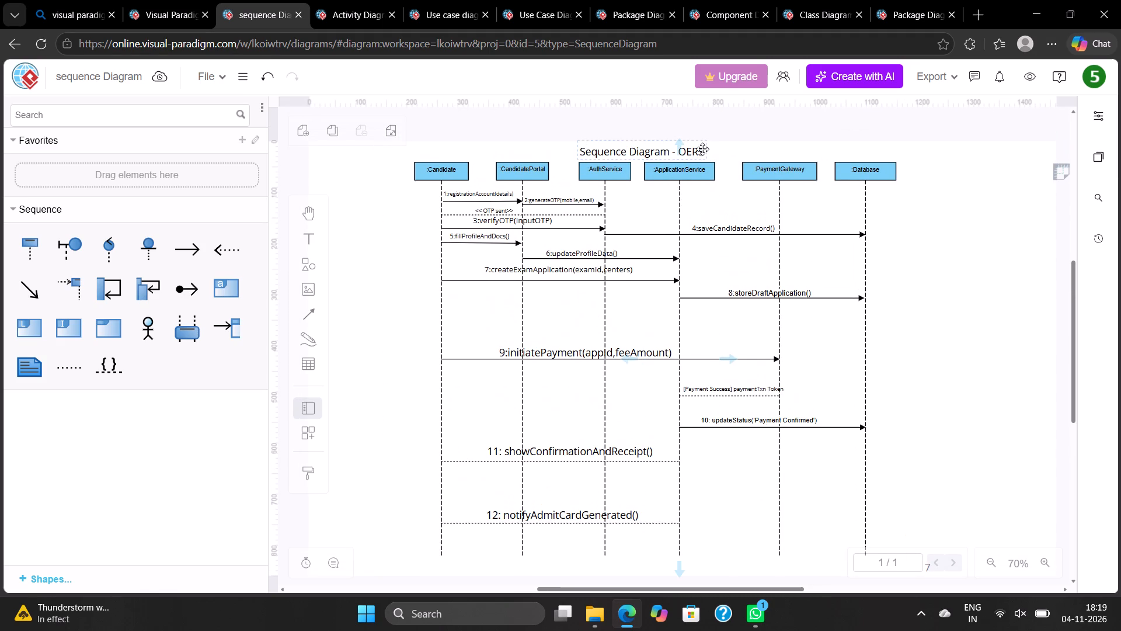
{"action": "double_click", "coordinate": [702, 149]}
{"action": "key", "text": "BackSpace"}
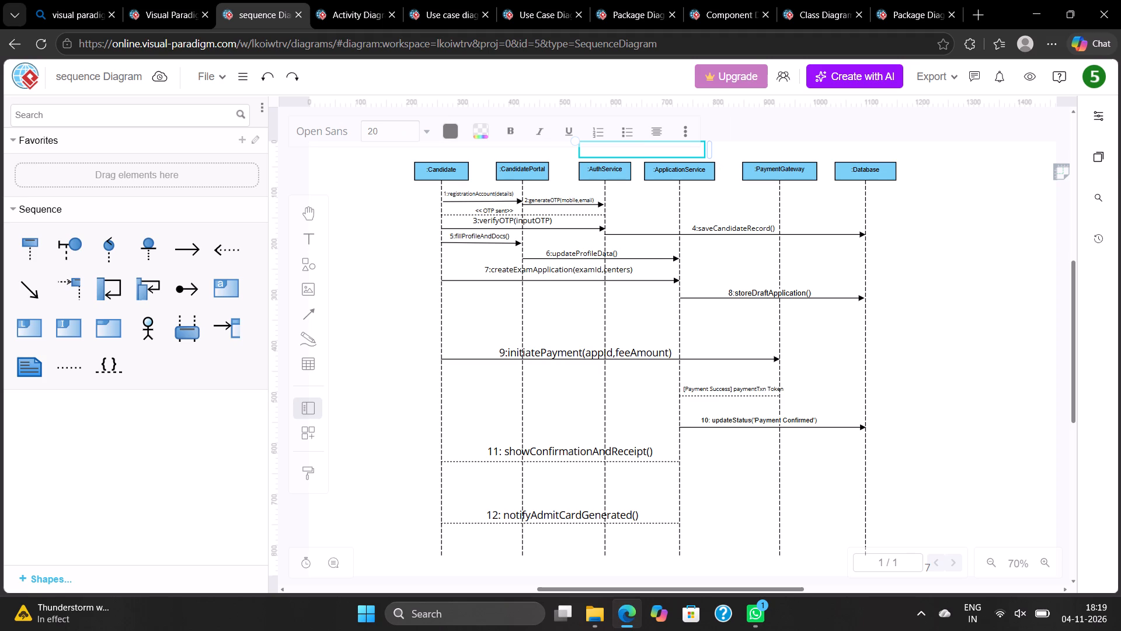
{"action": "type", "text": "Online Exam"}
{"action": "key", "text": "space"}
{"action": "type", "text": "Registration"}
{"action": "key", "text": "space"}
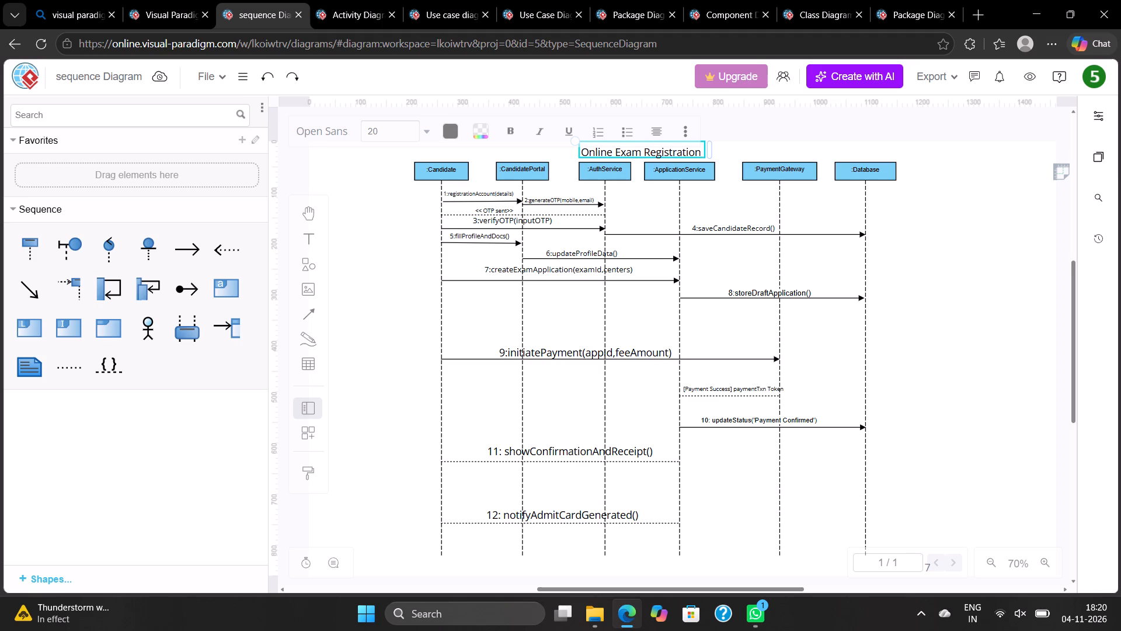
{"action": "type", "text": "System"}
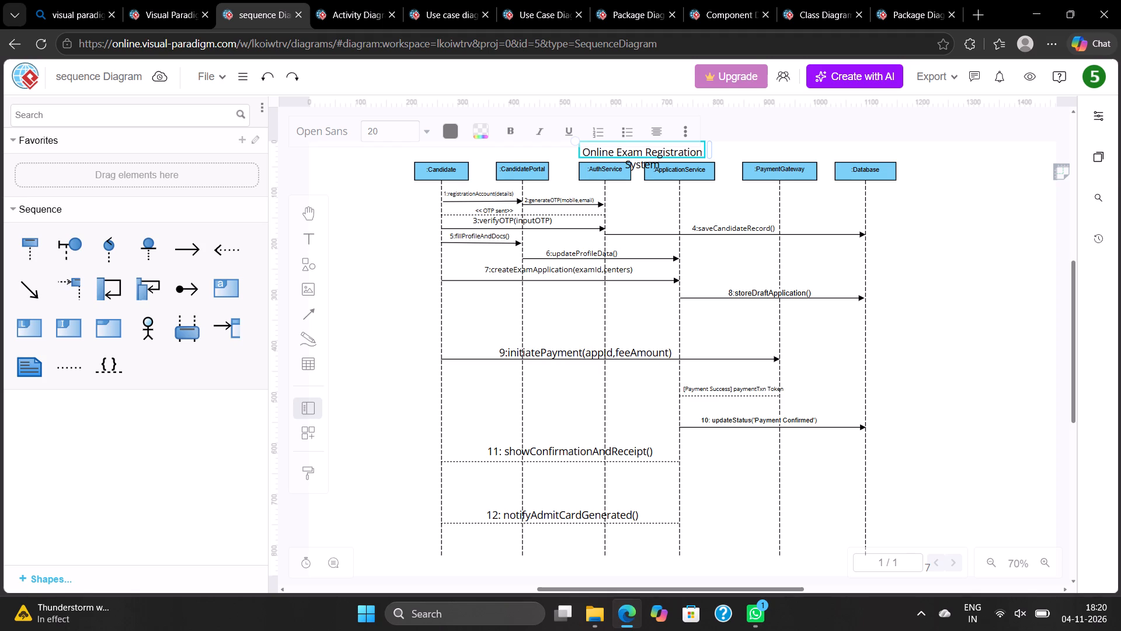
{"action": "key", "text": "space"}
{"action": "type", "text": "-"}
{"action": "key", "text": "space"}
{"action": "type", "text": "Sequence"}
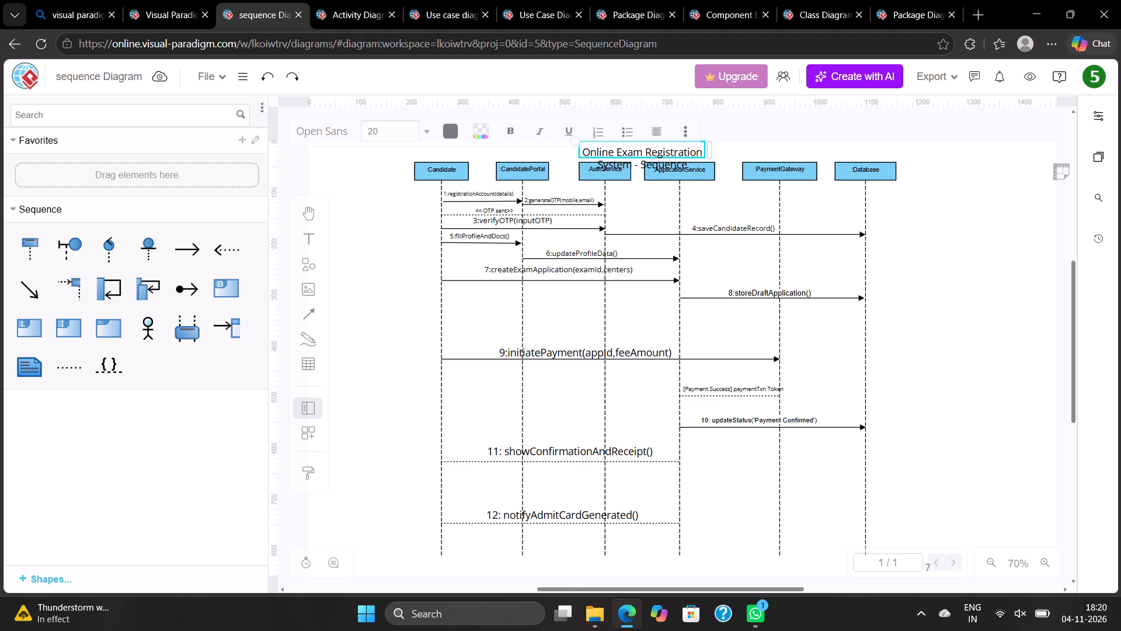
{"action": "key", "text": "space"}
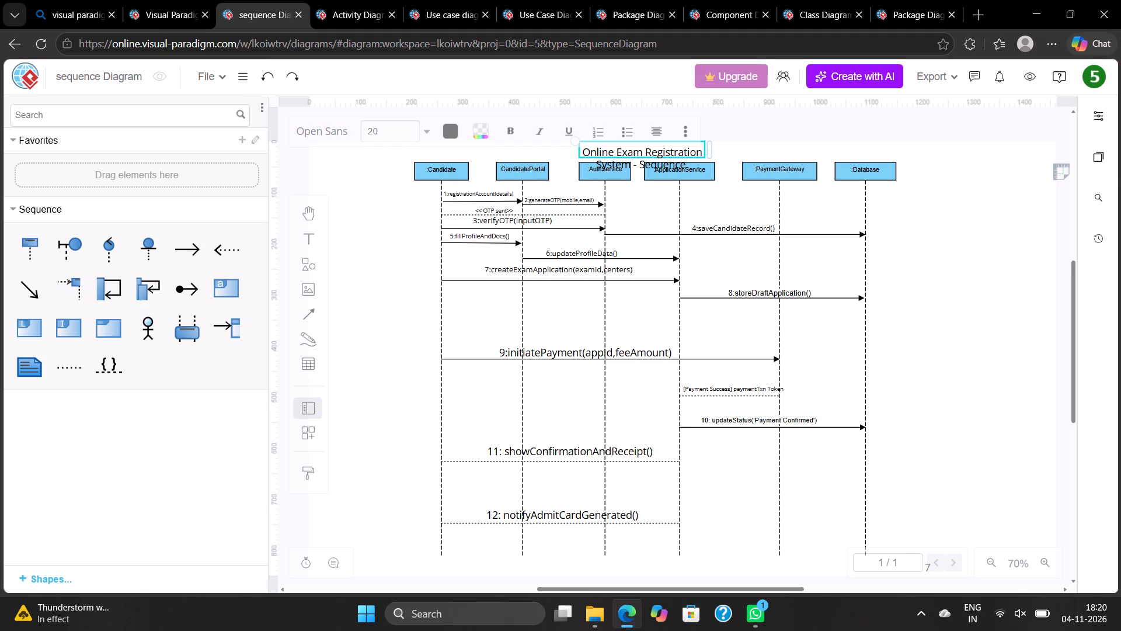
{"action": "type", "text": "Diagram"}
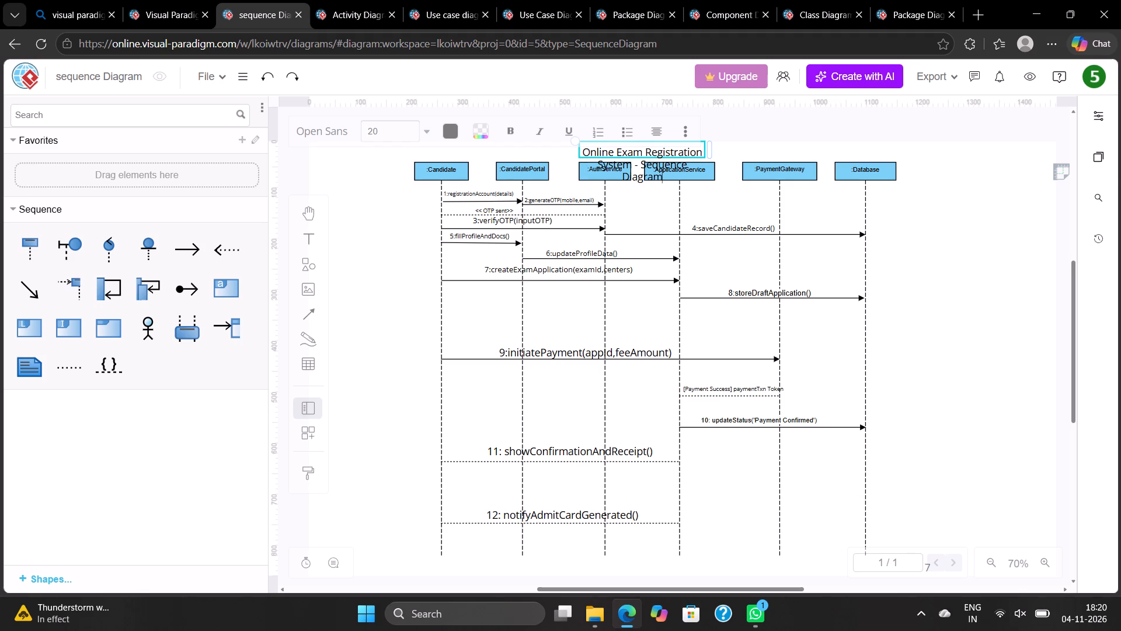
Widen the title box so the title fits on one line, and reposition it centrally above the lifeline headers.
{"action": "left_click_drag", "start_coordinate": [708, 148], "coordinate": [754, 150]}
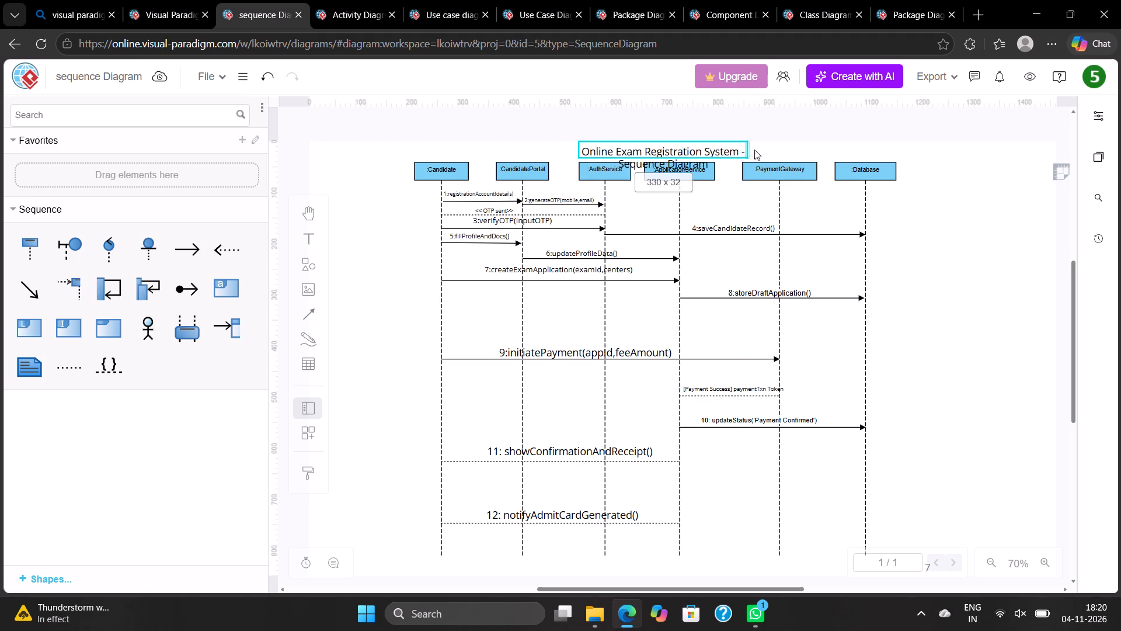
{"action": "left_click_drag", "start_coordinate": [754, 150], "coordinate": [857, 141]}
{"action": "left_click_drag", "start_coordinate": [760, 152], "coordinate": [734, 146]}
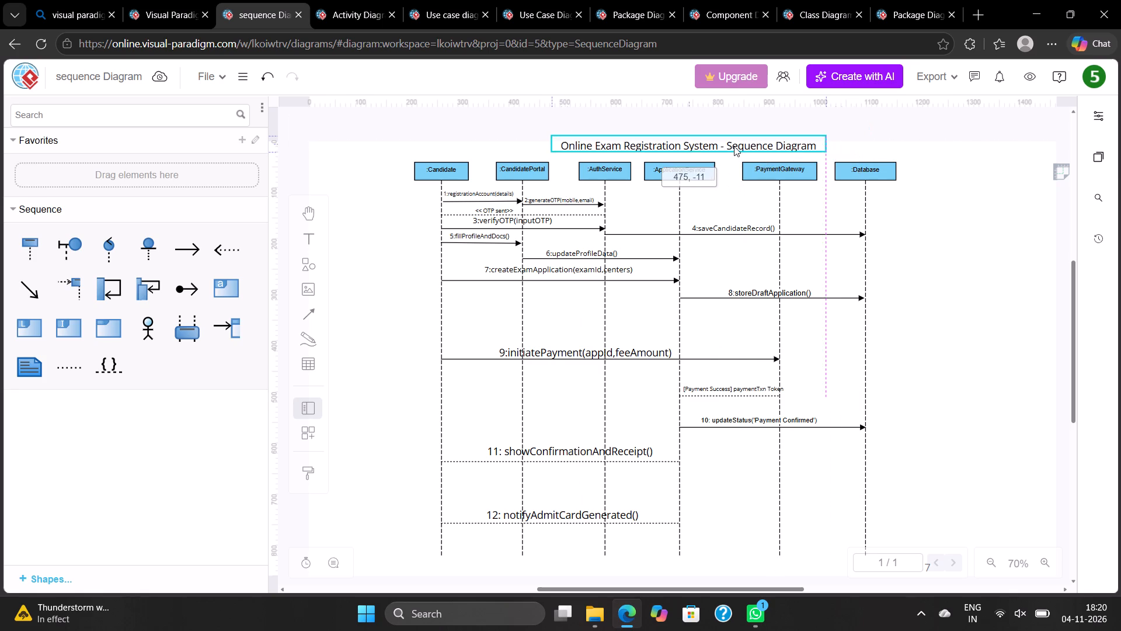
{"action": "left_click_drag", "start_coordinate": [734, 146], "coordinate": [720, 145]}
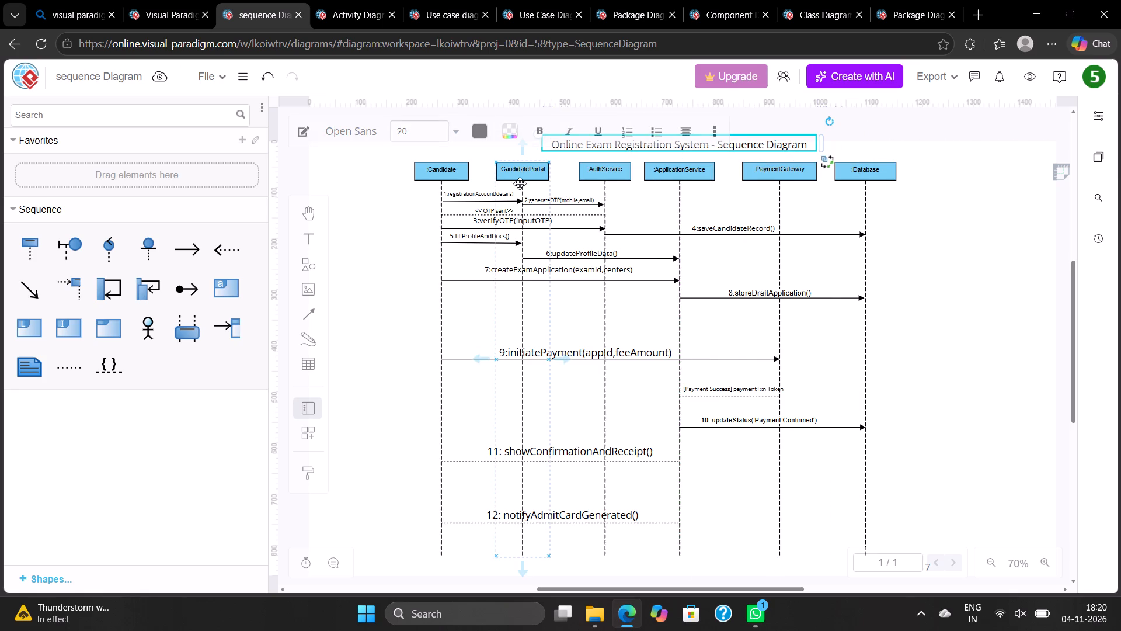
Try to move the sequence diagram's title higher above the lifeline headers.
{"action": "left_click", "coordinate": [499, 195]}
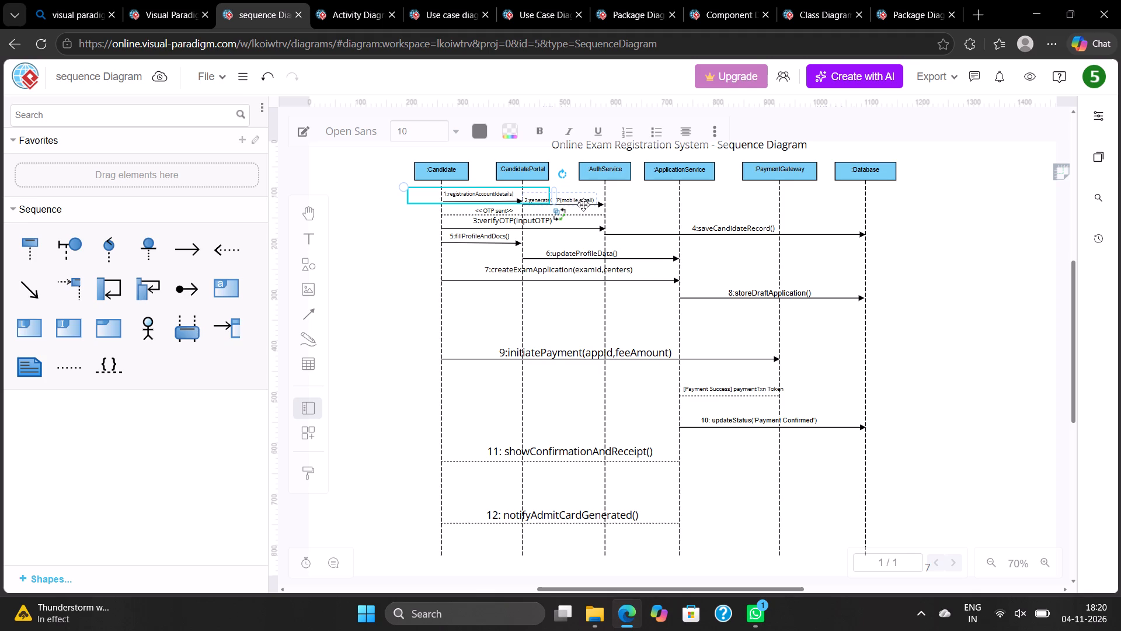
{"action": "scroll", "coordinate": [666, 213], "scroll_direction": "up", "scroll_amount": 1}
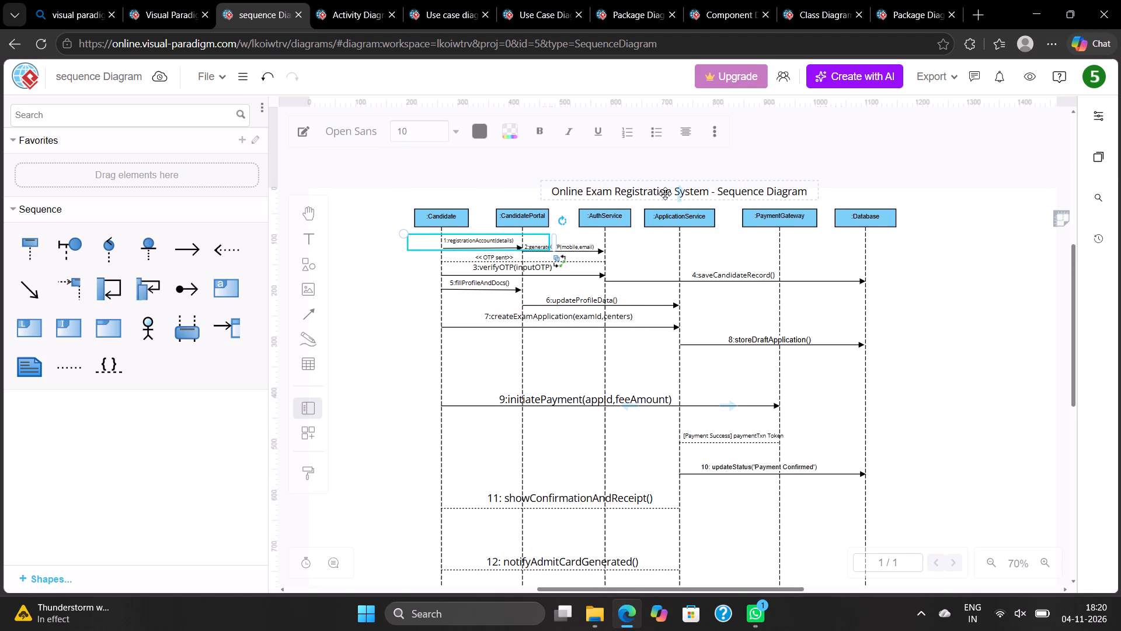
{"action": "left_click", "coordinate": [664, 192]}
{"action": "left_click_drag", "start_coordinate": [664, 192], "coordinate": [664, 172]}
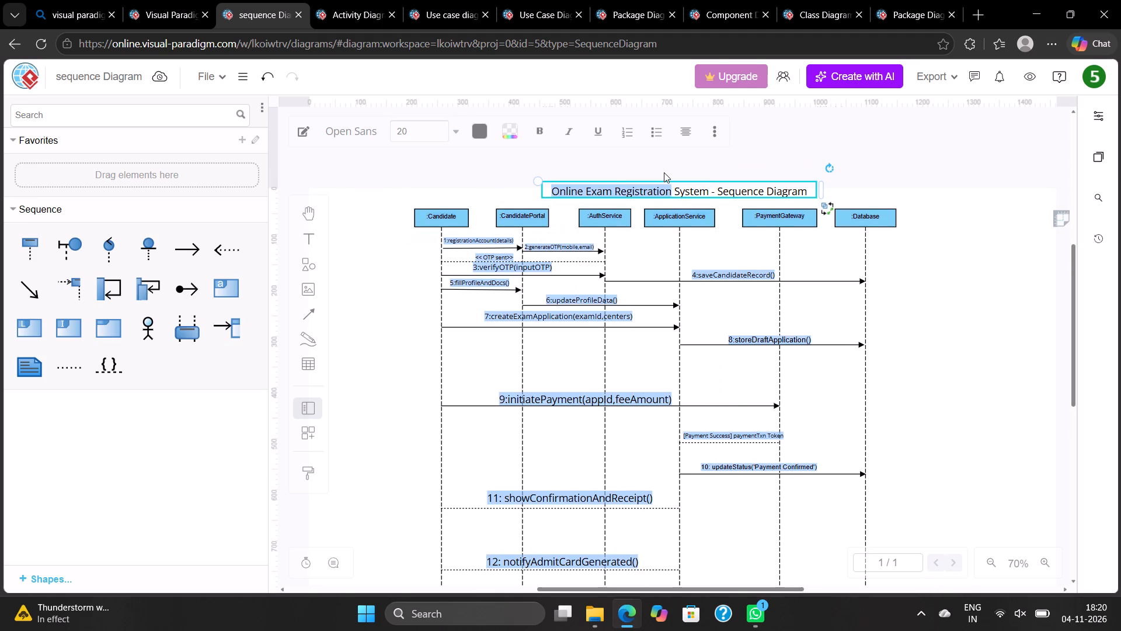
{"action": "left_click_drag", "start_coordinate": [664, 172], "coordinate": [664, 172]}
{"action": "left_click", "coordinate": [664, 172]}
Move the number 7 slightly up and farther away from the Database lifeline.
{"action": "scroll", "coordinate": [826, 197], "scroll_direction": "down", "scroll_amount": 1}
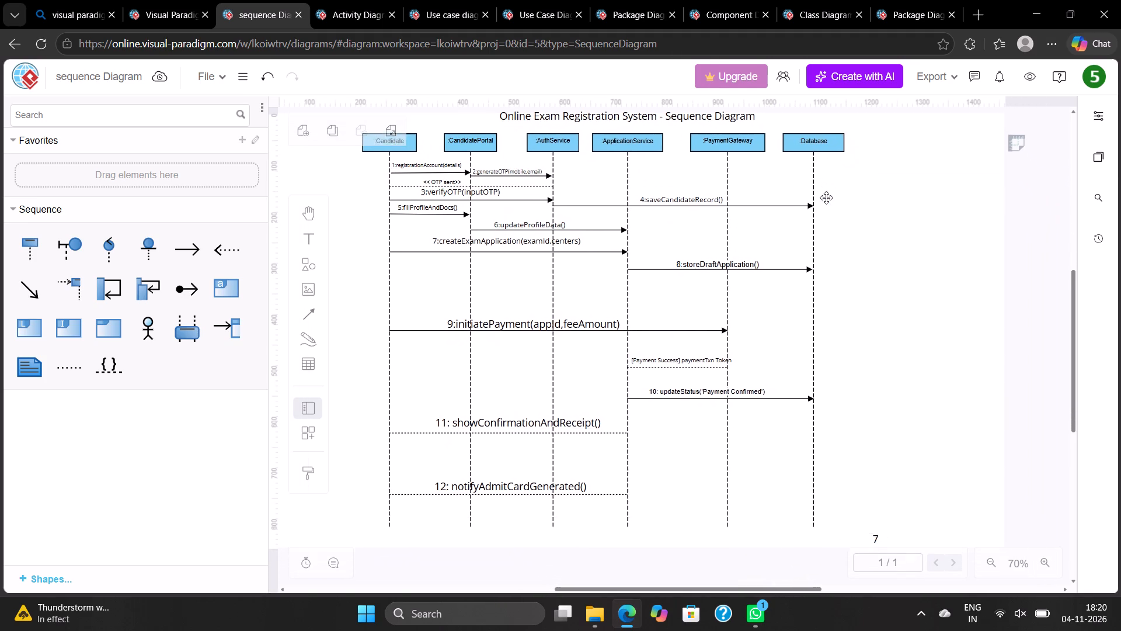
{"action": "scroll", "coordinate": [826, 197], "scroll_direction": "down", "scroll_amount": 1}
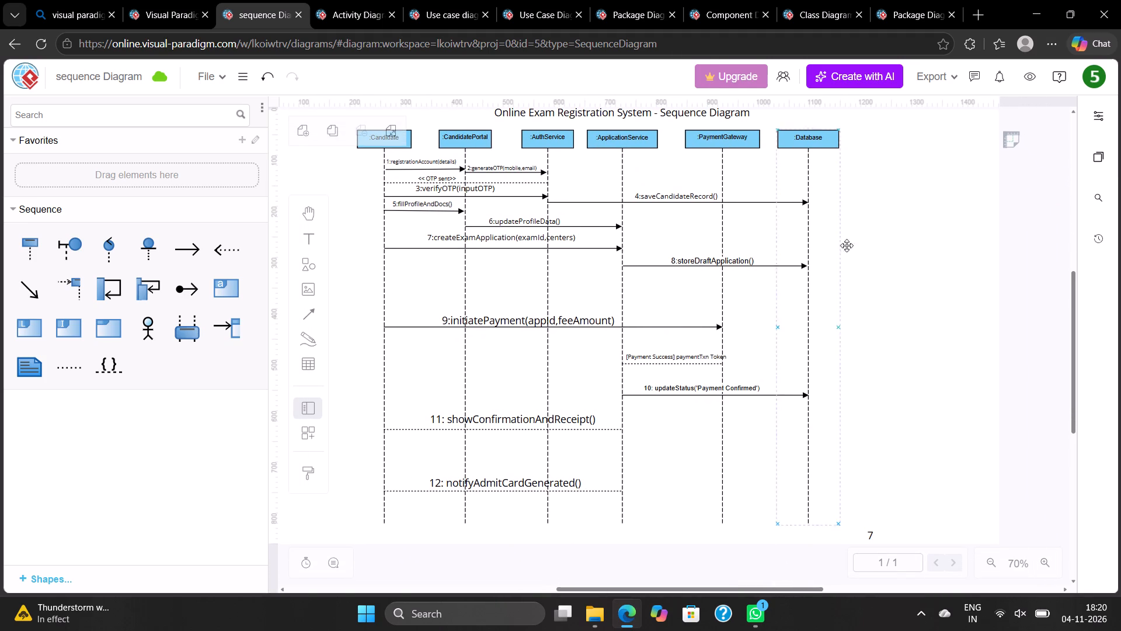
{"action": "left_click_drag", "start_coordinate": [867, 532], "coordinate": [869, 530]}
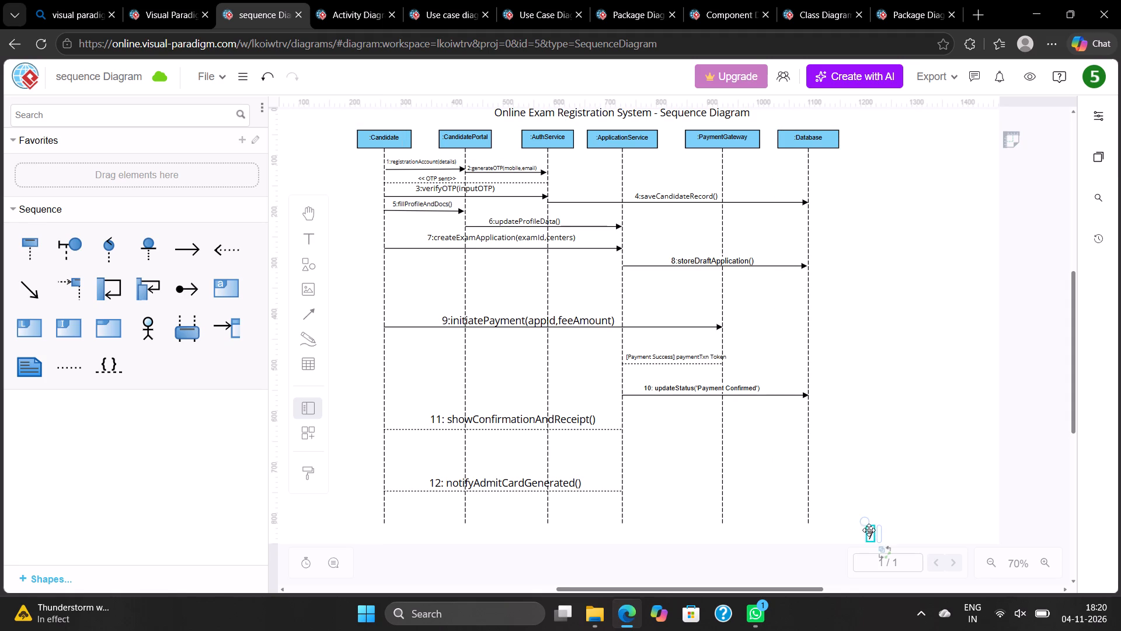
{"action": "left_click_drag", "start_coordinate": [869, 530], "coordinate": [886, 520]}
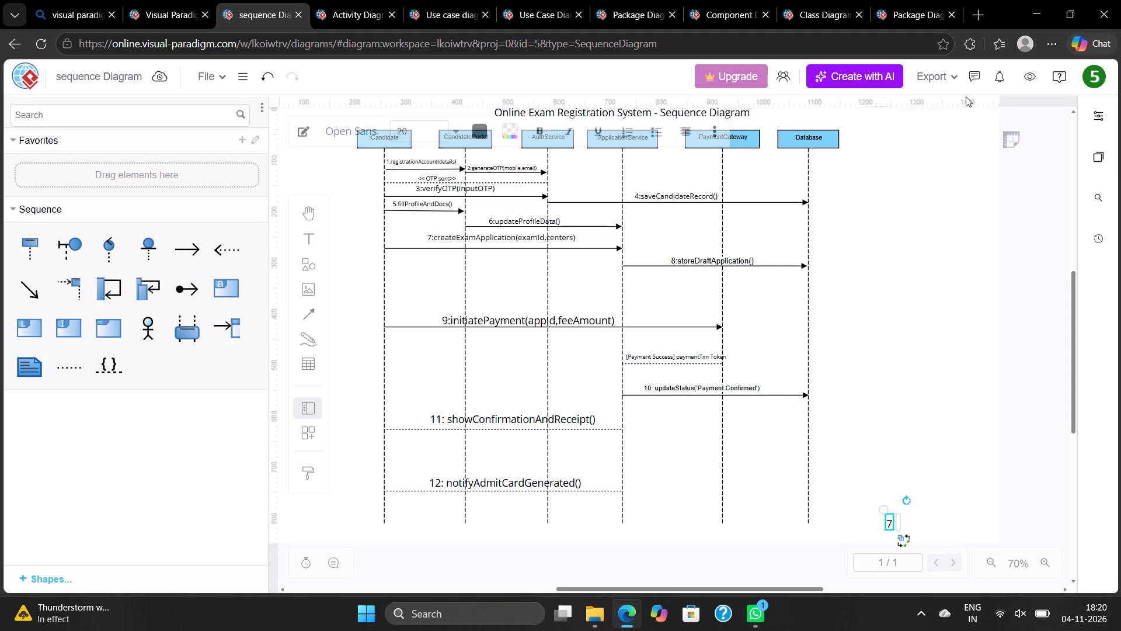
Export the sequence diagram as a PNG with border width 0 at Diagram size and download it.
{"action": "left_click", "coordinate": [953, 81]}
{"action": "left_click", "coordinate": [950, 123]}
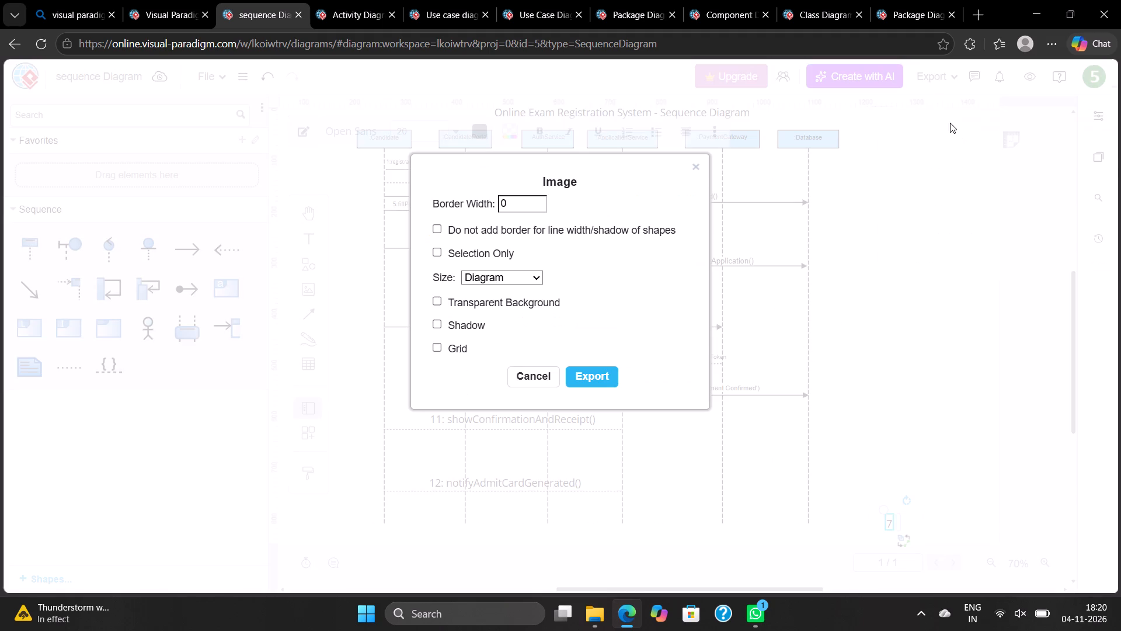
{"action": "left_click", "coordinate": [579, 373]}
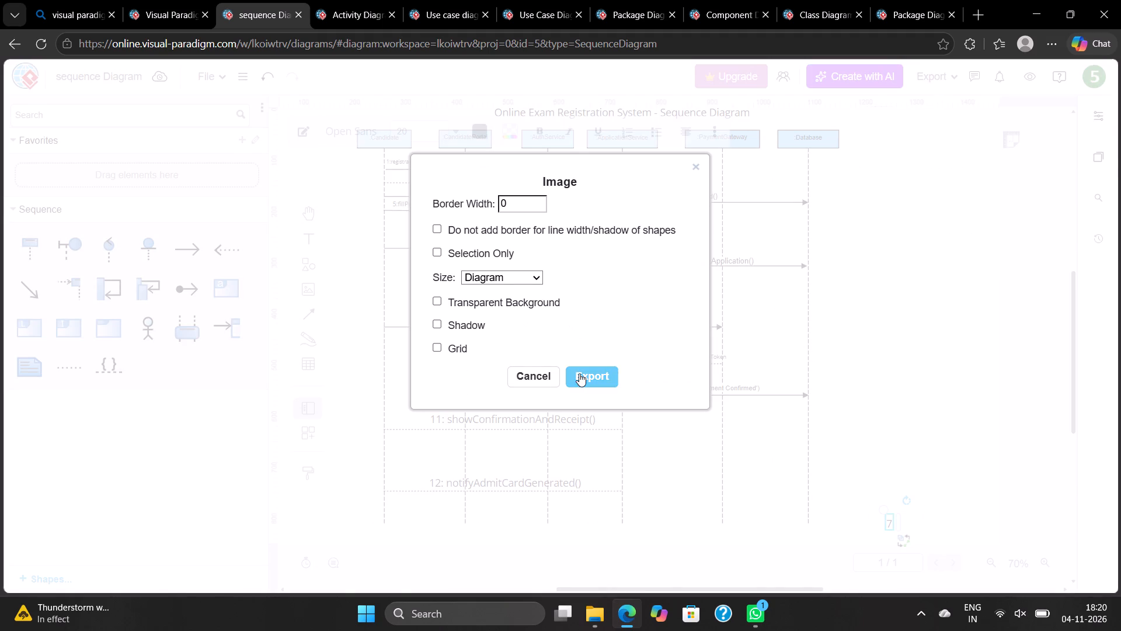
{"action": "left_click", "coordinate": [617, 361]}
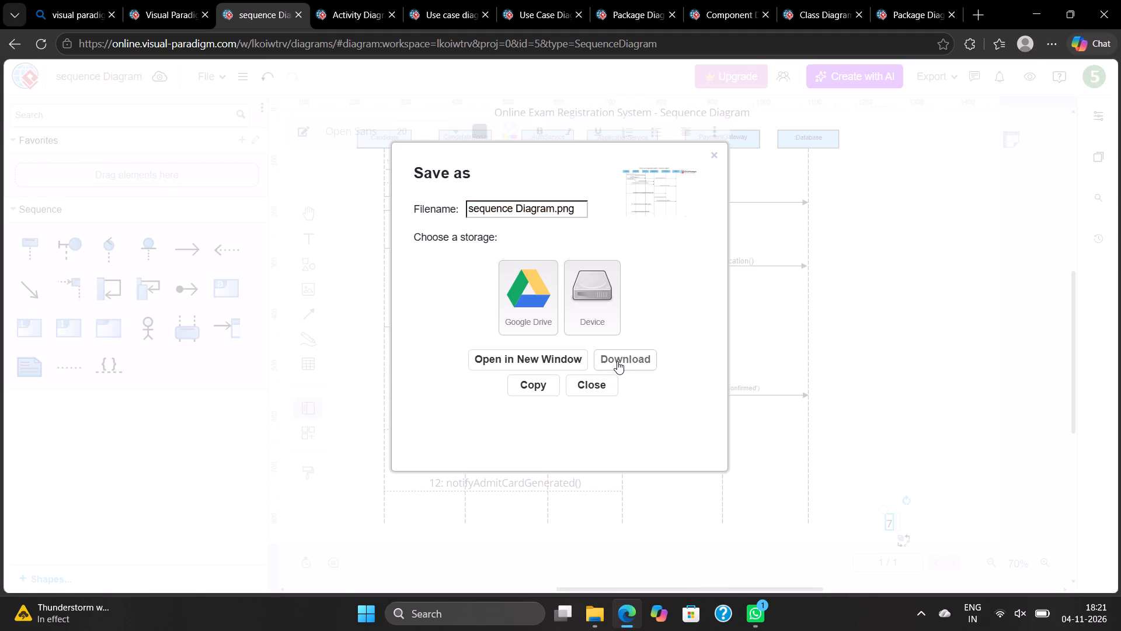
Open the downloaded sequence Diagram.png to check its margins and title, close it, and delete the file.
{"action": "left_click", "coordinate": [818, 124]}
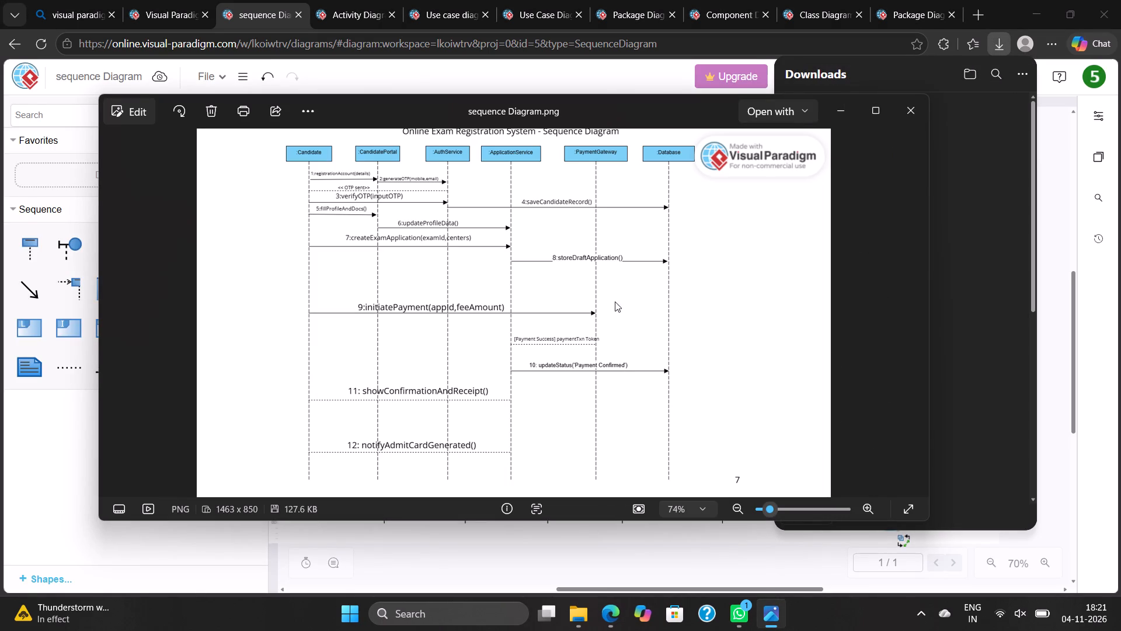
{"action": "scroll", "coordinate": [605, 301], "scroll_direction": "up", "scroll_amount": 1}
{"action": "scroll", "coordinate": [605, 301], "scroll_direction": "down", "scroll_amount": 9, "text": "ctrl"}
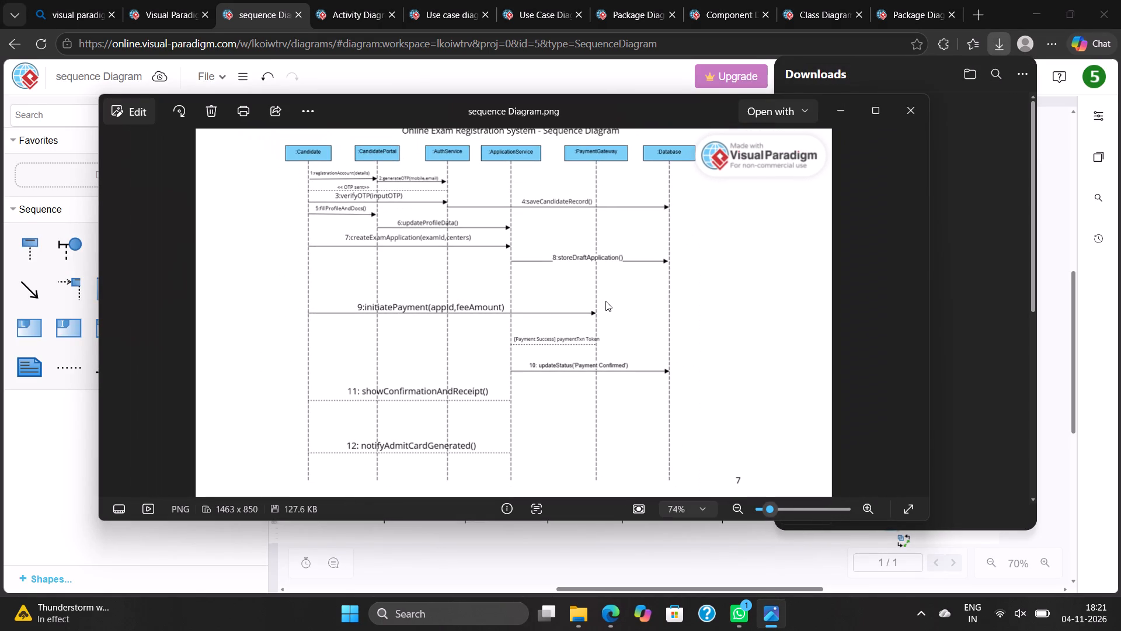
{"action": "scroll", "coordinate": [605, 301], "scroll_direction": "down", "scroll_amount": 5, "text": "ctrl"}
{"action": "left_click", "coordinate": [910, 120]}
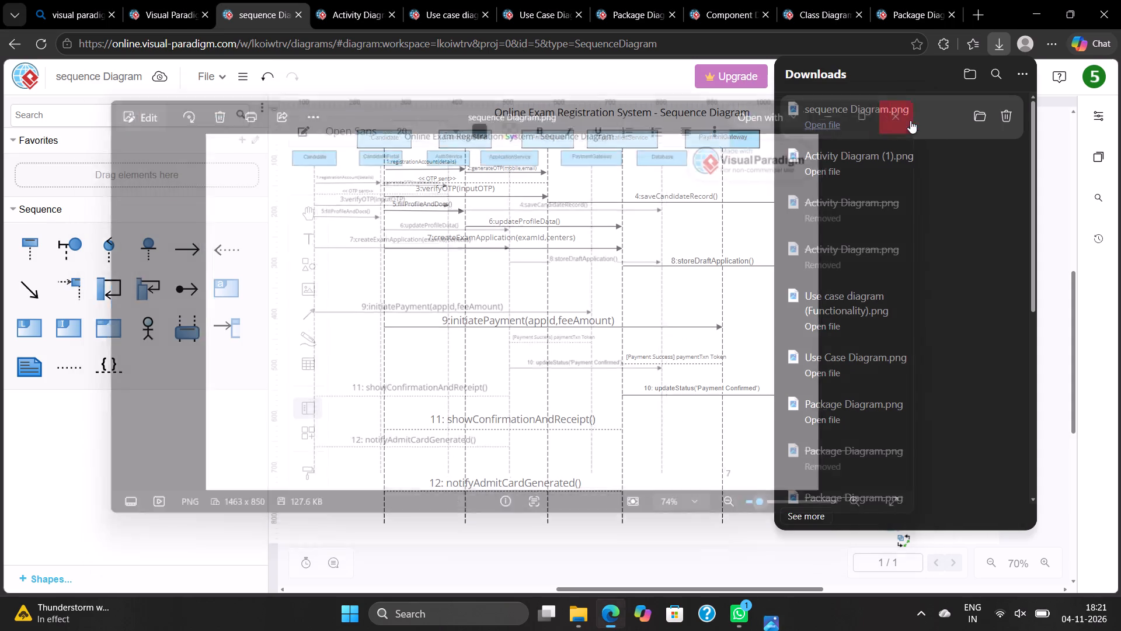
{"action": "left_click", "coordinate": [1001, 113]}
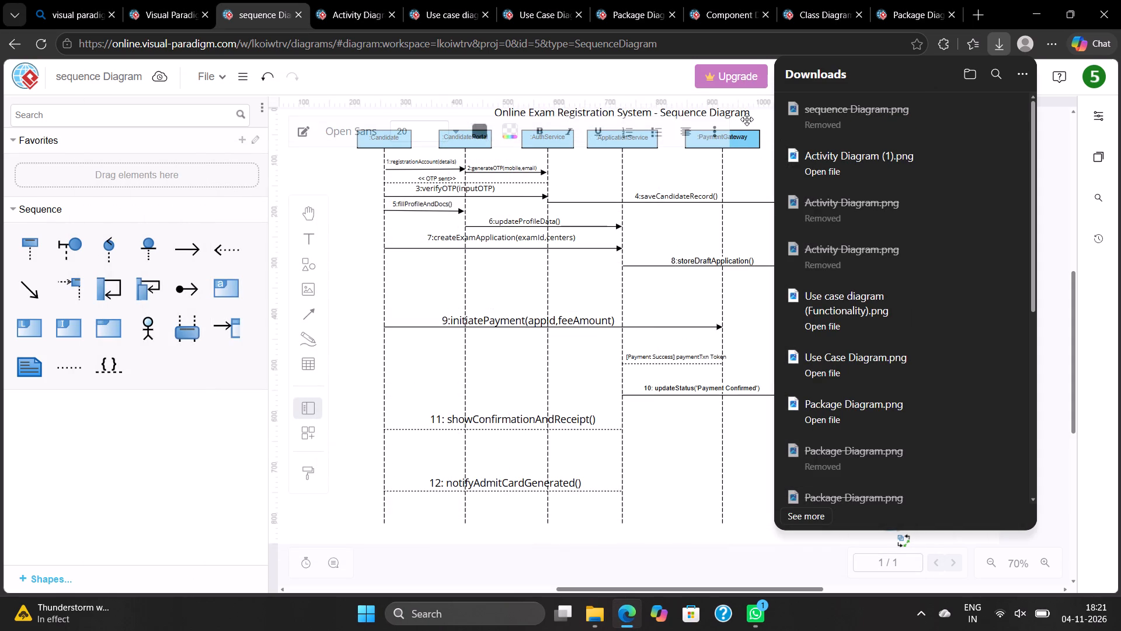
Nudge the sequence diagram's title slightly down, closer to the lifeline headers.
{"action": "left_click", "coordinate": [747, 119]}
{"action": "left_click", "coordinate": [743, 115]}
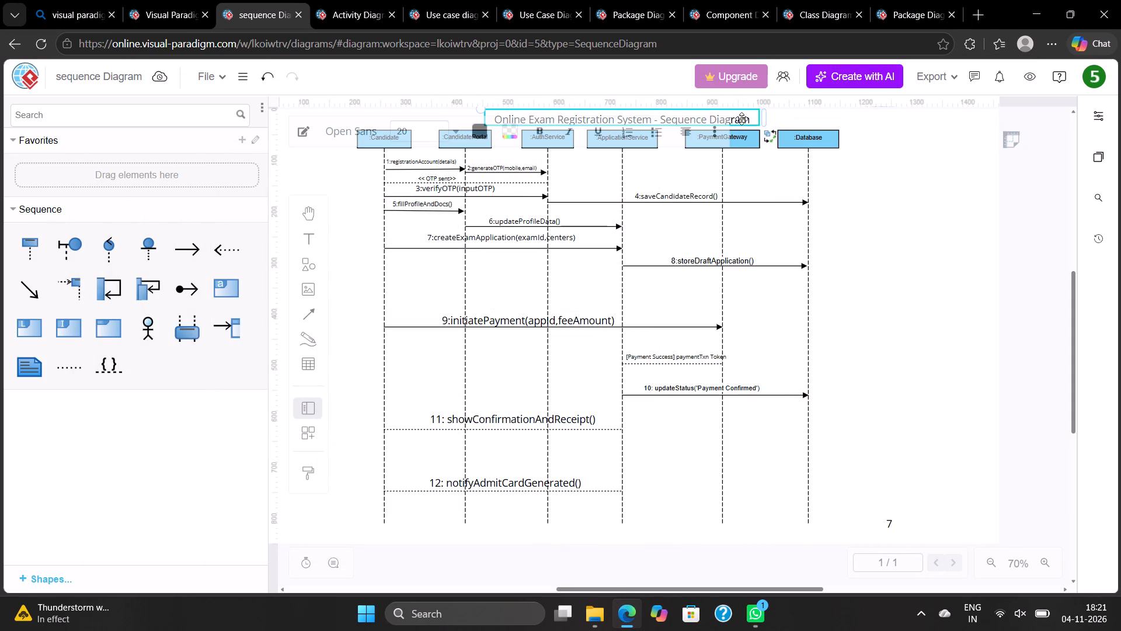
{"action": "left_click", "coordinate": [882, 124]}
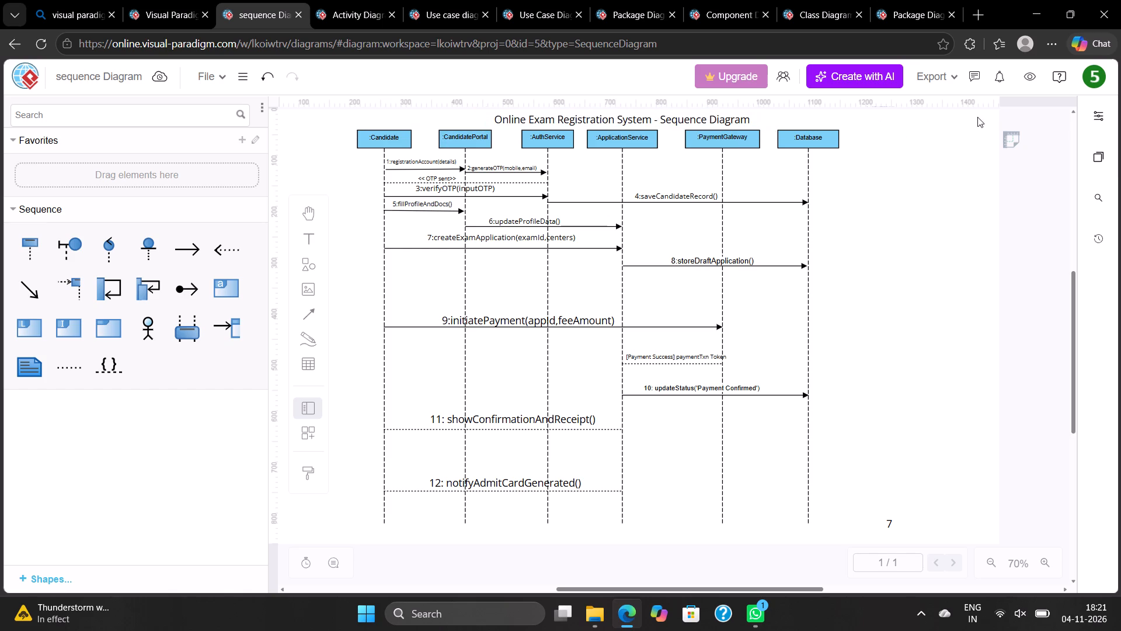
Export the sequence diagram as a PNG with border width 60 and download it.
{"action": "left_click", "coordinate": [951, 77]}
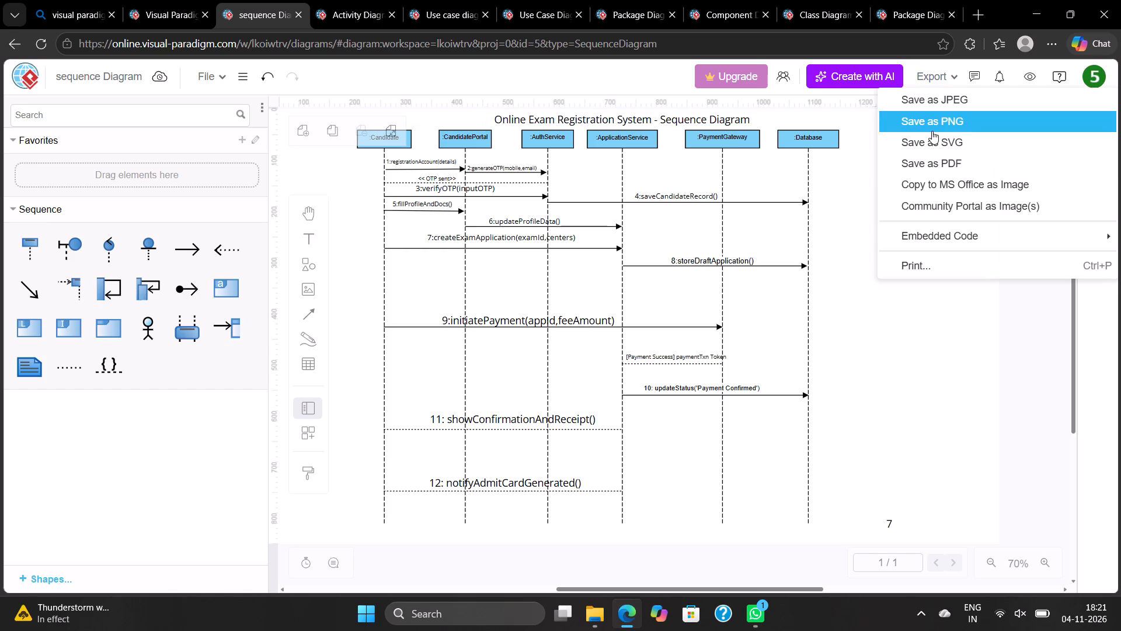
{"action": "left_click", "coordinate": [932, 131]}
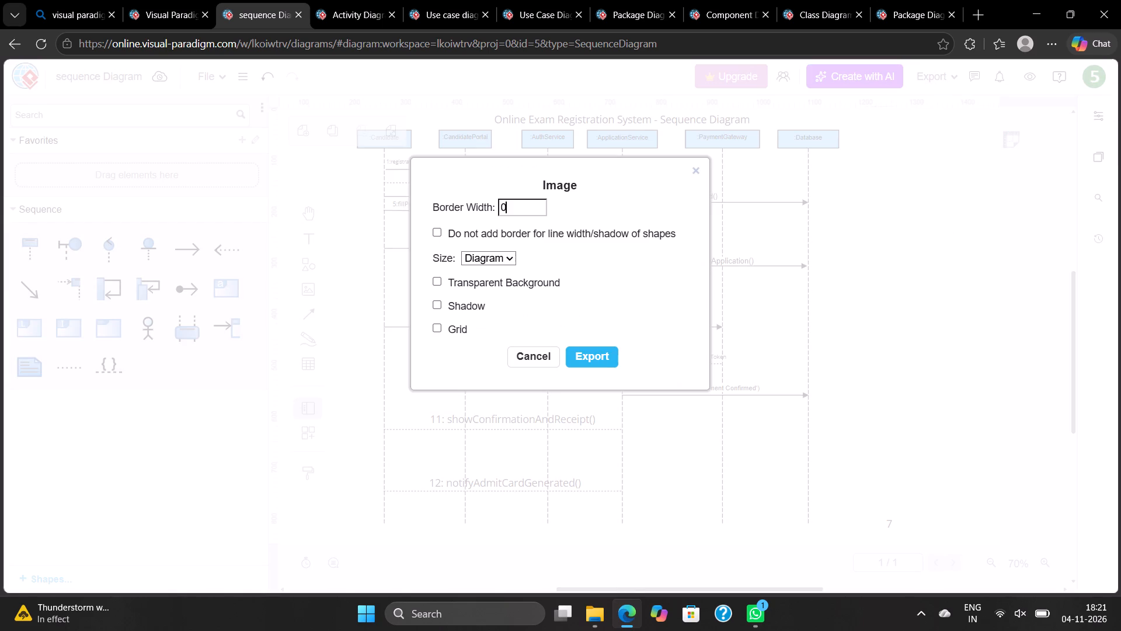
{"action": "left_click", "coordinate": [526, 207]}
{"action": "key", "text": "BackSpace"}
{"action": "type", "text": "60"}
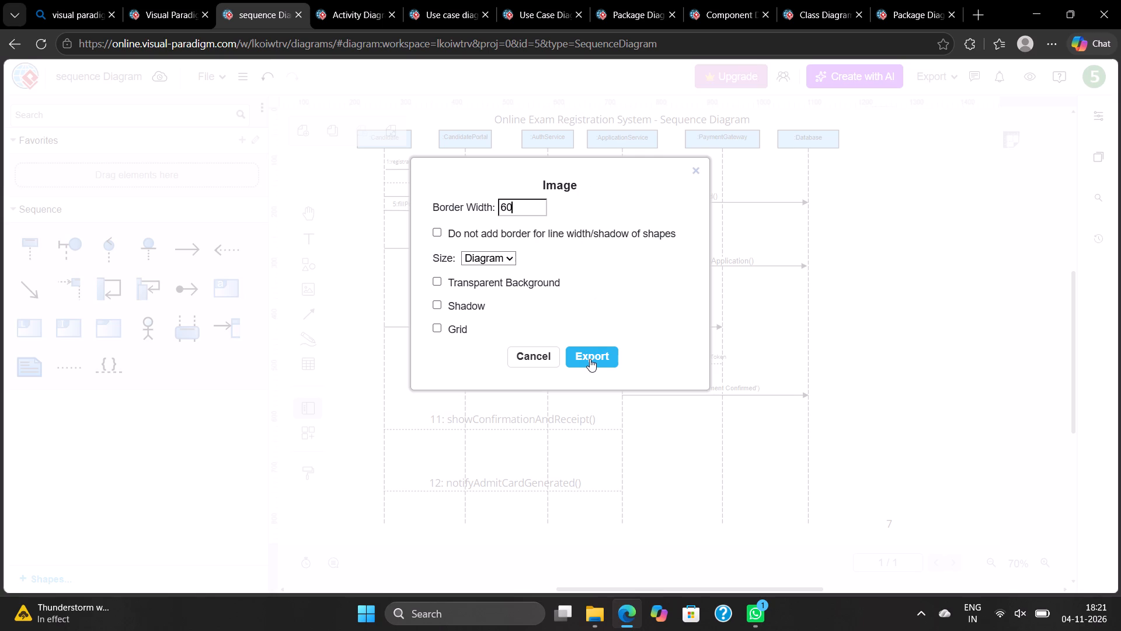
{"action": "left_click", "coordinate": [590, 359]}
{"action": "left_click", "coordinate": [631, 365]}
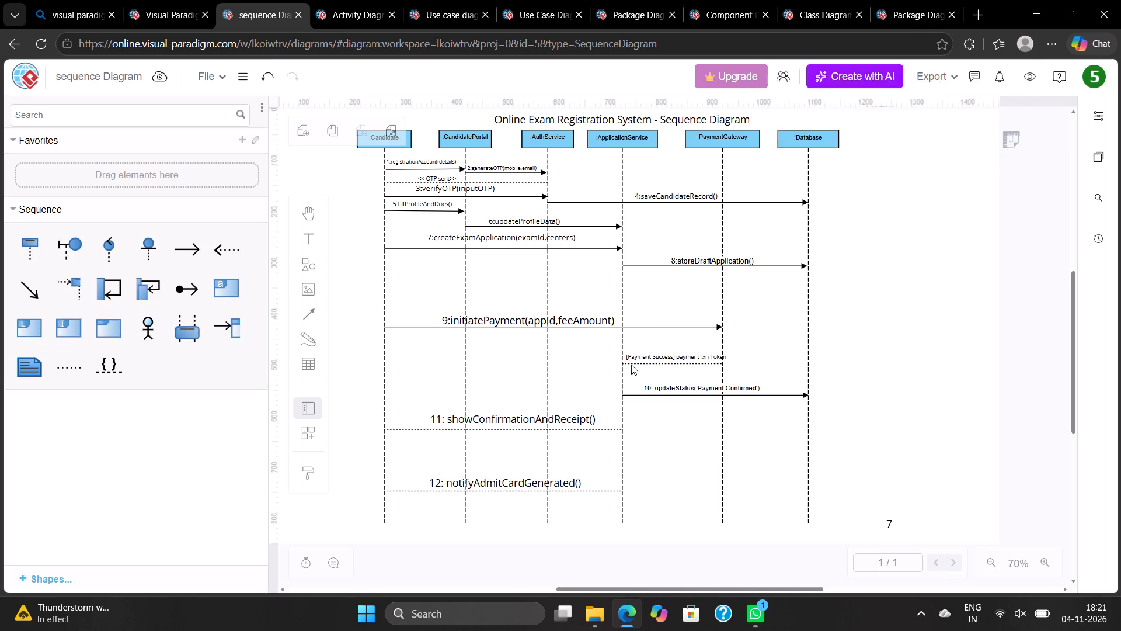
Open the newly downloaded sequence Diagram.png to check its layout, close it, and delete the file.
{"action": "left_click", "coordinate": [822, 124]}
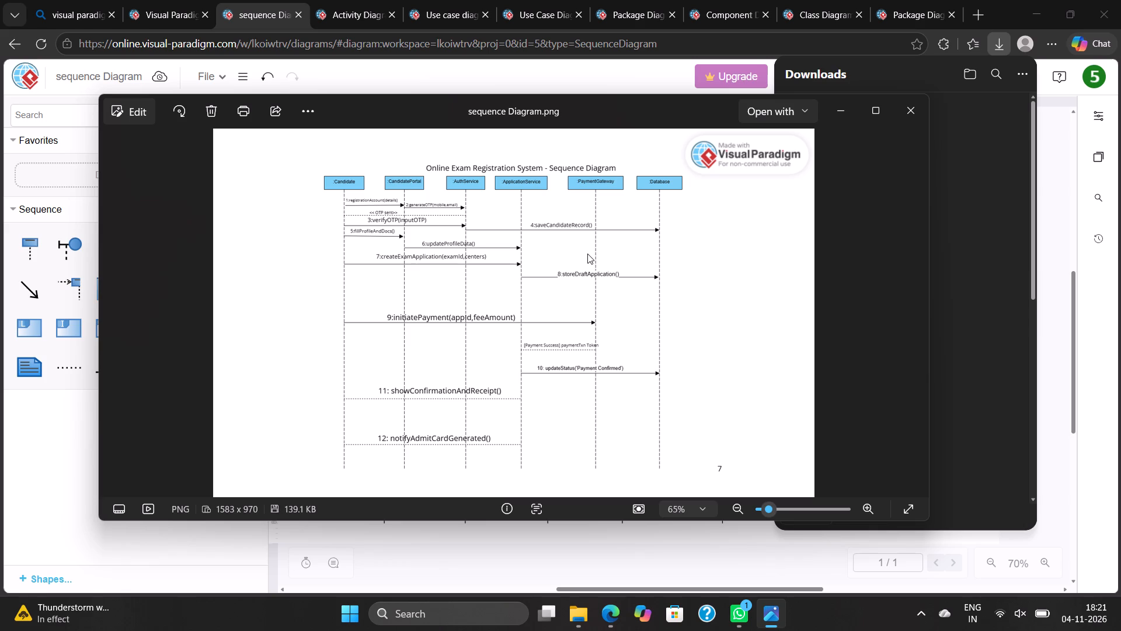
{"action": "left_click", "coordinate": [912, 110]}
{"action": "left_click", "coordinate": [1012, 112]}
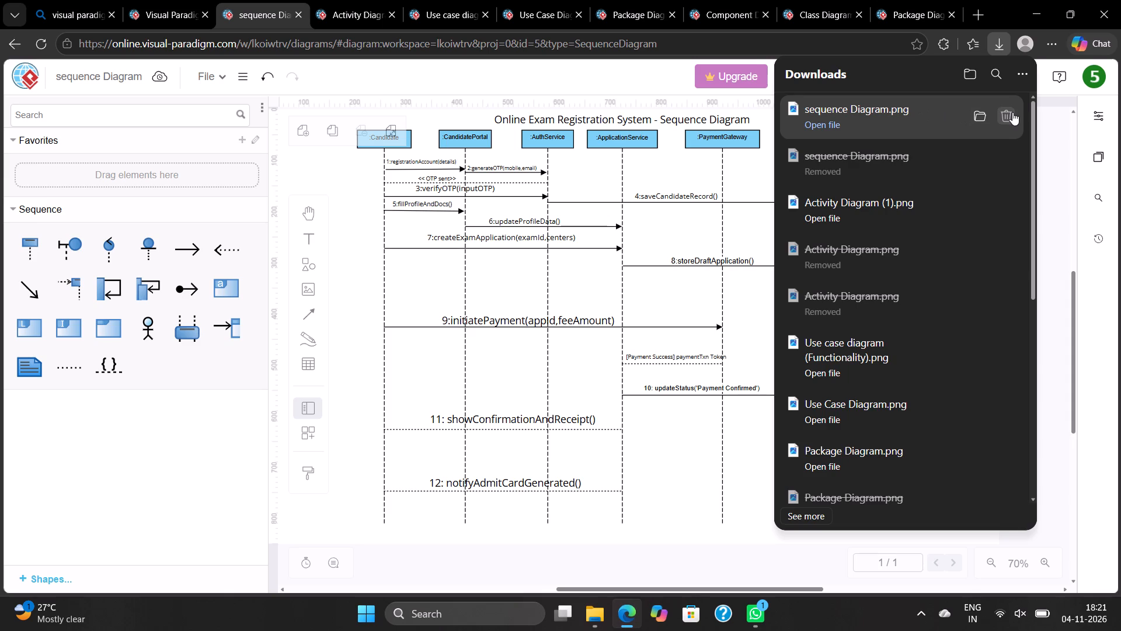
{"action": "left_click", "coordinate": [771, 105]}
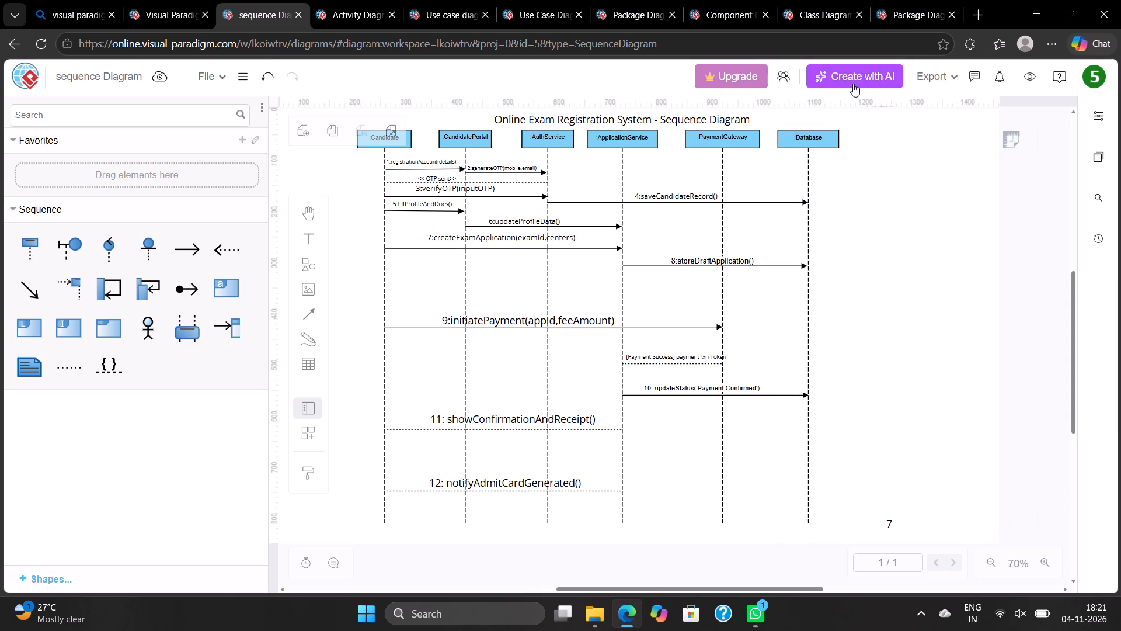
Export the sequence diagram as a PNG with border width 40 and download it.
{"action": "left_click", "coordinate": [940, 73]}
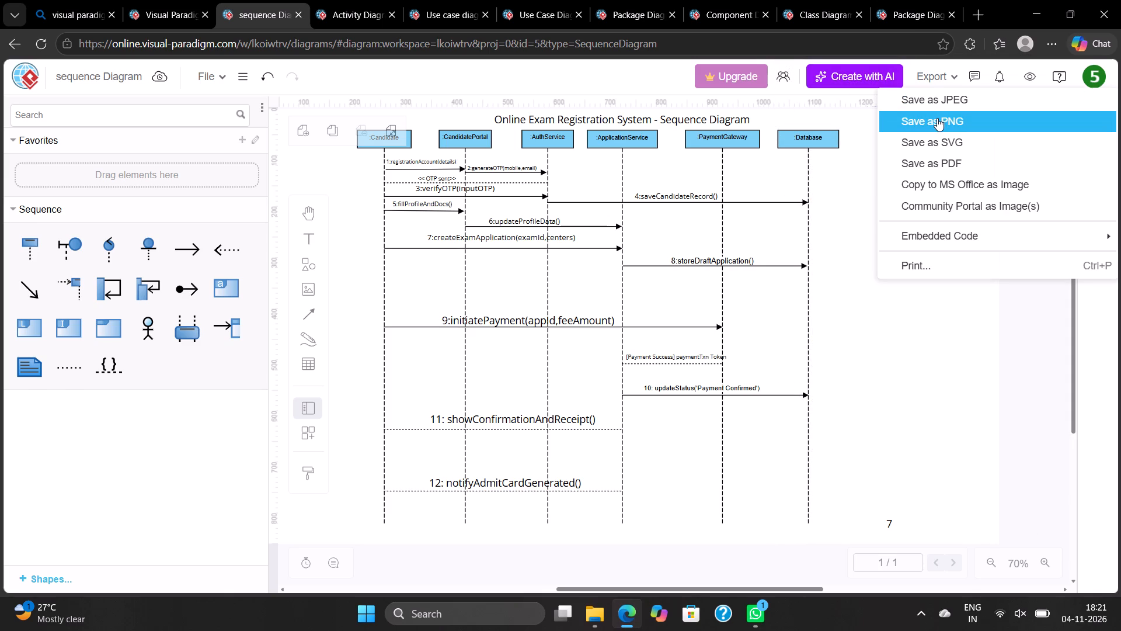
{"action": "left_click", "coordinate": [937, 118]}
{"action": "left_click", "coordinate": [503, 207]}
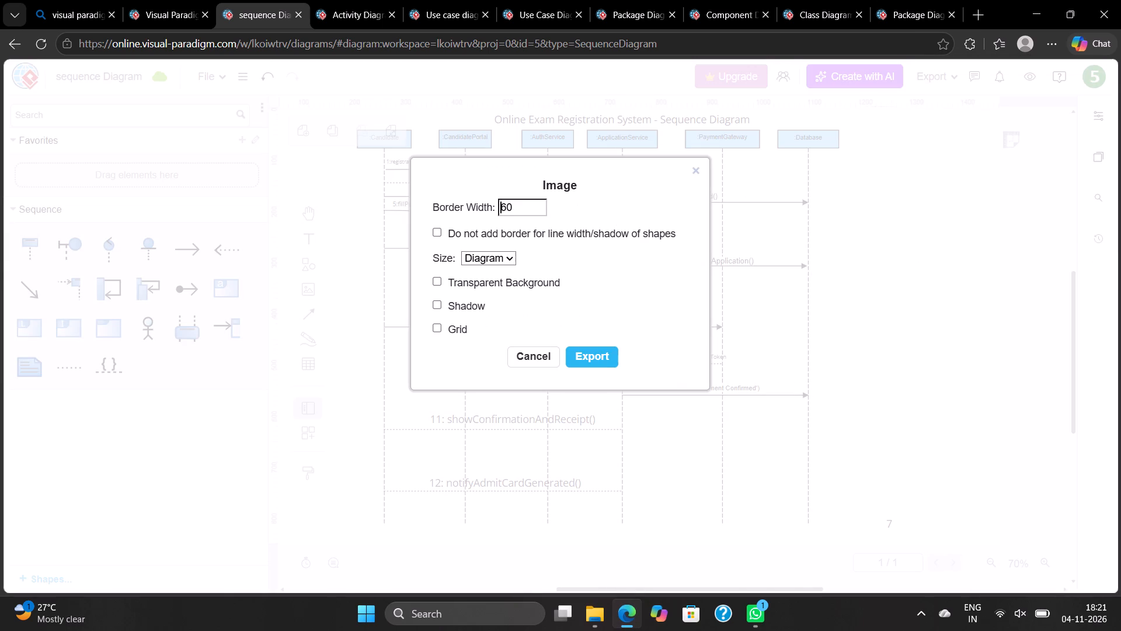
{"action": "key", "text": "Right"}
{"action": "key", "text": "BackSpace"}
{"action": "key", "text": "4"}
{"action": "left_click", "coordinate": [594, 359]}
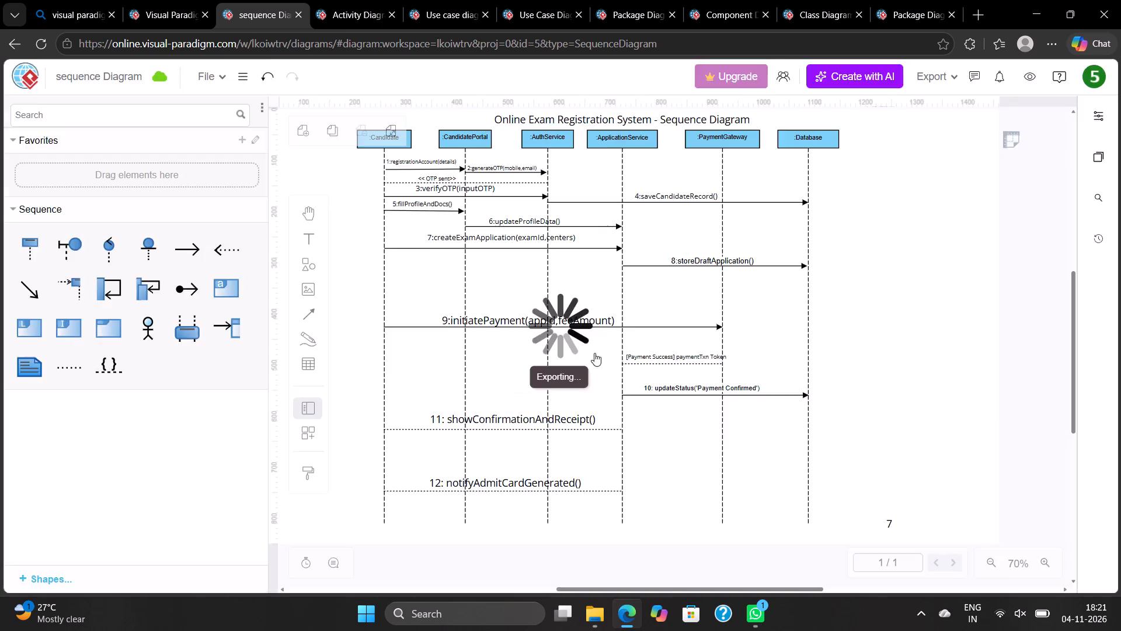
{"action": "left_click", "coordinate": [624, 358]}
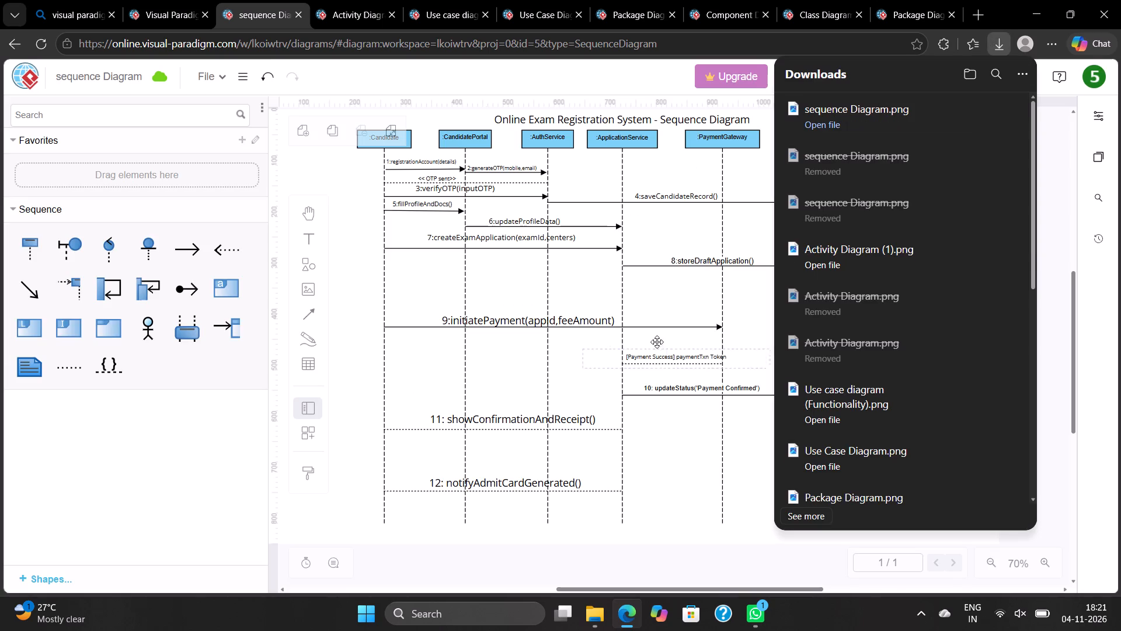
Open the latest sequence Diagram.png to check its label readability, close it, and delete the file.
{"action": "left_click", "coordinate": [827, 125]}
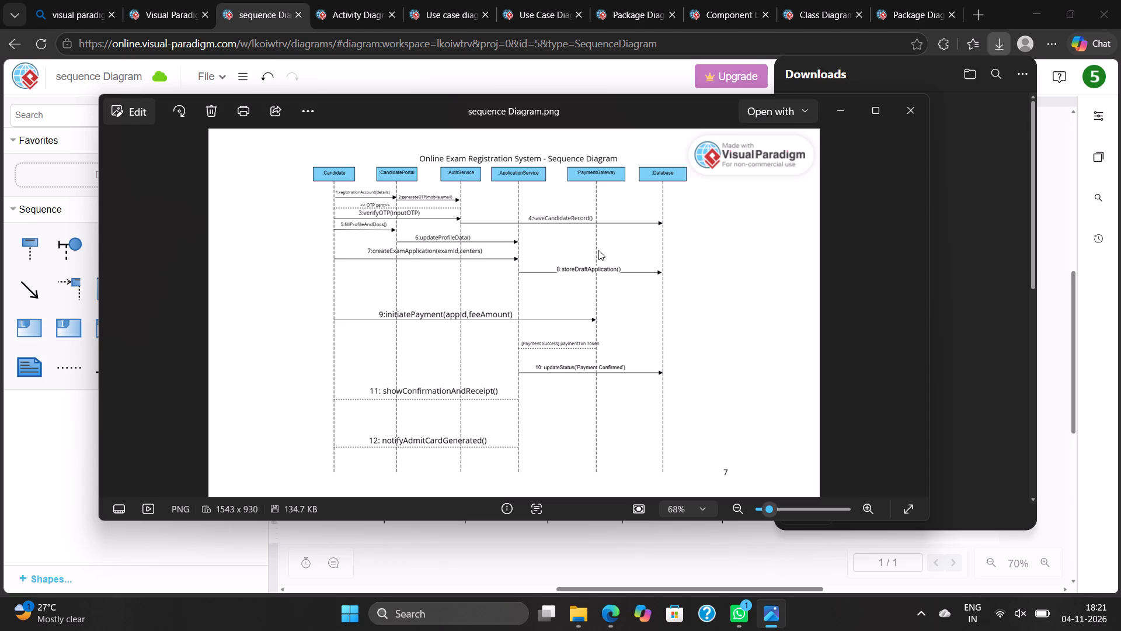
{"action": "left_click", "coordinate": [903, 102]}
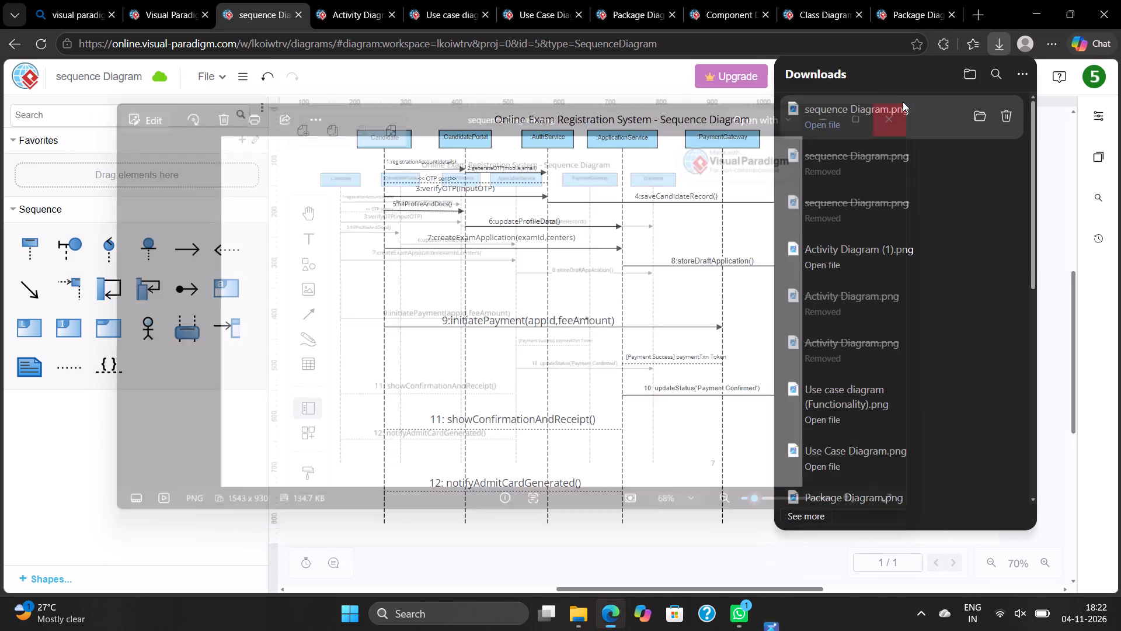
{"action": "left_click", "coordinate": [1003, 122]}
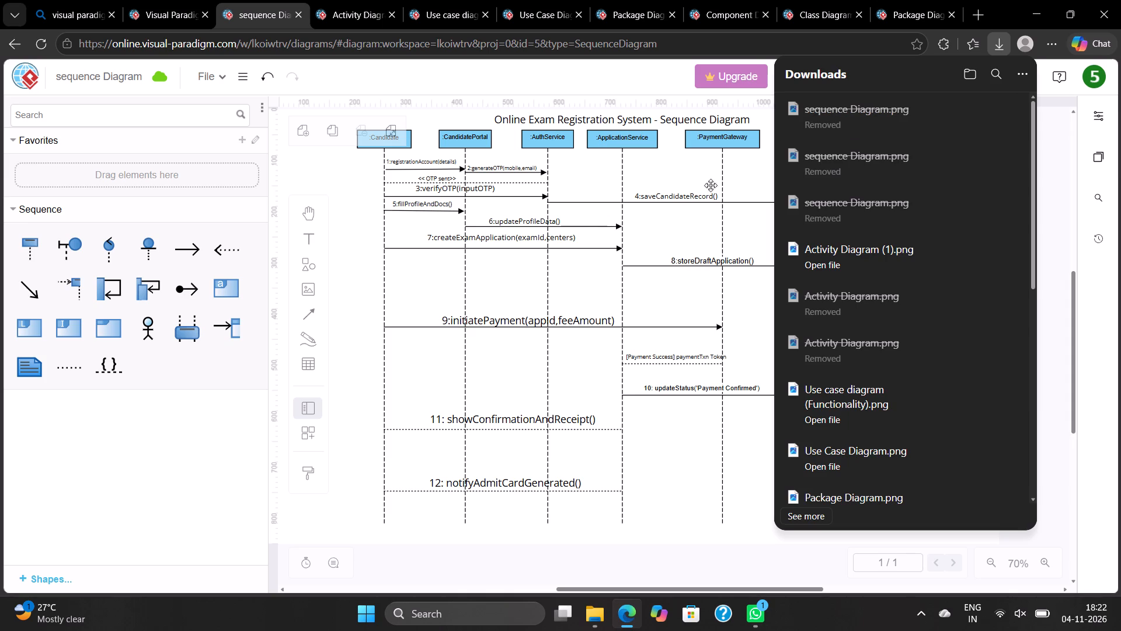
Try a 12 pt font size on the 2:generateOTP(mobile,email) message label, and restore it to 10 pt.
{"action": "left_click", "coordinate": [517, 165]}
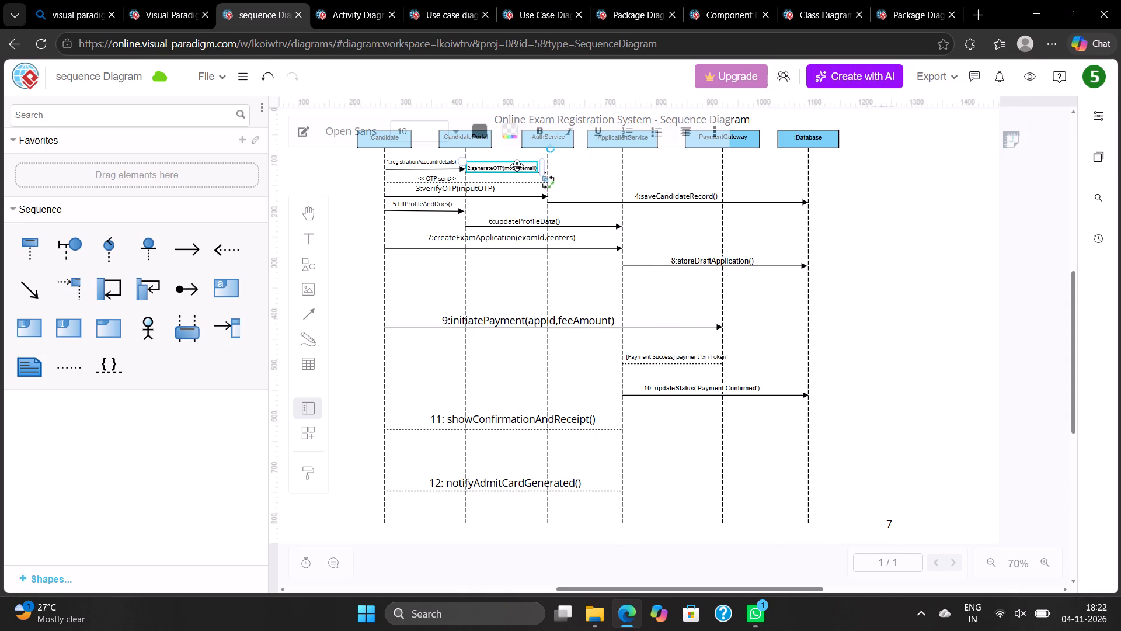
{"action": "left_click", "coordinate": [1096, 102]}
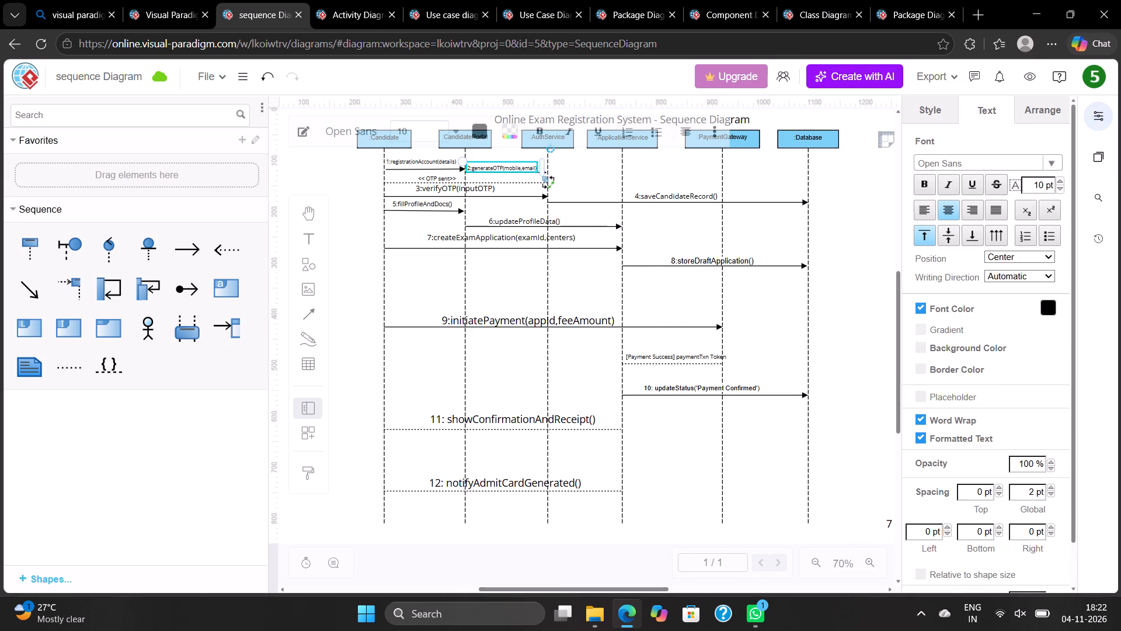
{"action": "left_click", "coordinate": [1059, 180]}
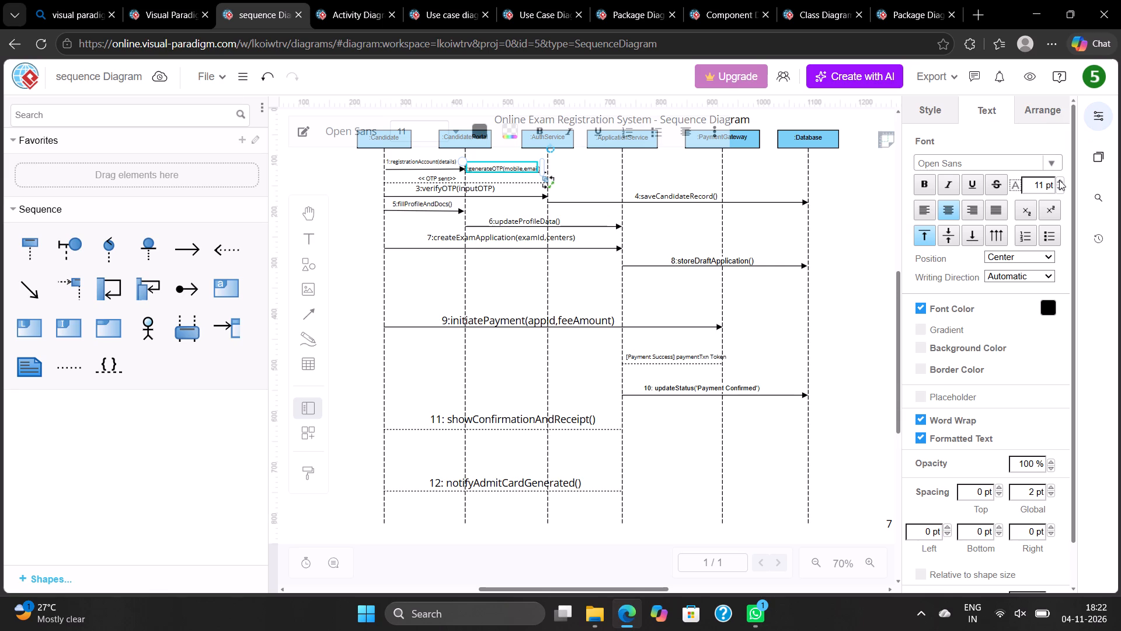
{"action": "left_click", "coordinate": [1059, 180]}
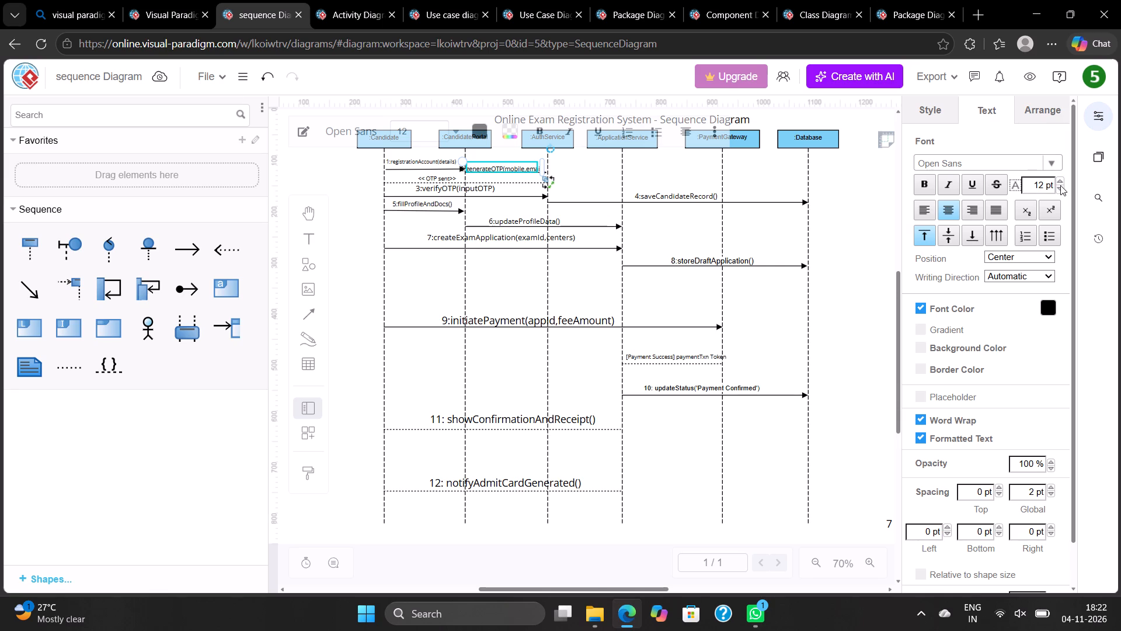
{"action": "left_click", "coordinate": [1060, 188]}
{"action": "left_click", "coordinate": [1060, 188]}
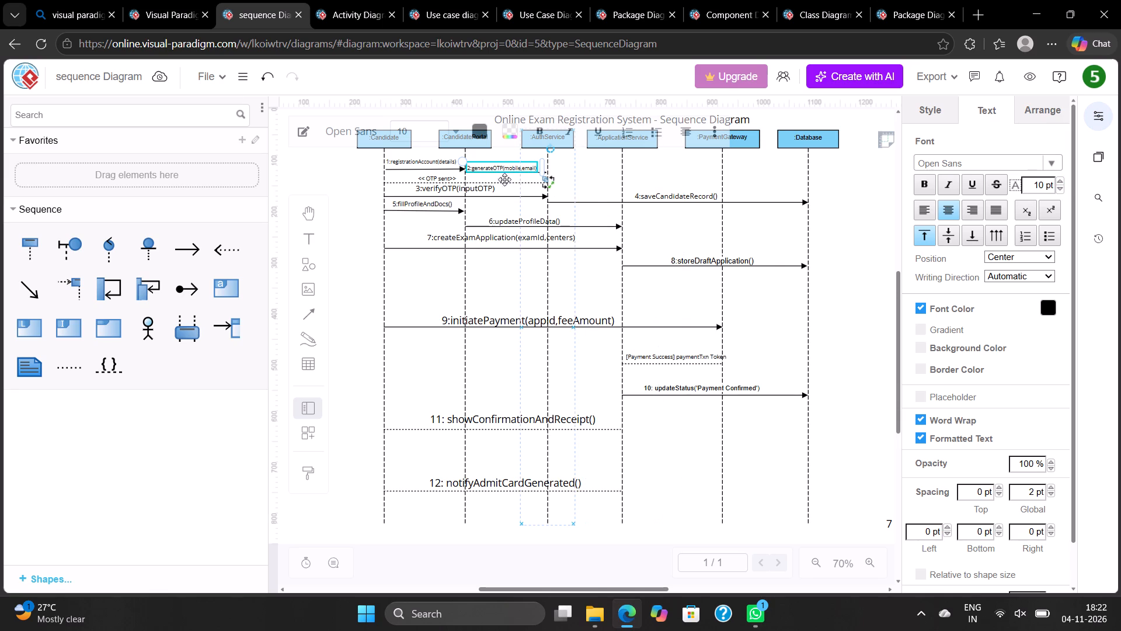
Widen the 2:generateOTP(mobile,email) label box slightly and set its font size to 16 pt.
{"action": "left_click_drag", "start_coordinate": [541, 166], "coordinate": [544, 166]}
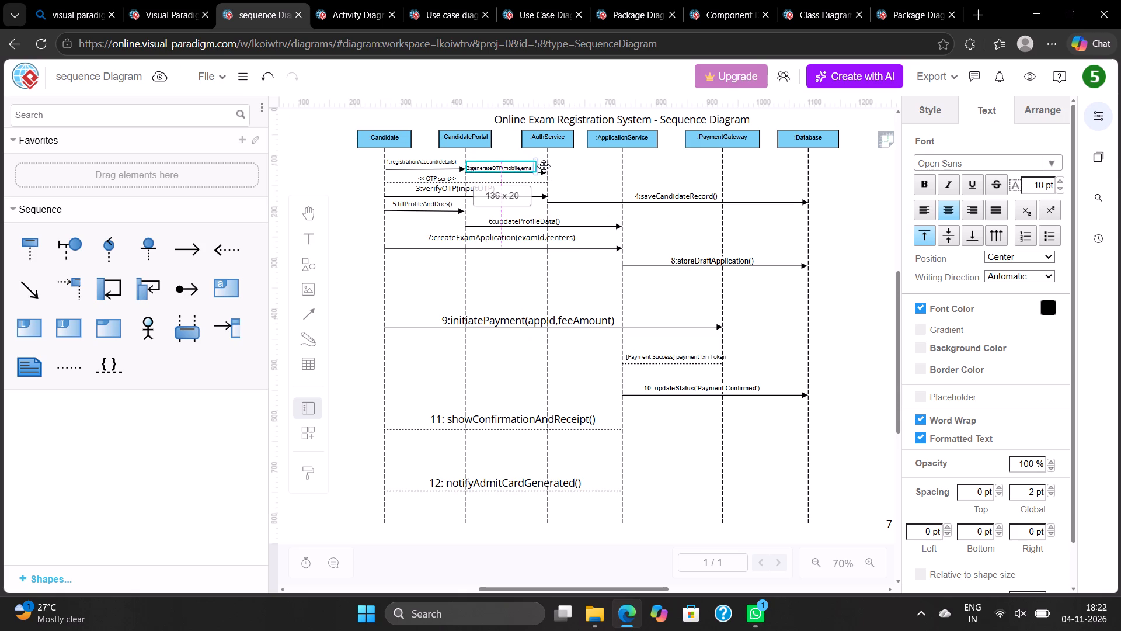
{"action": "left_click_drag", "start_coordinate": [544, 166], "coordinate": [544, 171]}
{"action": "left_click_drag", "start_coordinate": [544, 171], "coordinate": [546, 175]}
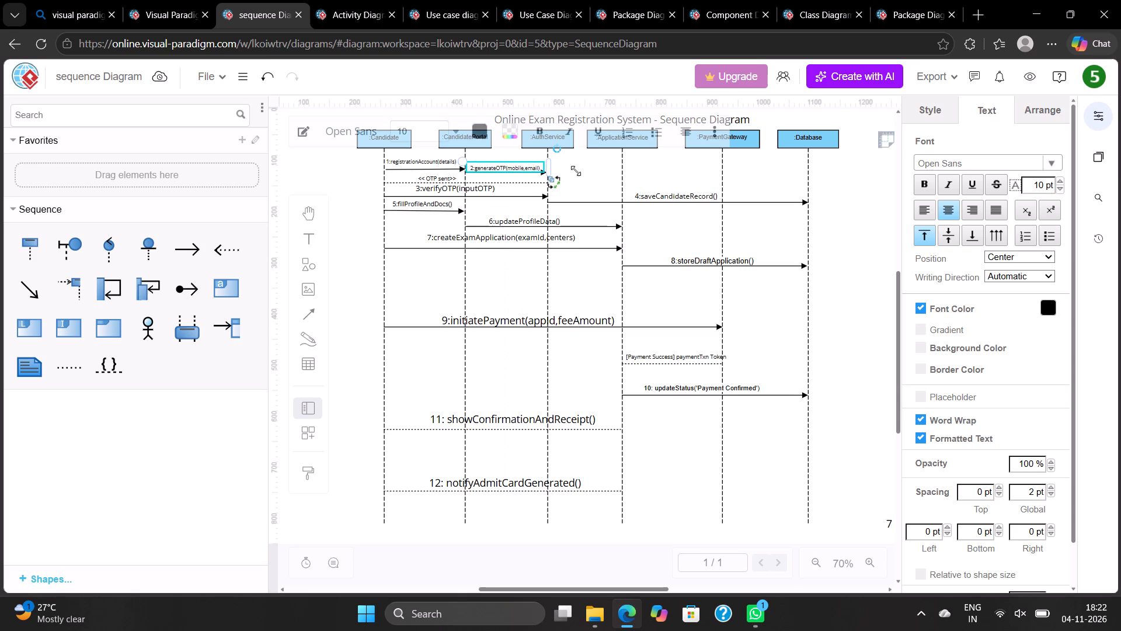
{"action": "left_click", "coordinate": [1060, 179]}
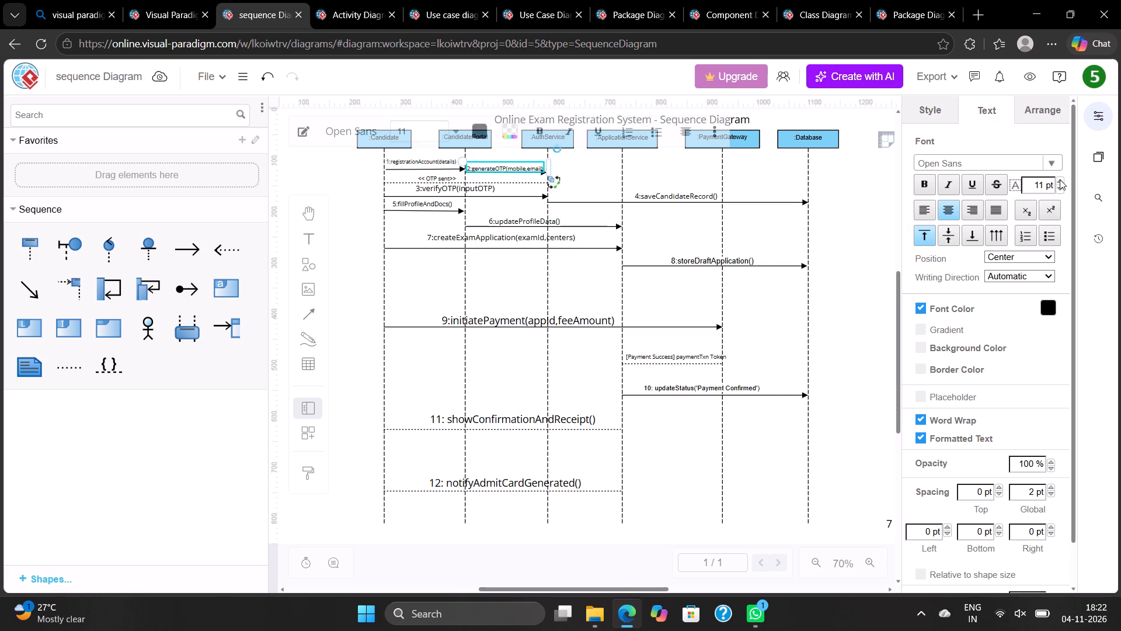
{"action": "triple_click", "coordinate": [1060, 179]}
{"action": "left_click", "coordinate": [1060, 179]}
{"action": "left_click", "coordinate": [1060, 179]}
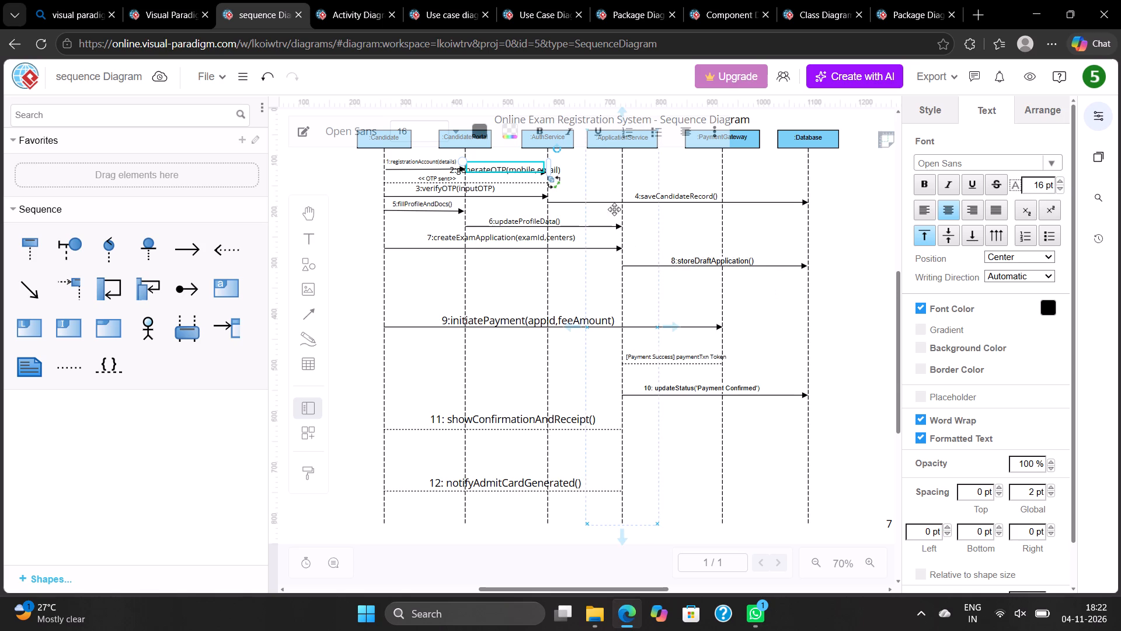
Shift the 2:generateOTP(mobile,email) label rightward and slightly up, clear of the 1:registrationAccount(details) label, and deselect it.
{"action": "left_click", "coordinate": [595, 189]}
{"action": "left_click", "coordinate": [551, 172]}
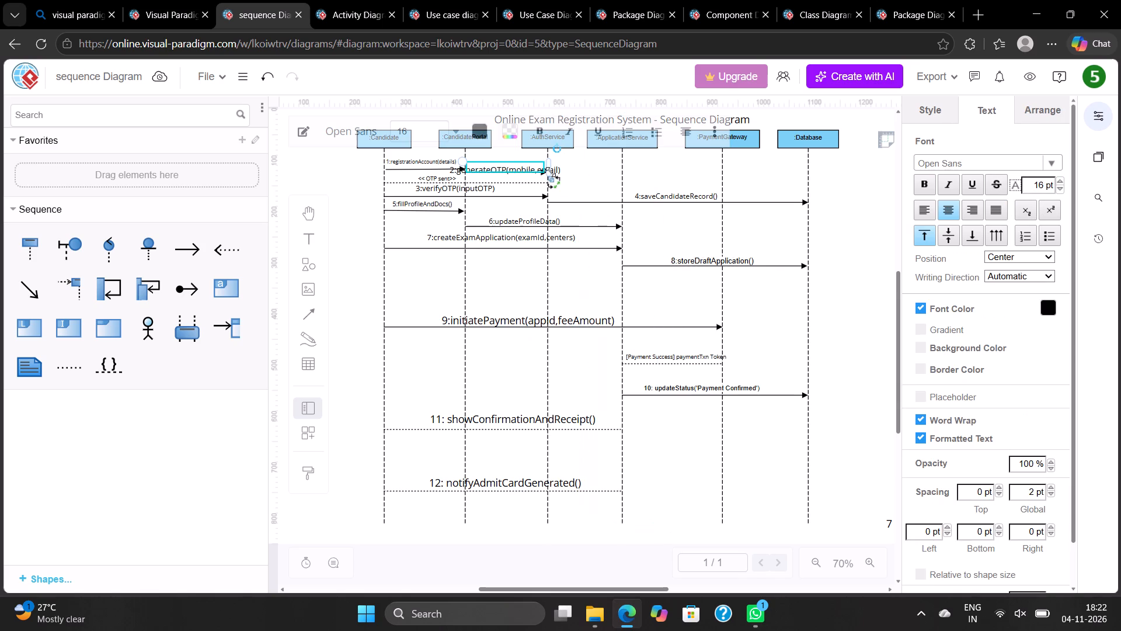
{"action": "left_click_drag", "start_coordinate": [528, 170], "coordinate": [536, 167]}
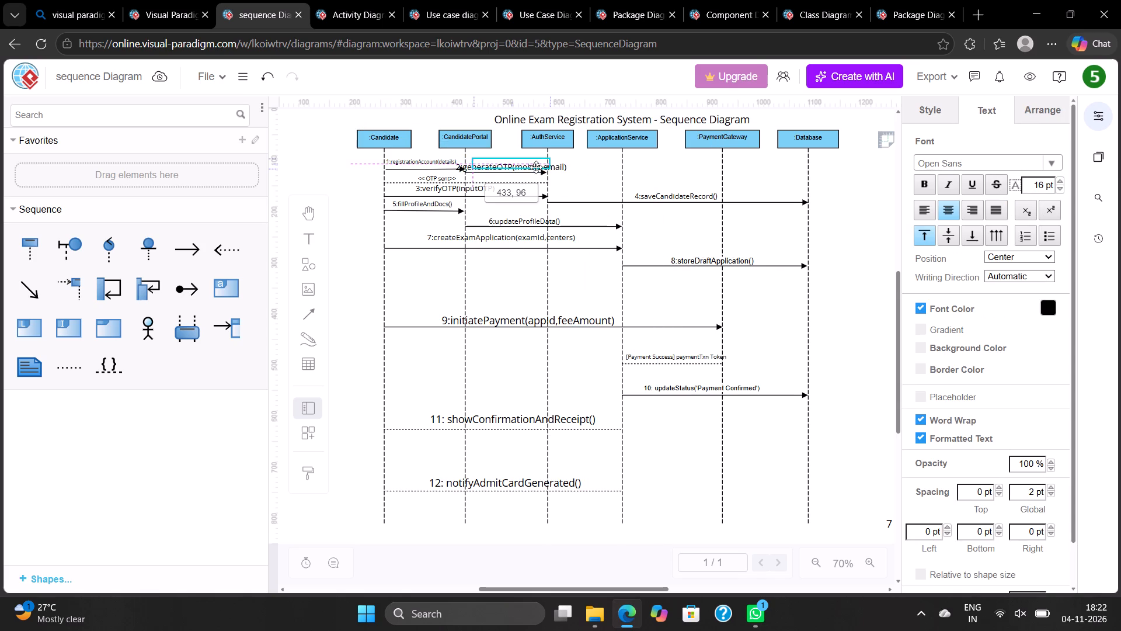
{"action": "left_click_drag", "start_coordinate": [536, 167], "coordinate": [548, 167]}
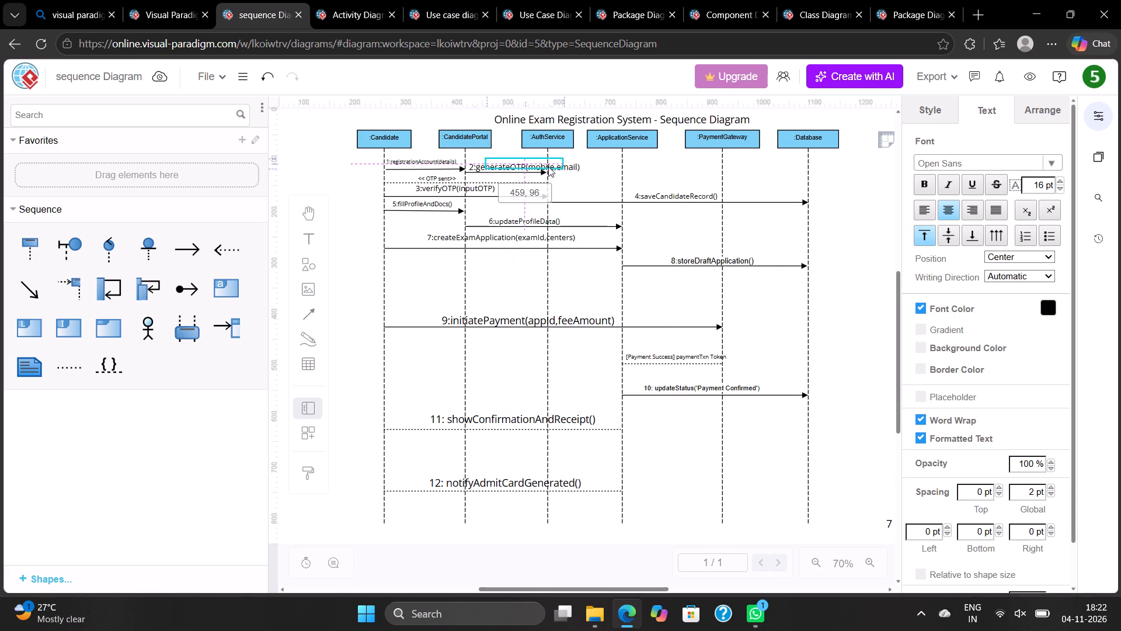
{"action": "left_click_drag", "start_coordinate": [548, 167], "coordinate": [555, 165]}
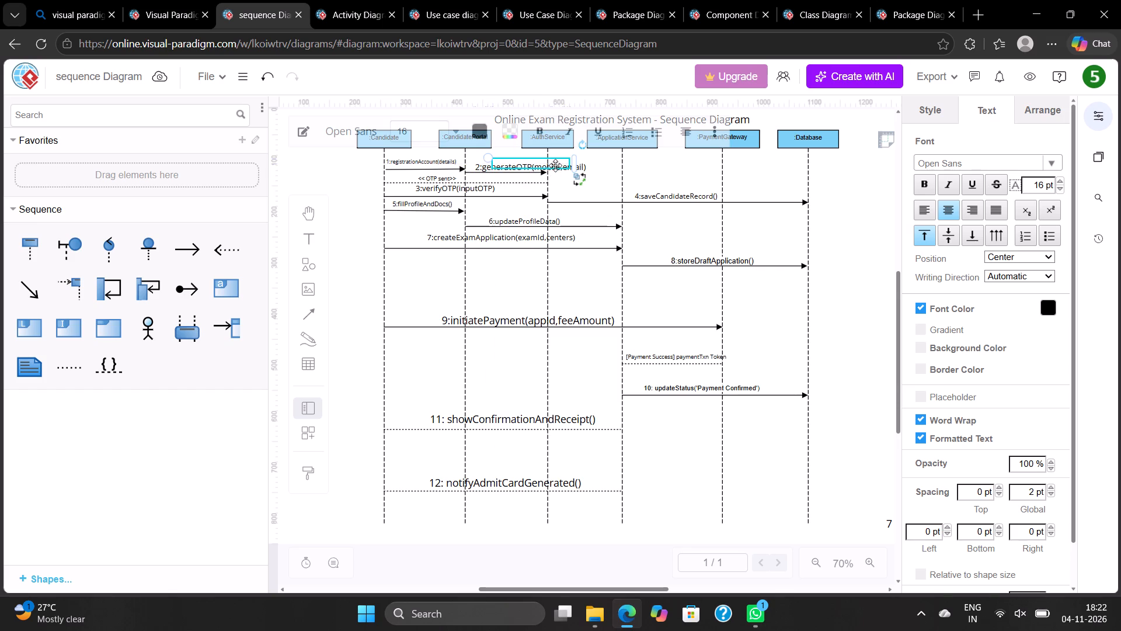
{"action": "left_click", "coordinate": [567, 190]}
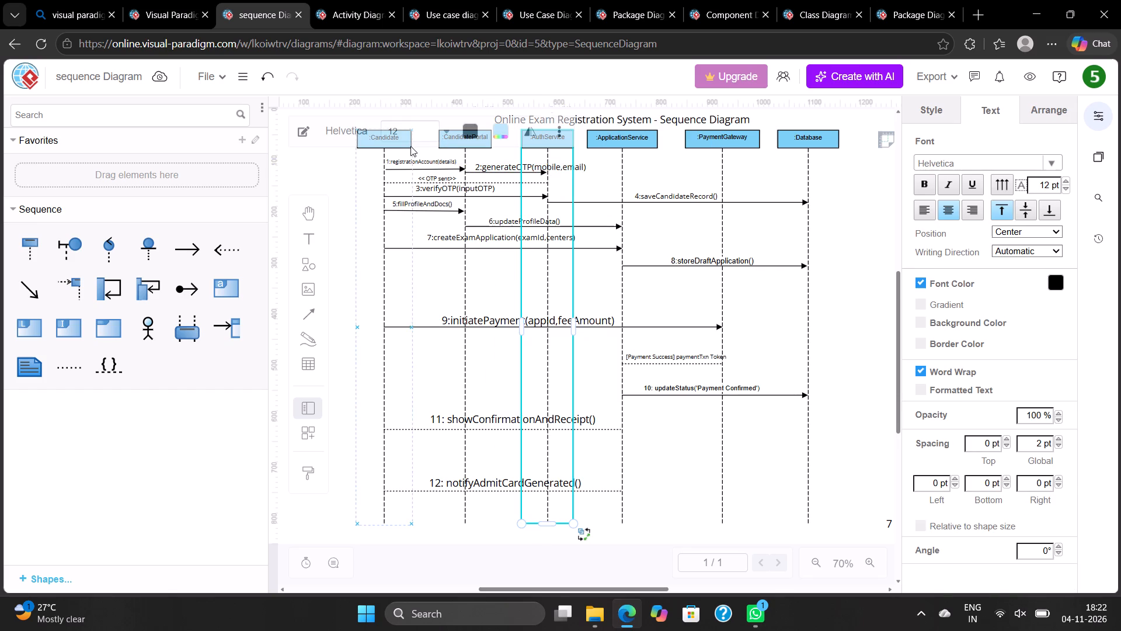
Set the font size of the 1:registrationAccount(details) message label to 15 pt and deselect it.
{"action": "double_click", "coordinate": [410, 160]}
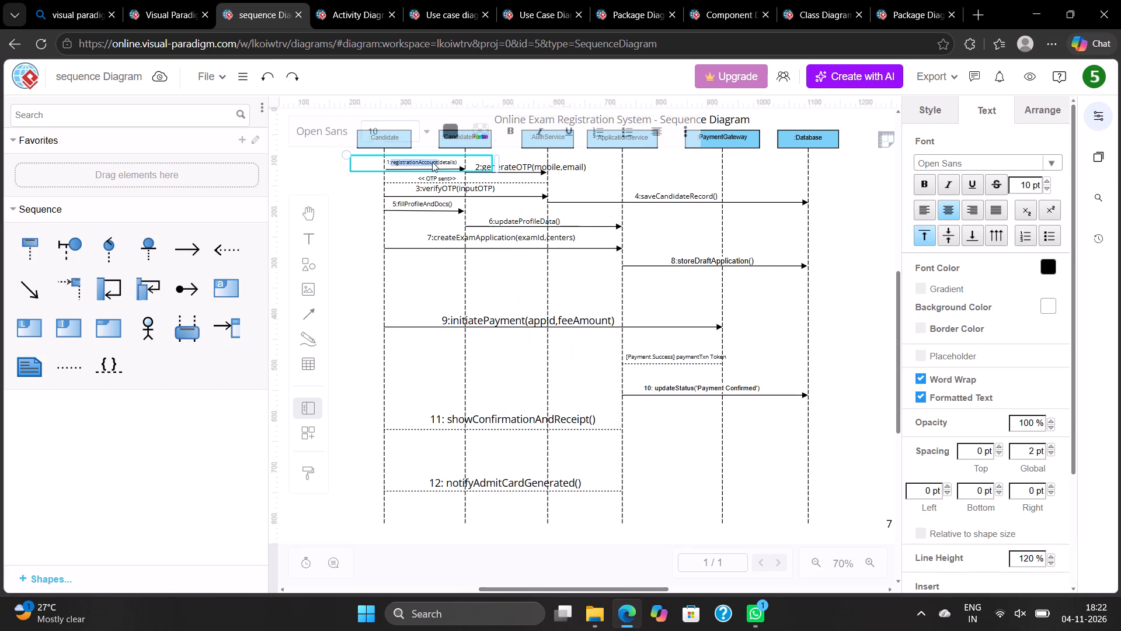
{"action": "left_click", "coordinate": [455, 160]}
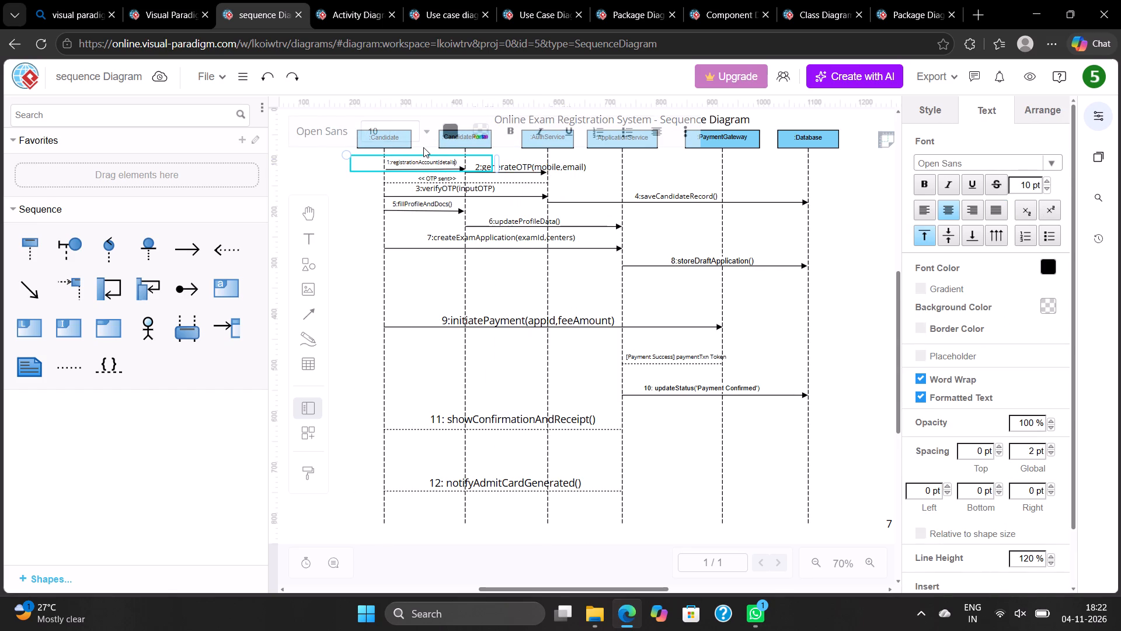
{"action": "left_click", "coordinate": [423, 147]}
{"action": "left_click", "coordinate": [423, 154]}
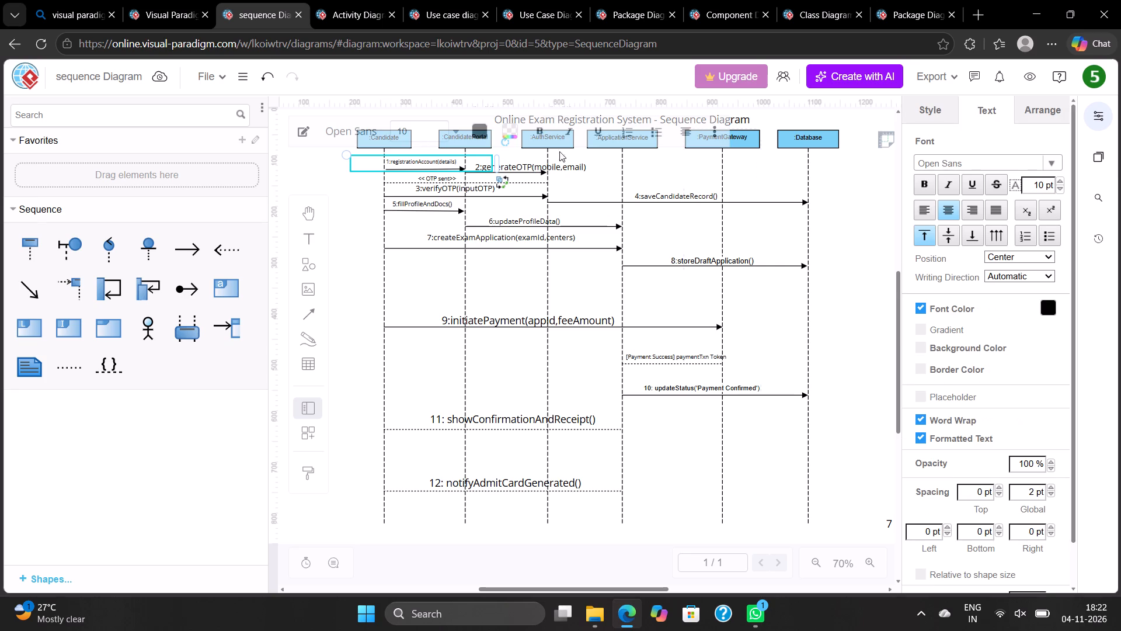
{"action": "triple_click", "coordinate": [1057, 182]}
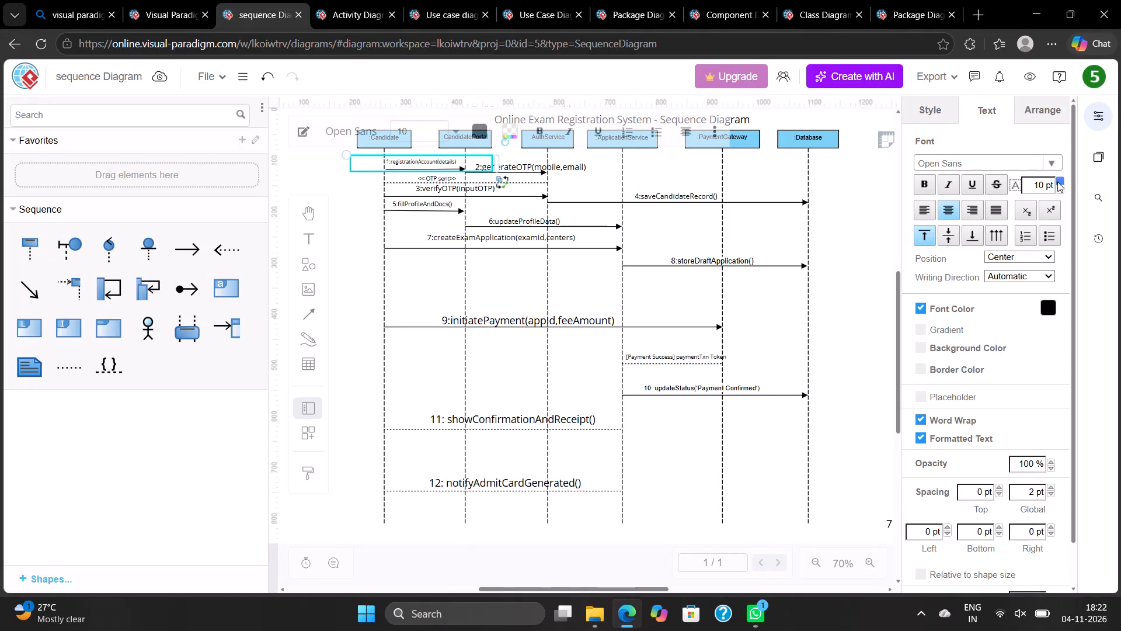
{"action": "left_click", "coordinate": [1057, 182]}
{"action": "left_click", "coordinate": [1057, 182]}
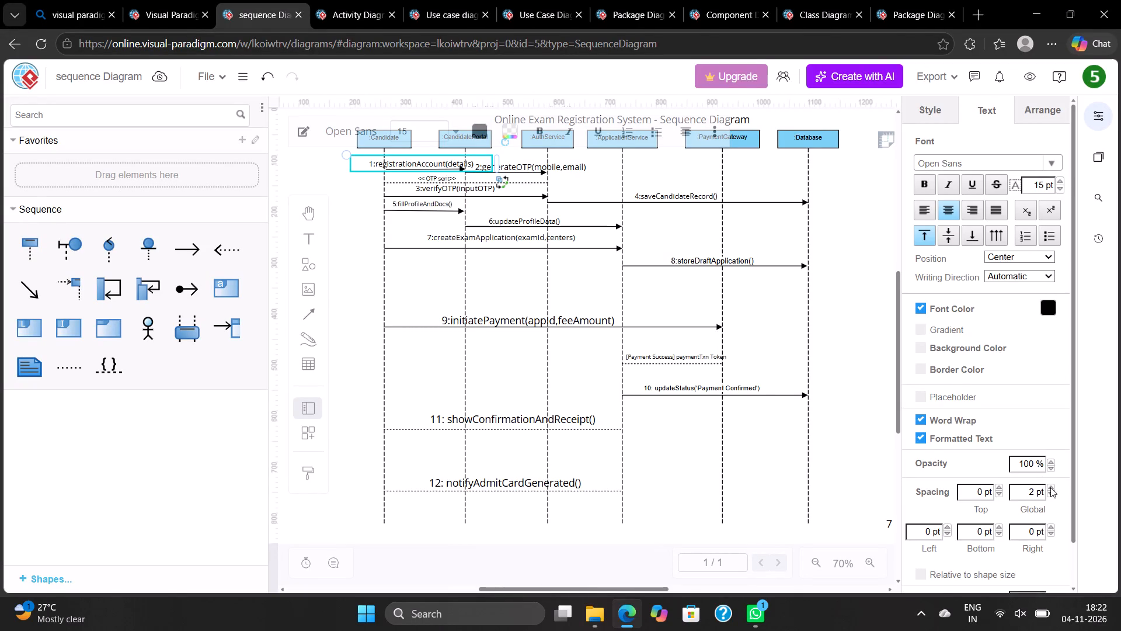
{"action": "left_click", "coordinate": [1052, 463]}
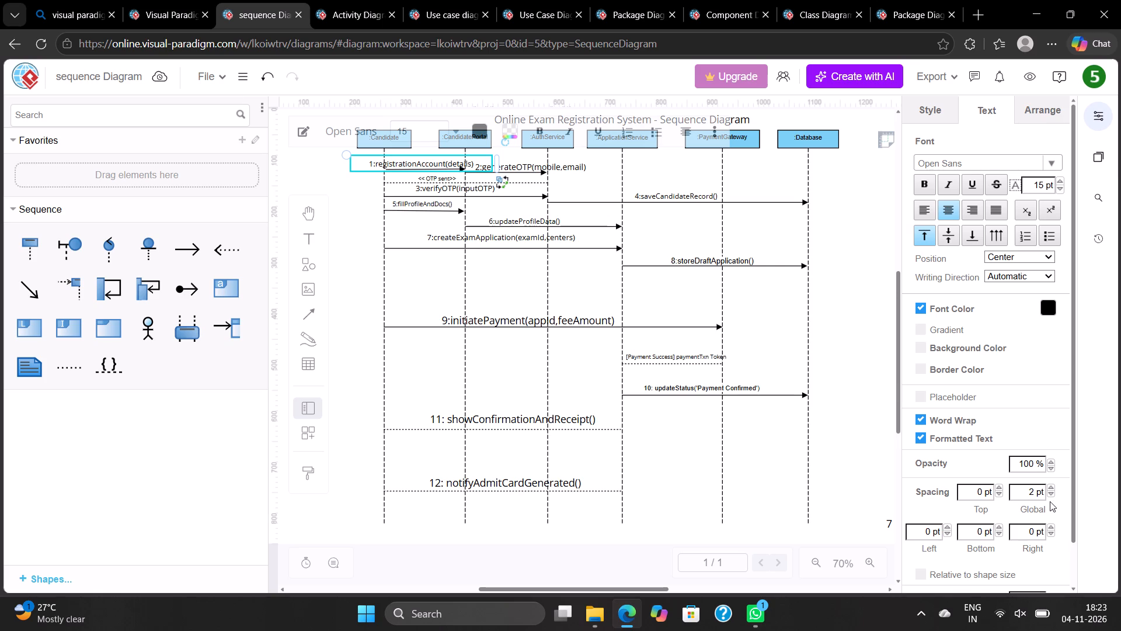
{"action": "double_click", "coordinate": [1049, 483]}
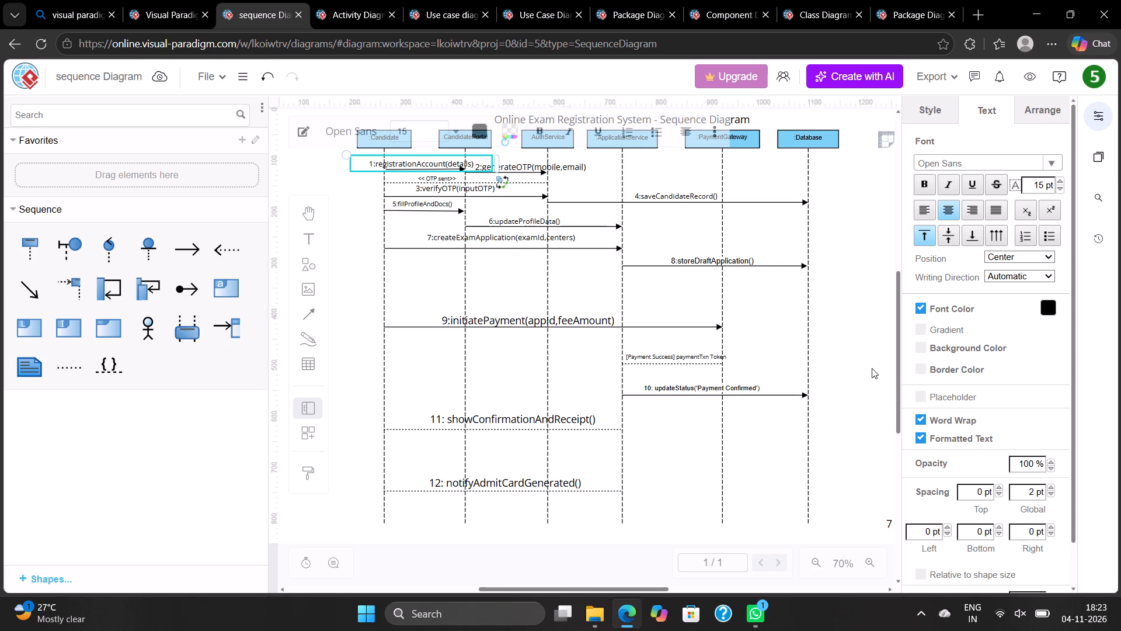
{"action": "left_click", "coordinate": [872, 368]}
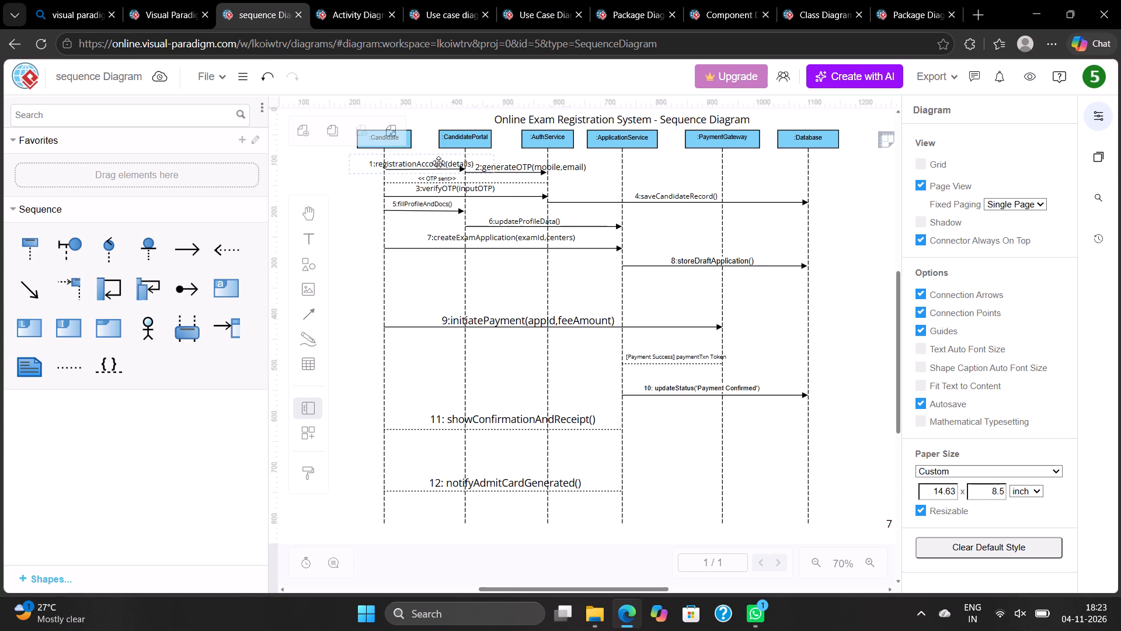
Move the 1:registrationAccount(details) label slightly left and up to about (180, 84), above its arrow, and clear the selection.
{"action": "left_click_drag", "start_coordinate": [437, 161], "coordinate": [430, 157]}
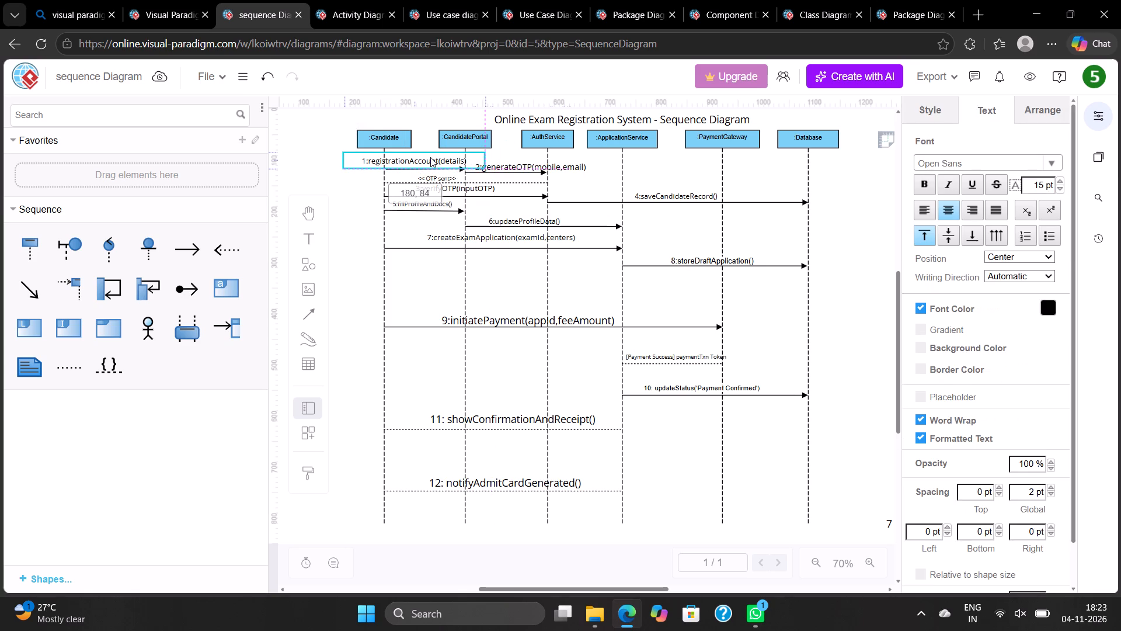
{"action": "left_click_drag", "start_coordinate": [430, 157], "coordinate": [430, 158]}
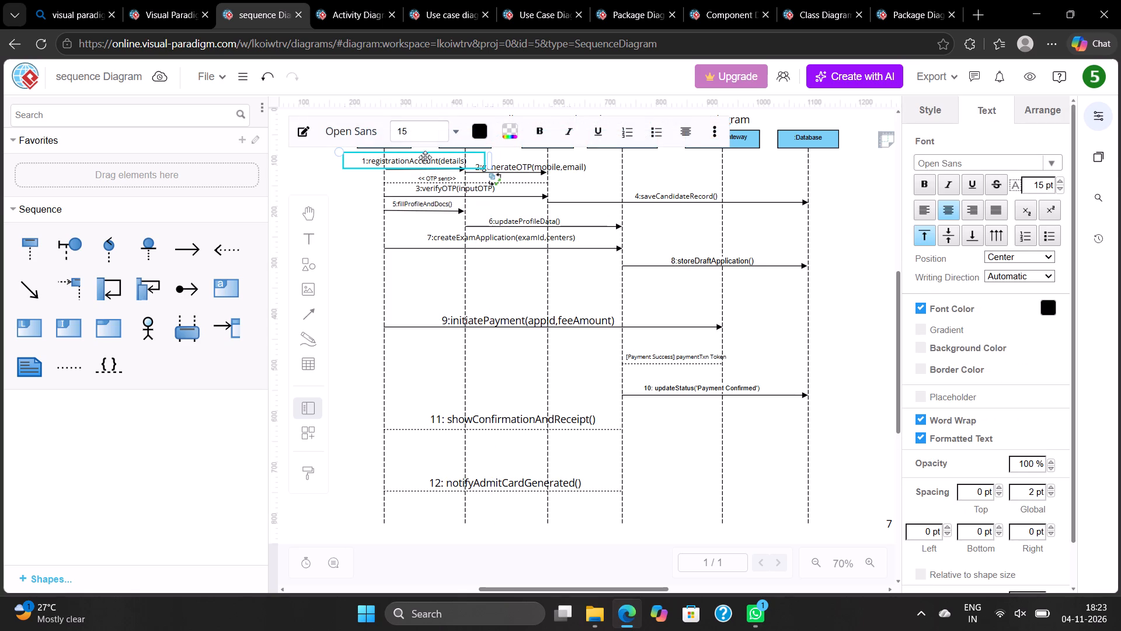
{"action": "left_click", "coordinate": [375, 244]}
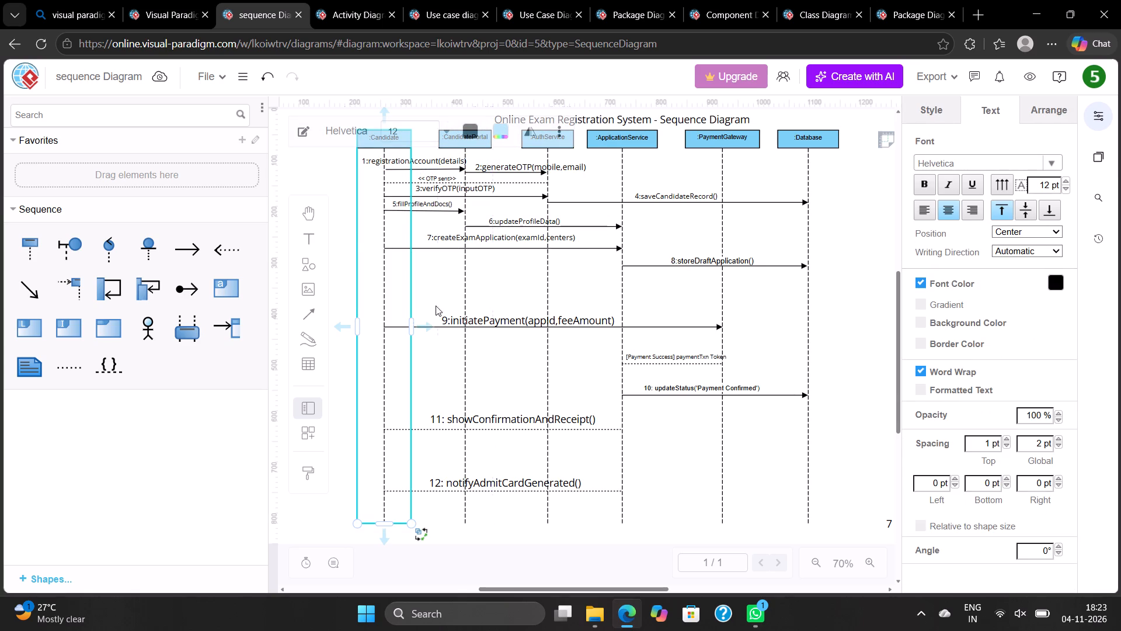
{"action": "left_click", "coordinate": [434, 302]}
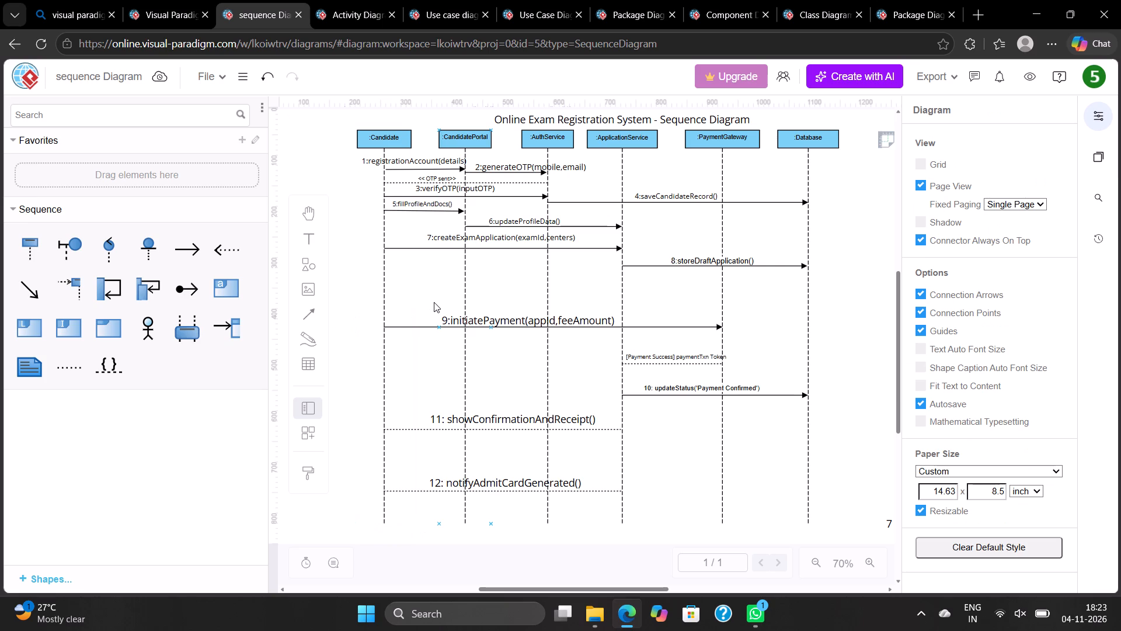
Set the font size of the 5:fillProfileAndDocs() message label to 14 pt.
{"action": "left_click", "coordinate": [437, 202]}
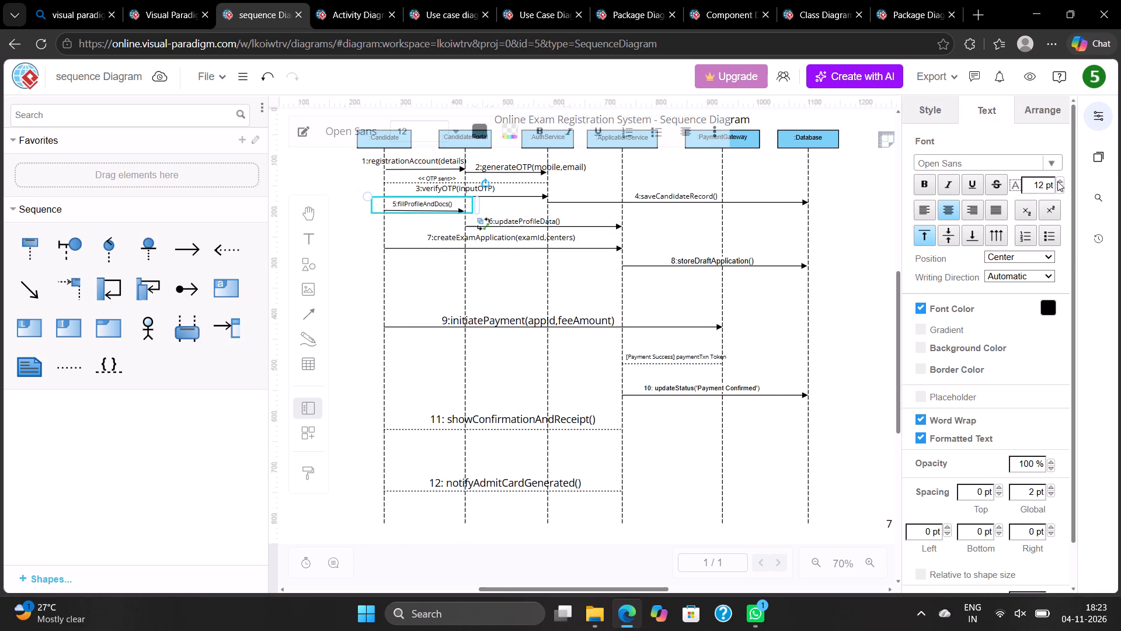
{"action": "left_click", "coordinate": [1059, 179]}
{"action": "left_click", "coordinate": [1059, 179]}
Set the font size of the 6:updateProfileData(), 4:saveCandidateRecord() and 8:storeDraftApplication() message labels to 16 pt.
{"action": "left_click", "coordinate": [546, 221]}
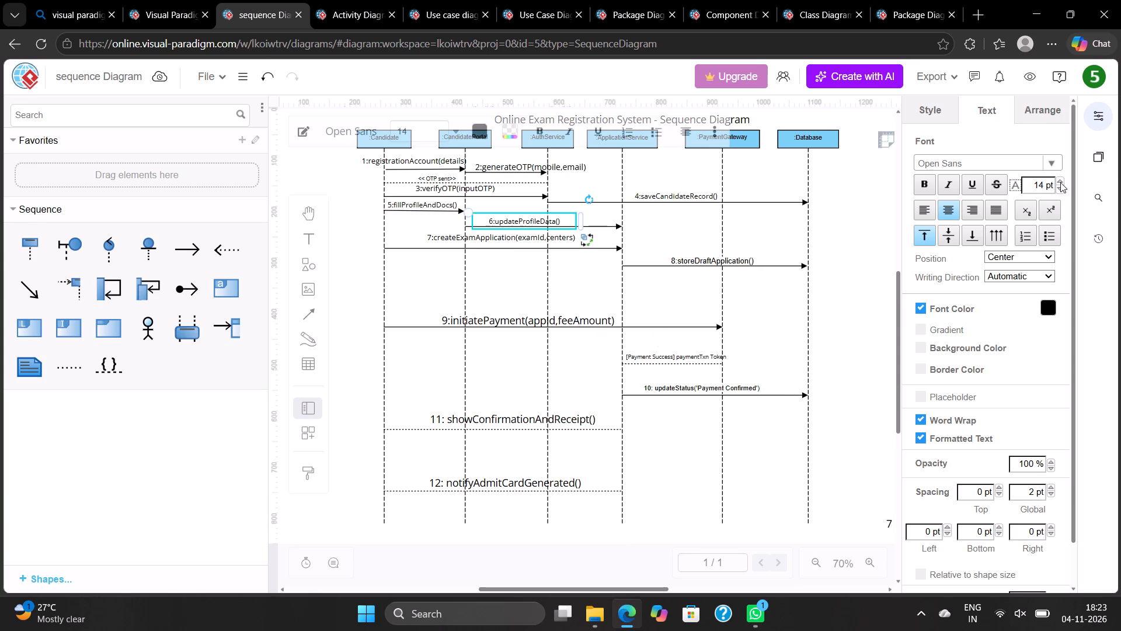
{"action": "left_click", "coordinate": [1060, 181]}
{"action": "left_click", "coordinate": [1060, 181]}
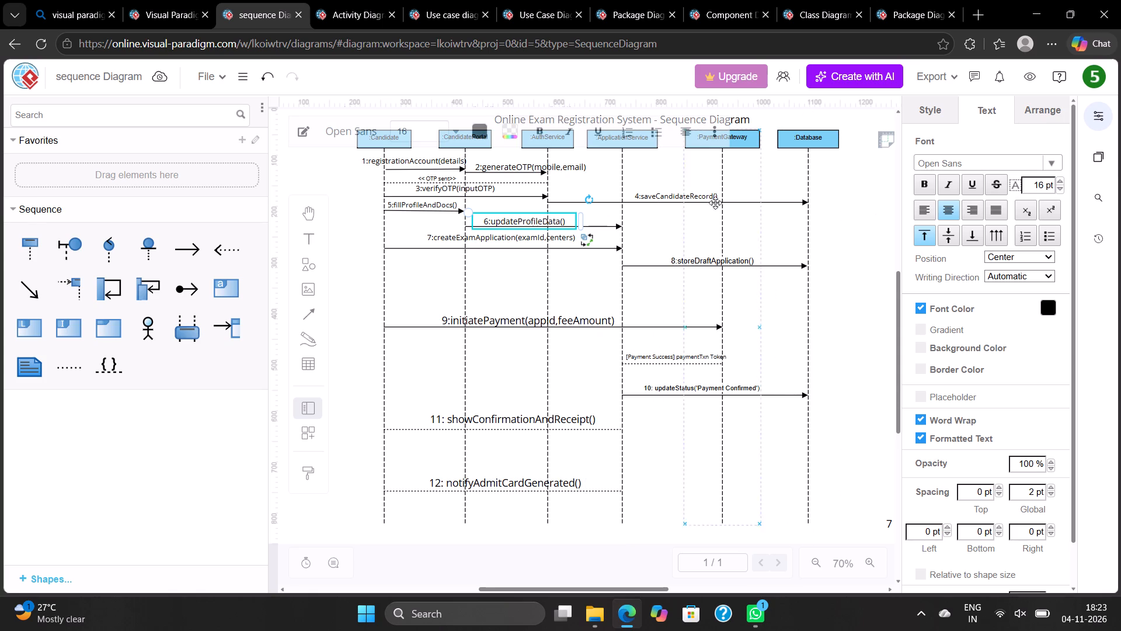
{"action": "left_click", "coordinate": [702, 199]}
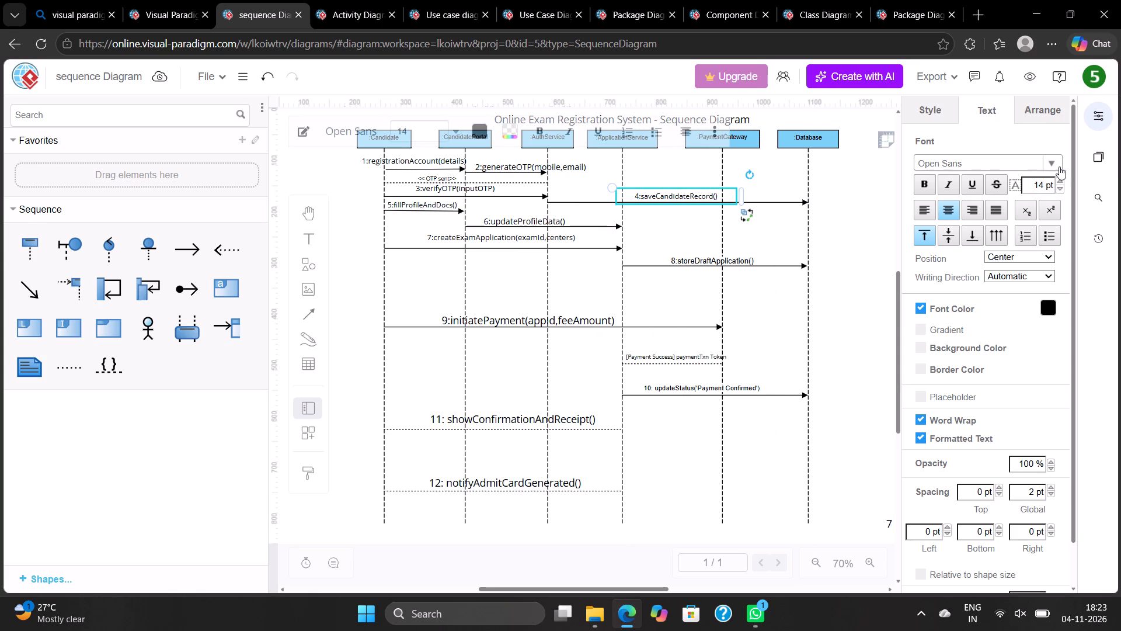
{"action": "left_click", "coordinate": [1059, 178]}
{"action": "left_click", "coordinate": [1059, 178]}
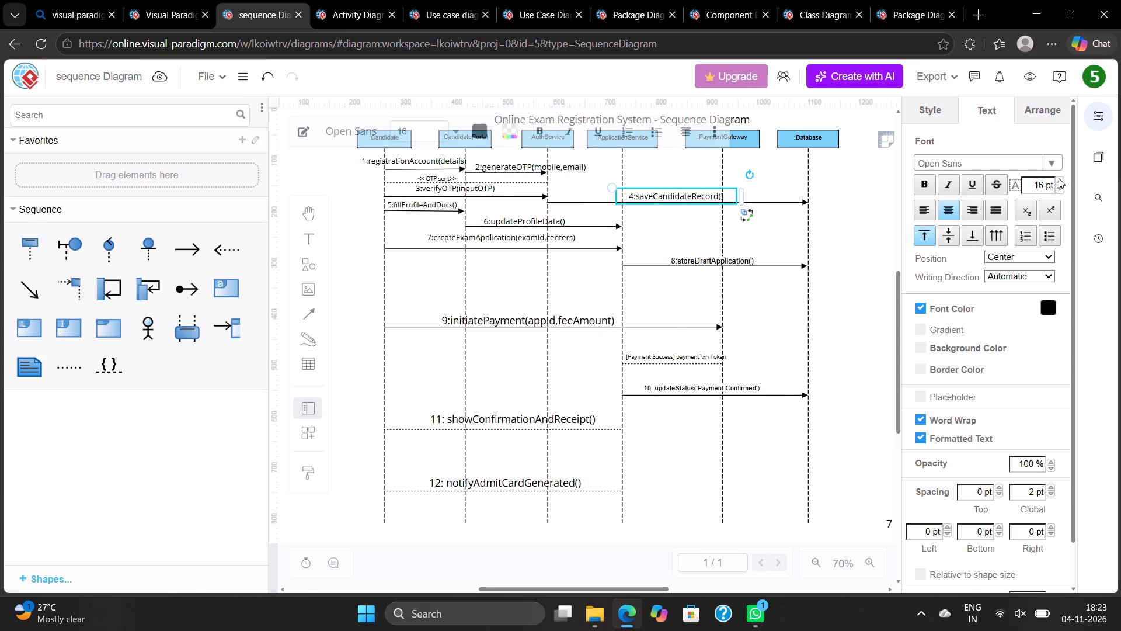
{"action": "left_click", "coordinate": [720, 260]}
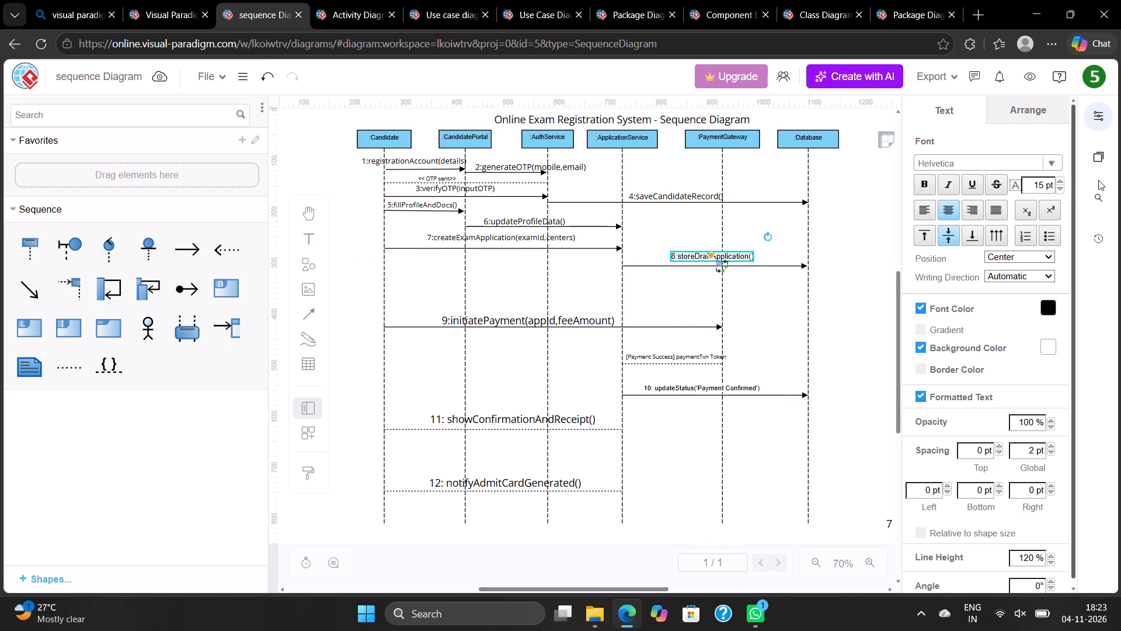
{"action": "left_click", "coordinate": [1063, 180]}
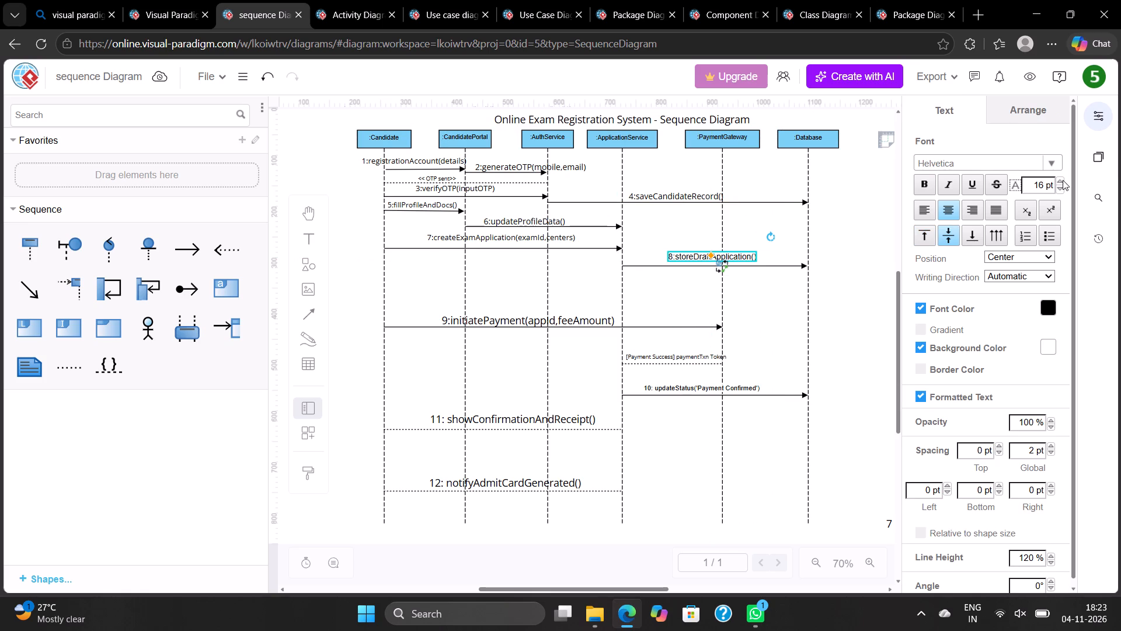
Set the font size of the 8:storeDraftApplication() message label to 18 pt.
{"action": "left_click", "coordinate": [1063, 180]}
{"action": "left_click", "coordinate": [1063, 180]}
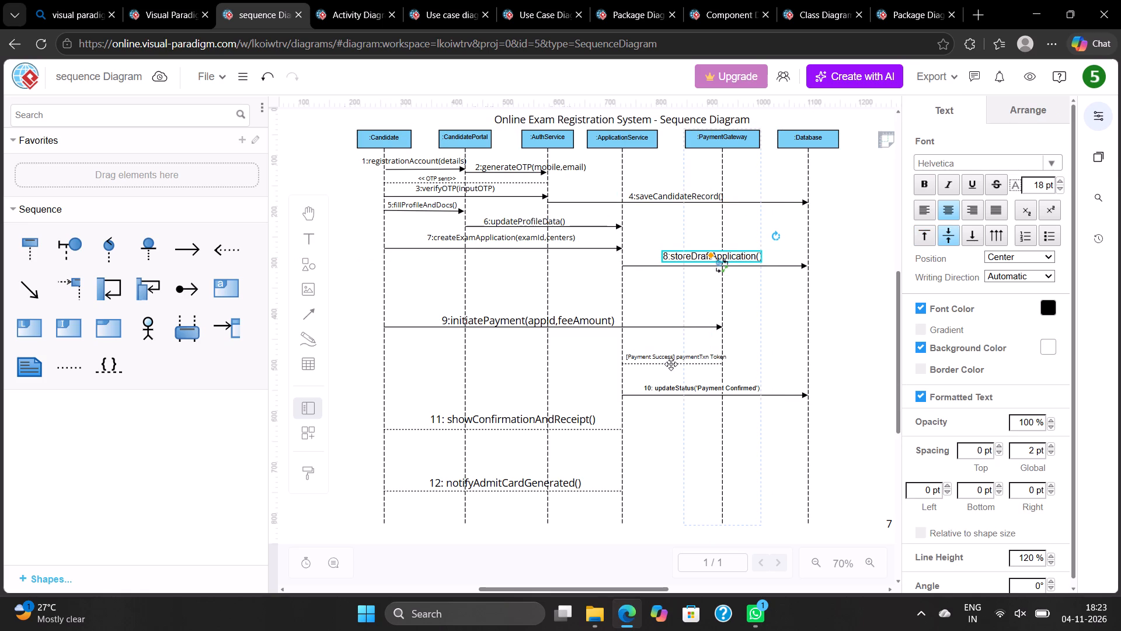
Set the font size of the [Payment Success] paymentTxn Token label to 16 pt and deselect it.
{"action": "left_click", "coordinate": [671, 358]}
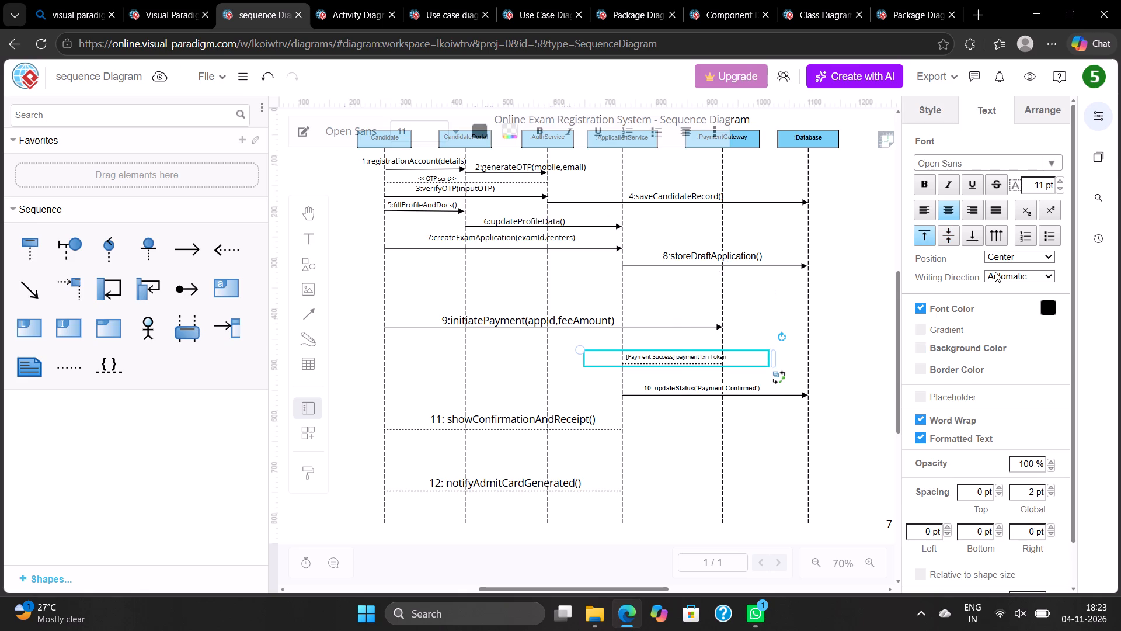
{"action": "triple_click", "coordinate": [1059, 181]}
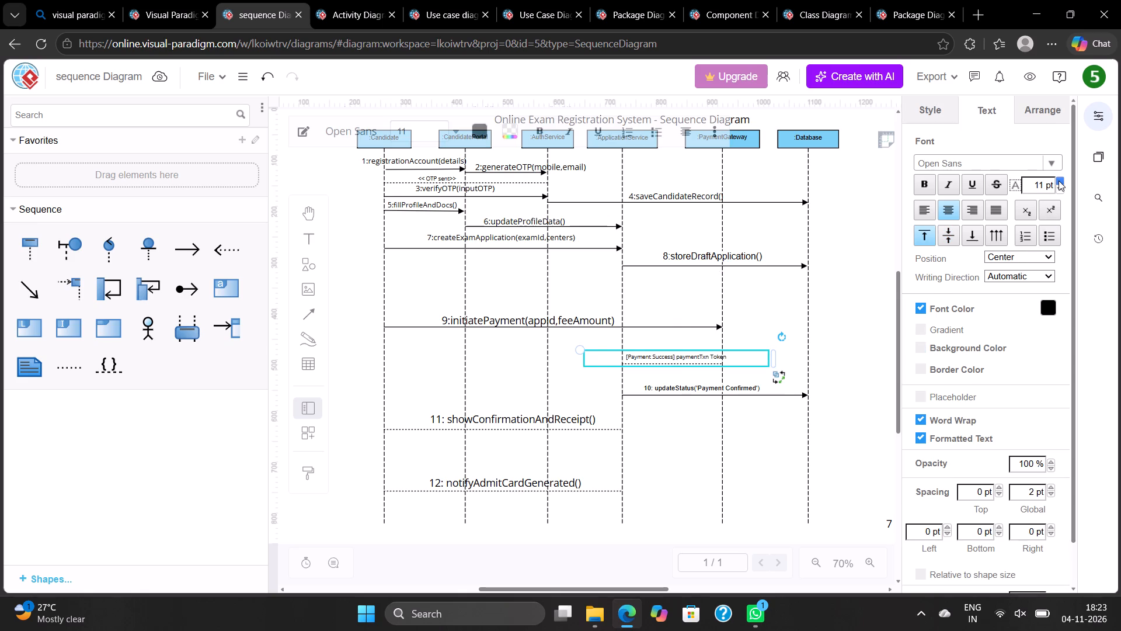
{"action": "double_click", "coordinate": [1059, 181]}
{"action": "left_click", "coordinate": [751, 308]}
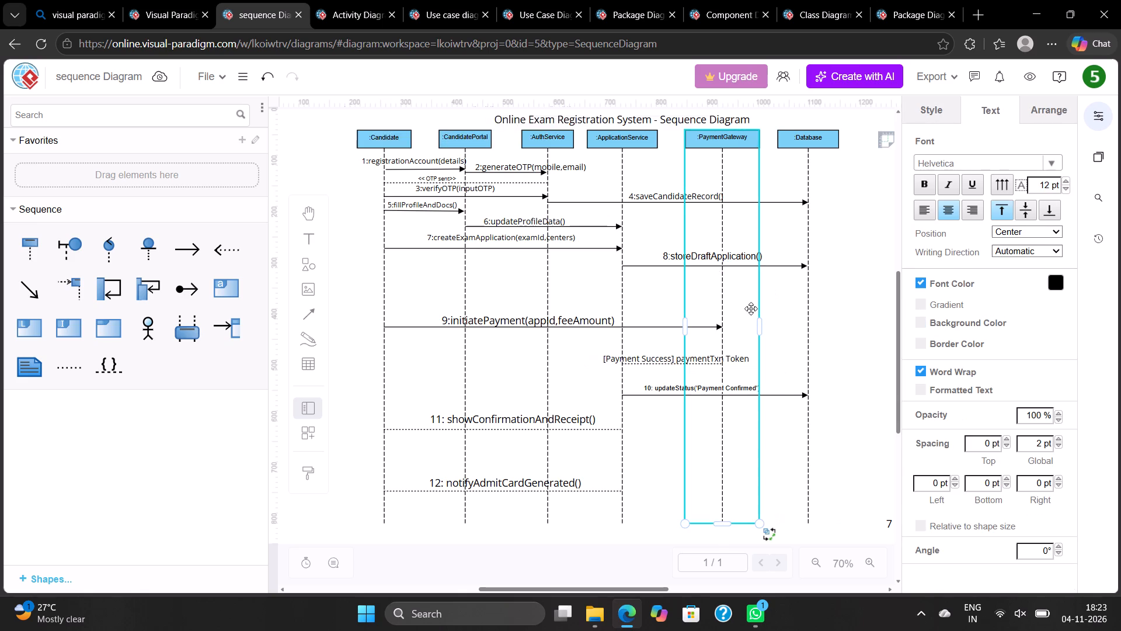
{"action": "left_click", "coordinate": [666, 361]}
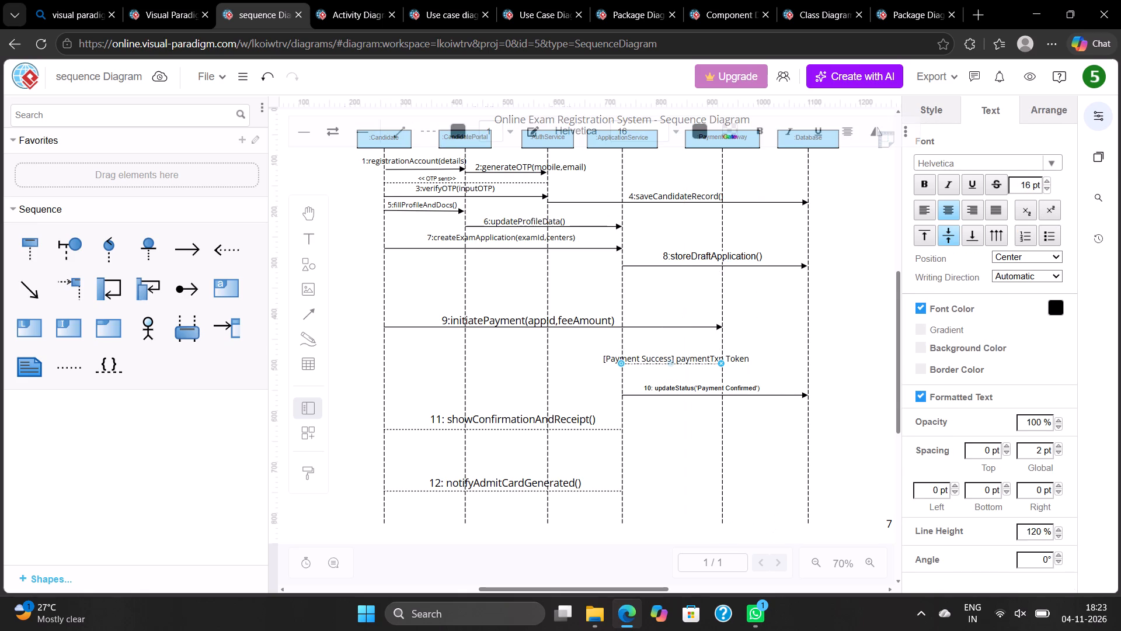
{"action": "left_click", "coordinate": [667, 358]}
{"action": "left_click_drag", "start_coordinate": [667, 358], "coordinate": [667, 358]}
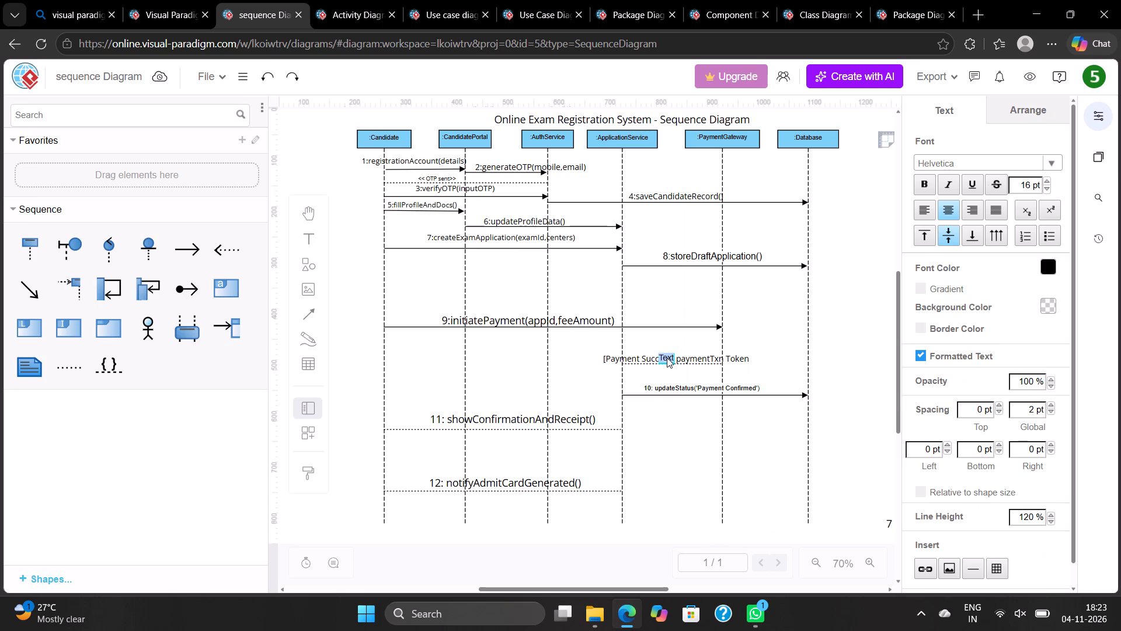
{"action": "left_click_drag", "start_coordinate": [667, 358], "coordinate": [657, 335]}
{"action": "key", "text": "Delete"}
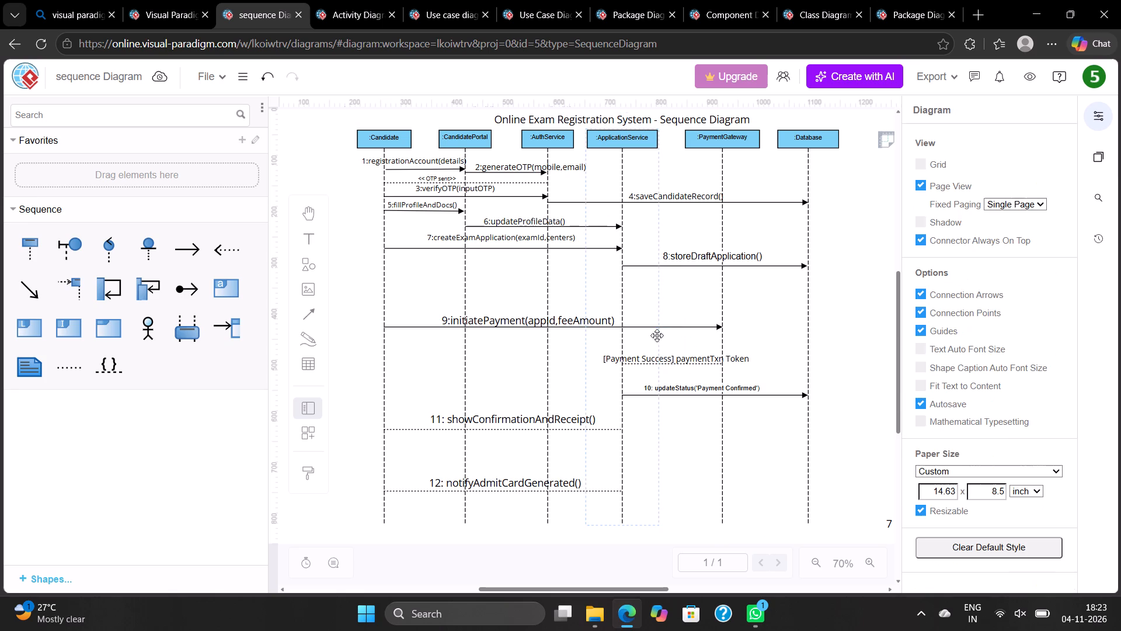
Move the [Payment Success] paymentTxn Token label right and slightly up so it sits clear above its dashed return arrow.
{"action": "left_click", "coordinate": [684, 359]}
{"action": "left_click_drag", "start_coordinate": [684, 359], "coordinate": [691, 353]}
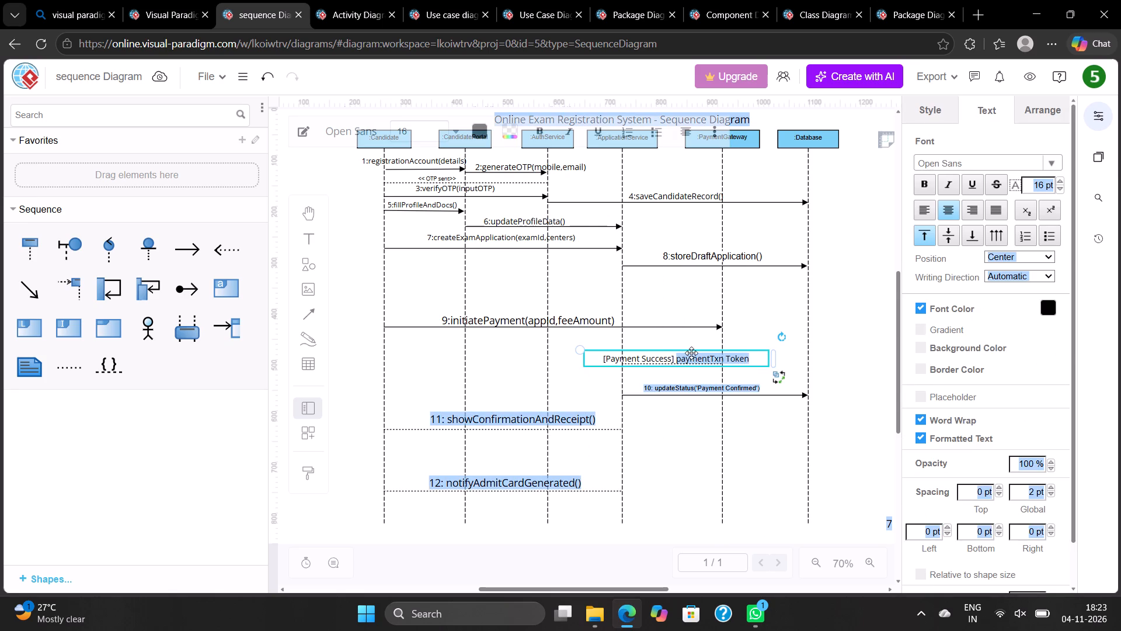
{"action": "left_click_drag", "start_coordinate": [691, 353], "coordinate": [695, 352]}
{"action": "left_click", "coordinate": [679, 343]}
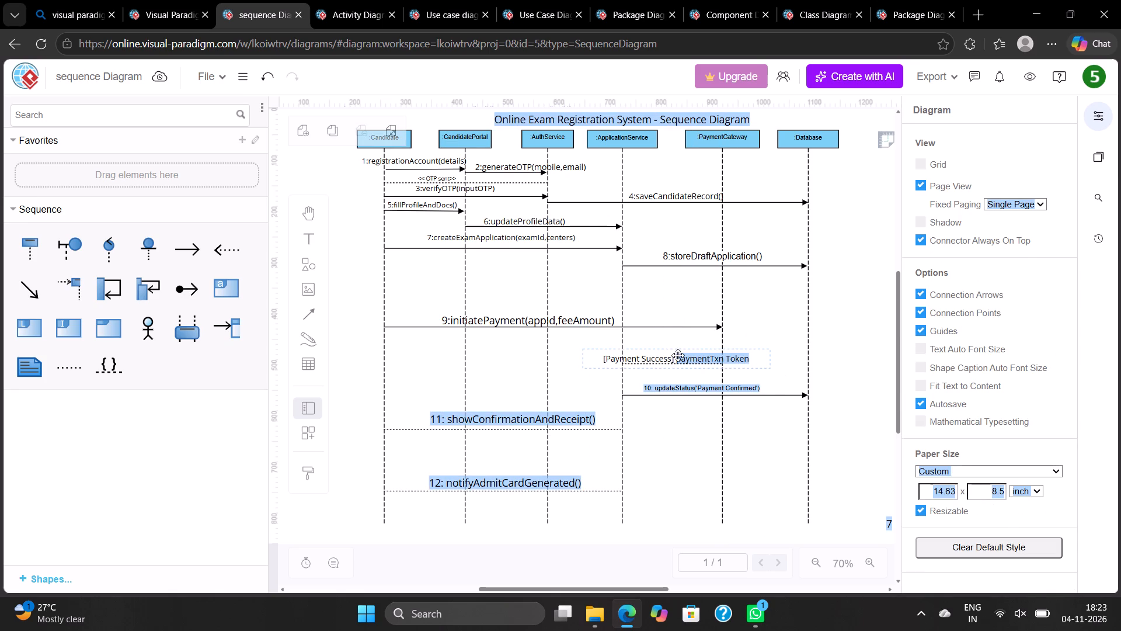
{"action": "left_click_drag", "start_coordinate": [670, 353], "coordinate": [703, 352]}
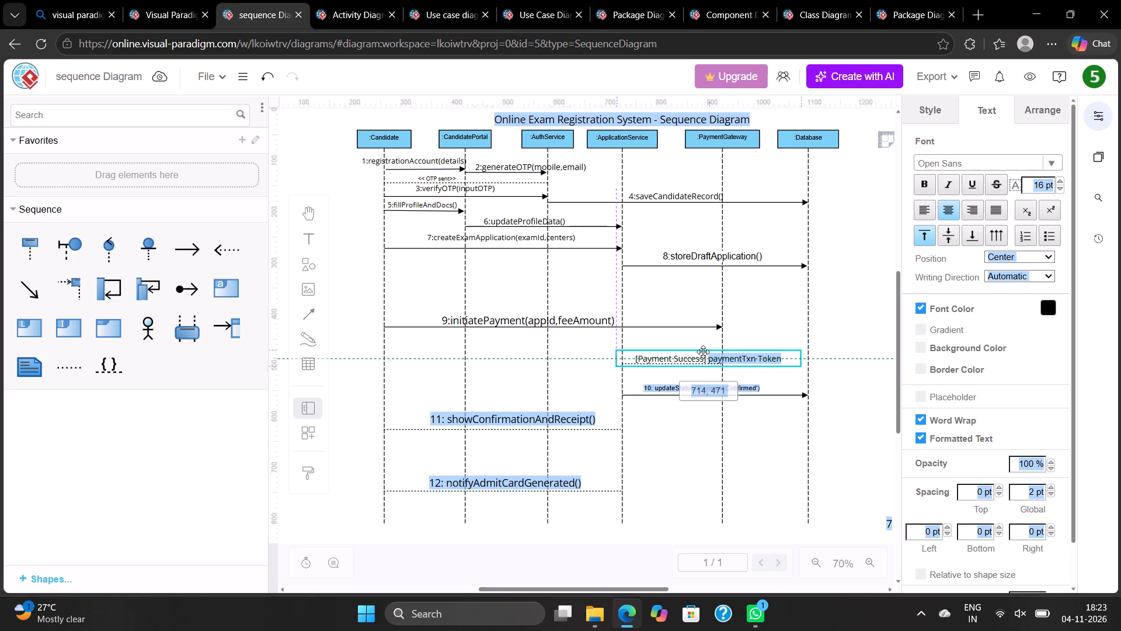
{"action": "left_click_drag", "start_coordinate": [703, 352], "coordinate": [703, 348]}
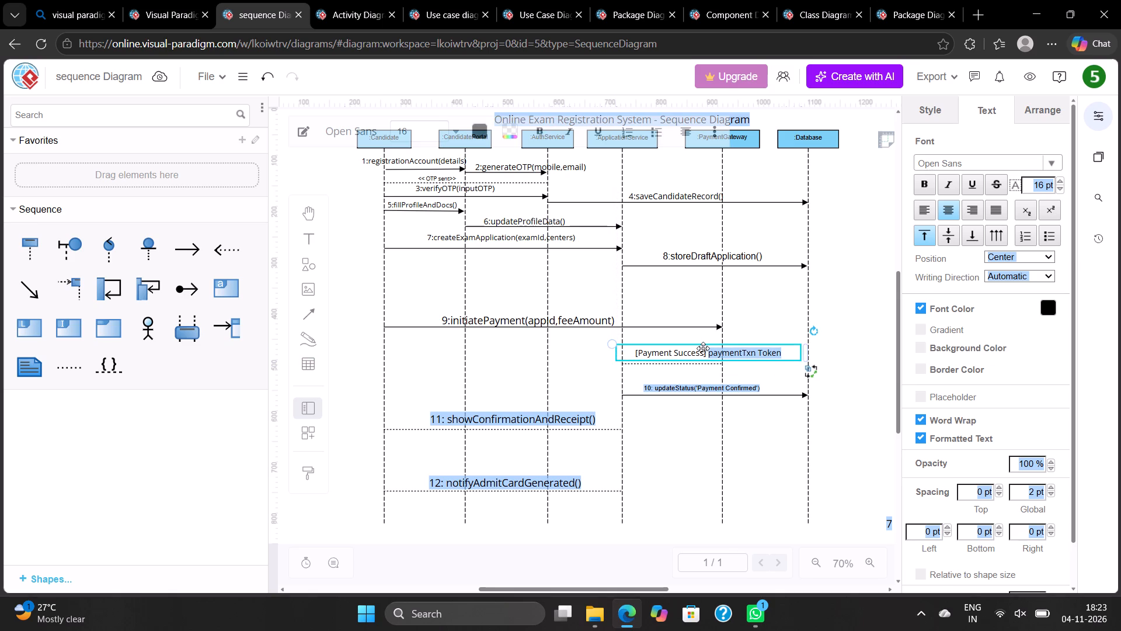
Set the font size of the 10: updateStatus('Payment Confirmed') message label to 16 pt and deselect it.
{"action": "left_click", "coordinate": [699, 389]}
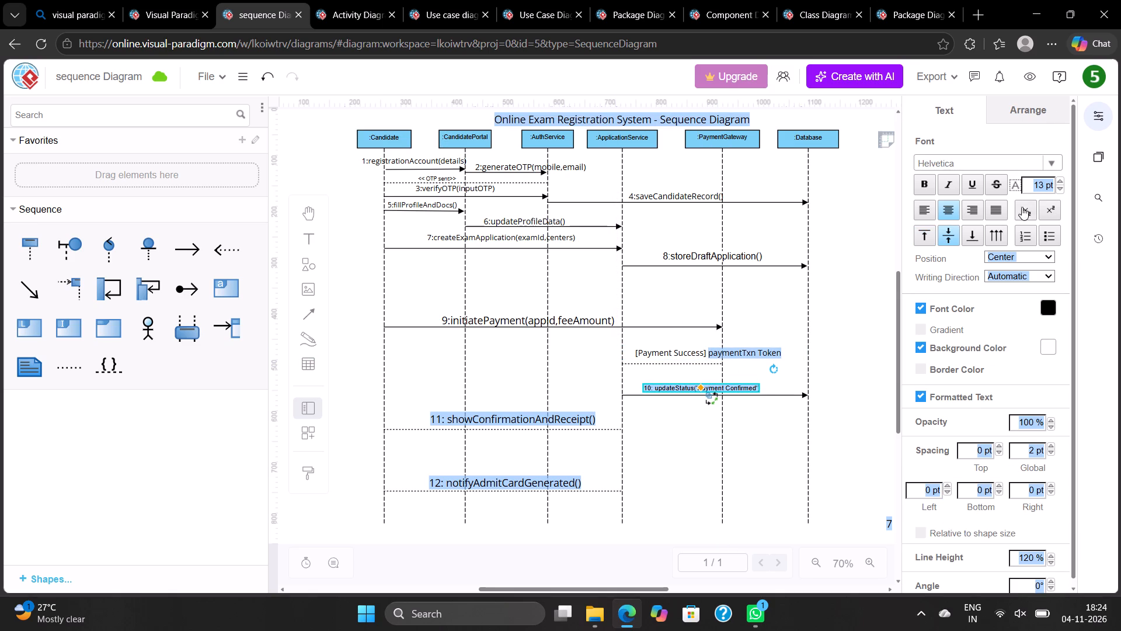
{"action": "left_click", "coordinate": [980, 150]}
{"action": "left_click", "coordinate": [1008, 155]}
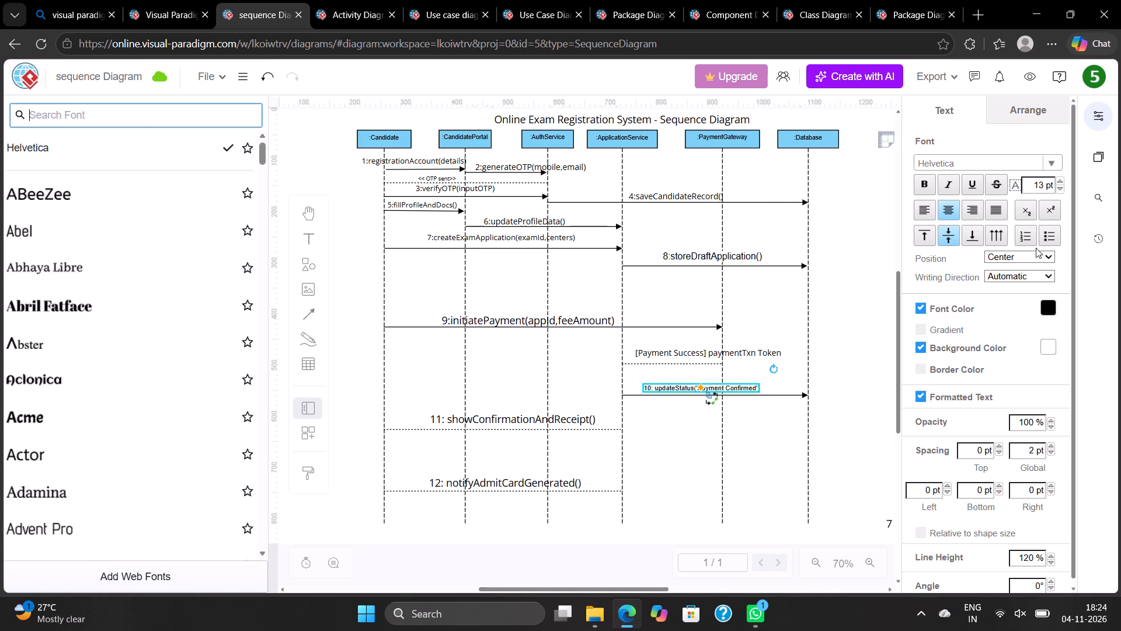
{"action": "left_click", "coordinate": [1059, 179]}
{"action": "left_click", "coordinate": [1059, 179]}
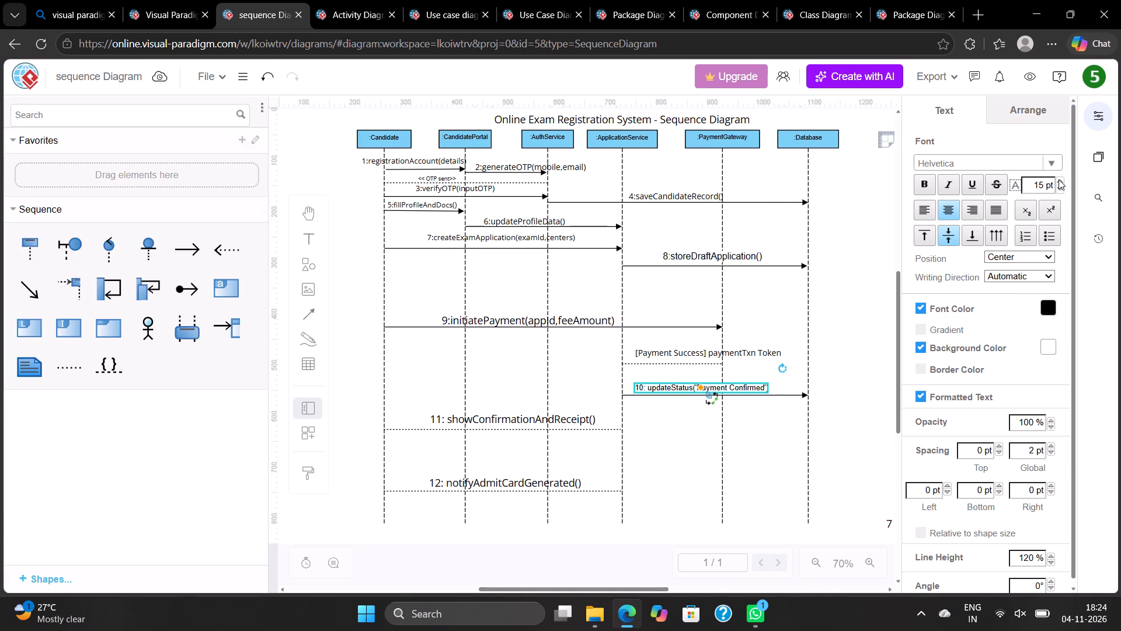
{"action": "left_click", "coordinate": [1059, 179]}
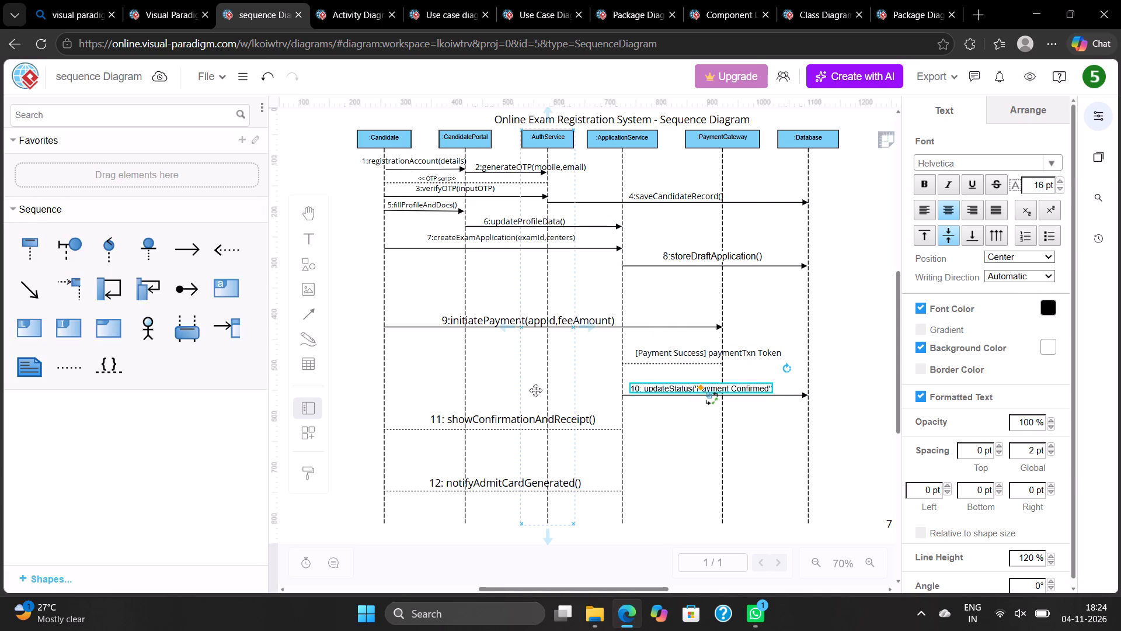
{"action": "left_click", "coordinate": [535, 390]}
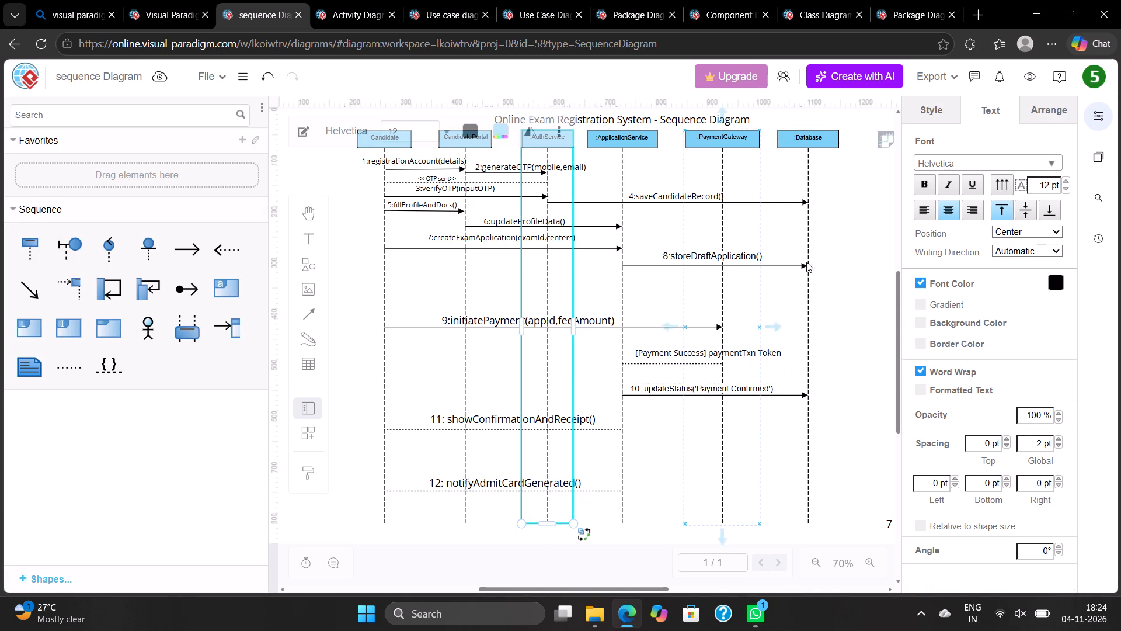
Export the sequence diagram as a PNG with a border width of 40 and download it as sequence Diagram.png.
{"action": "left_click", "coordinate": [950, 73]}
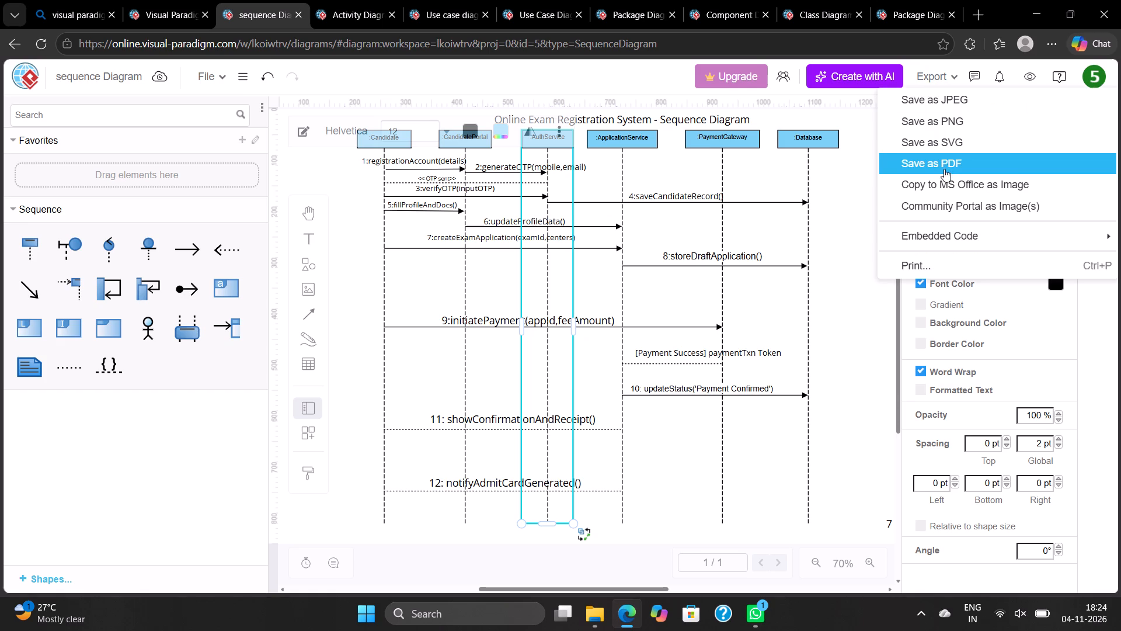
{"action": "left_click", "coordinate": [944, 111]}
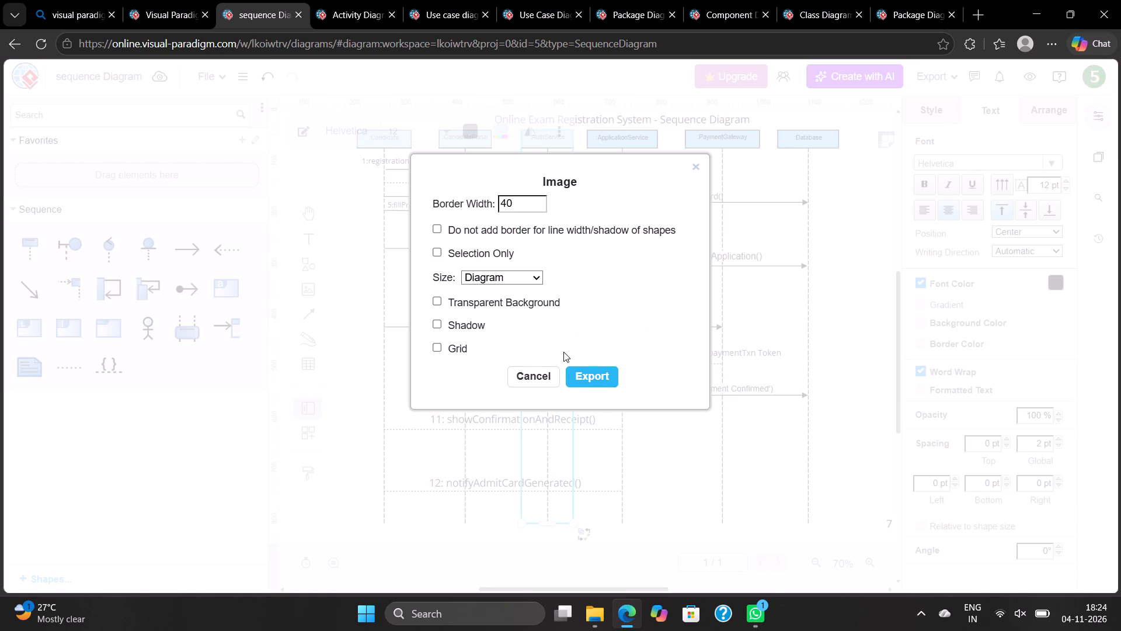
{"action": "left_click", "coordinate": [577, 379]}
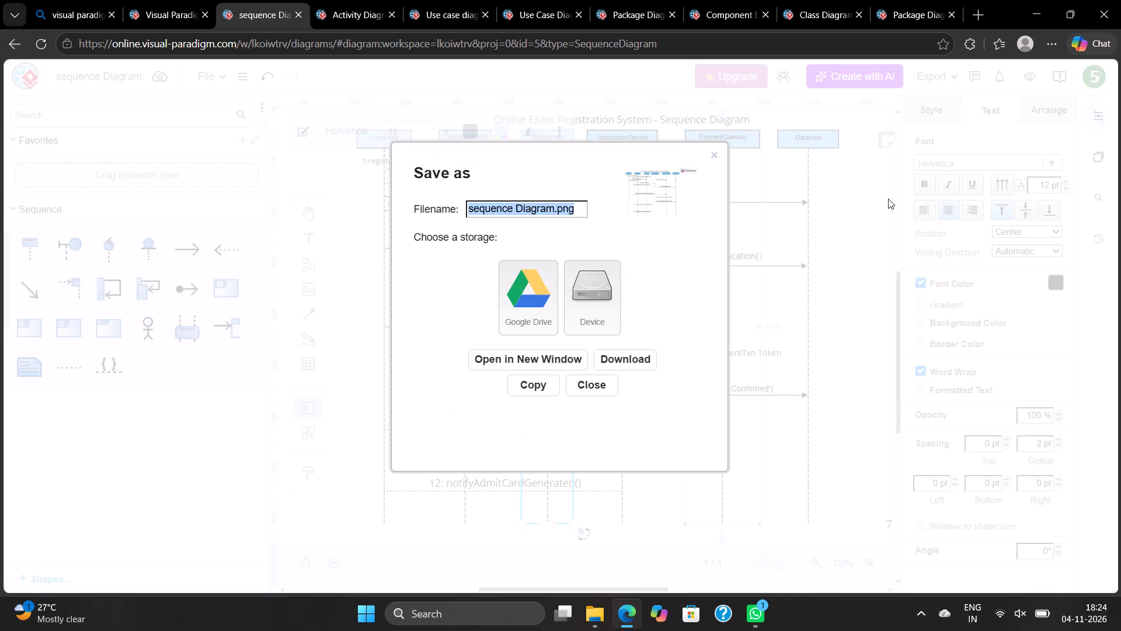
{"action": "left_click", "coordinate": [607, 355]}
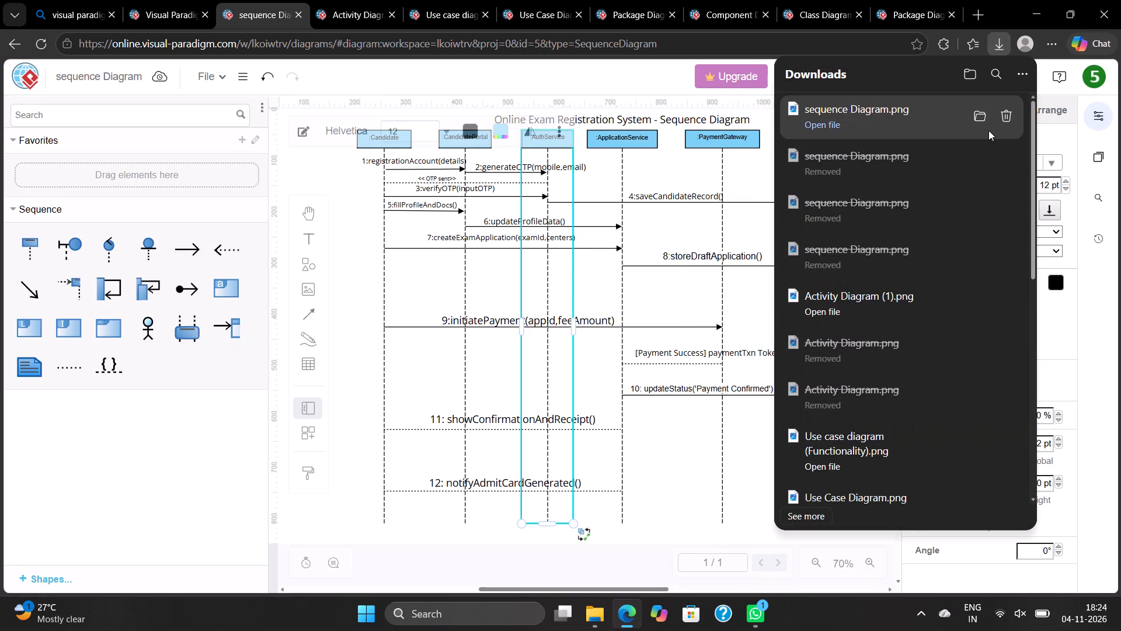
Open the downloaded sequence Diagram.png, check the layout and label sizes, and close the viewer.
{"action": "left_click", "coordinate": [828, 122]}
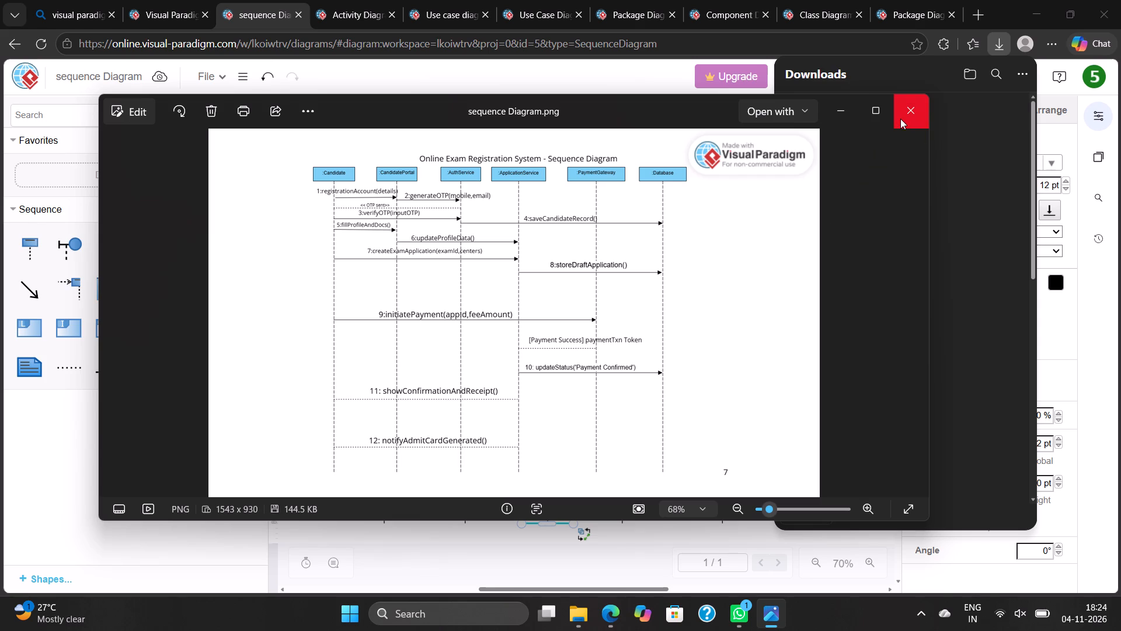
{"action": "left_click", "coordinate": [900, 119]}
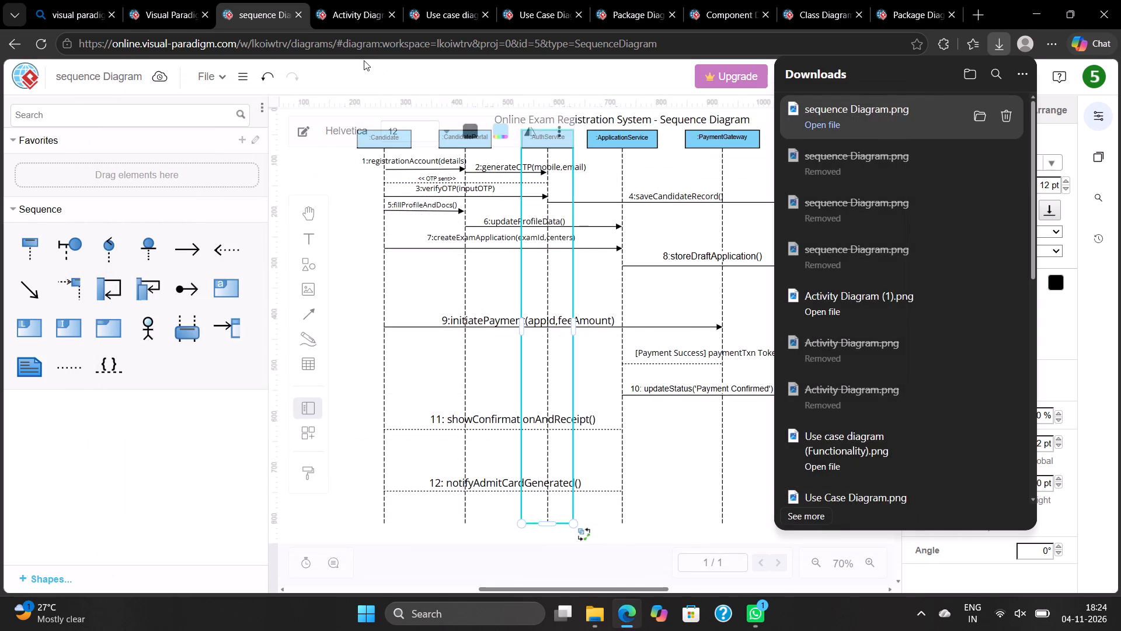
Open the State Machine Diagram from the Draft project's artifacts.
{"action": "left_click", "coordinate": [166, 12]}
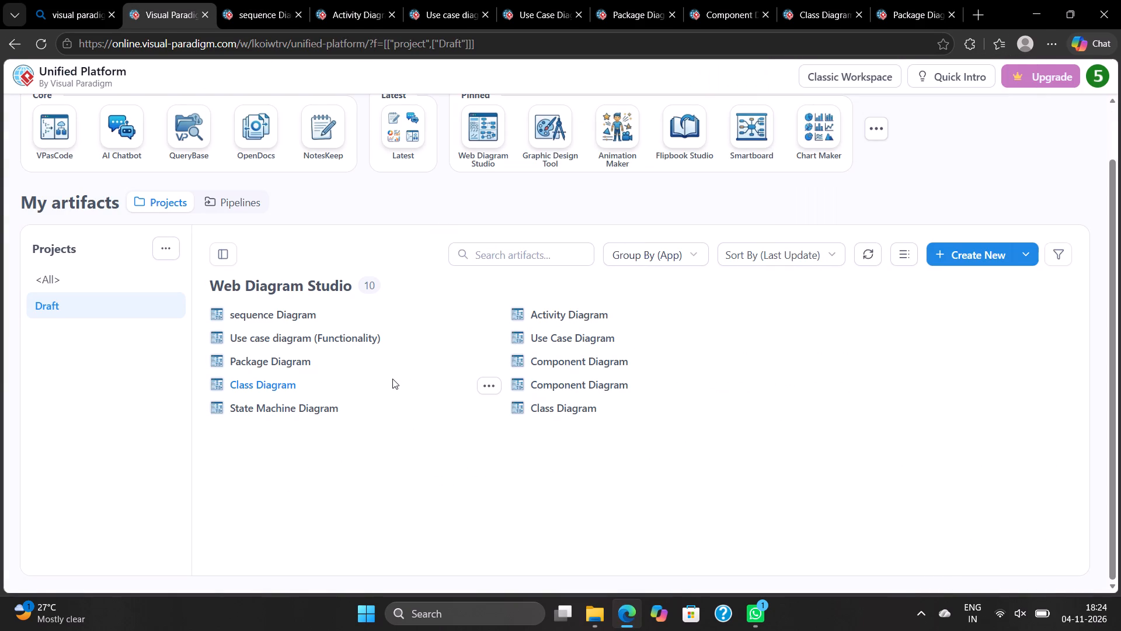
{"action": "left_click", "coordinate": [280, 406]}
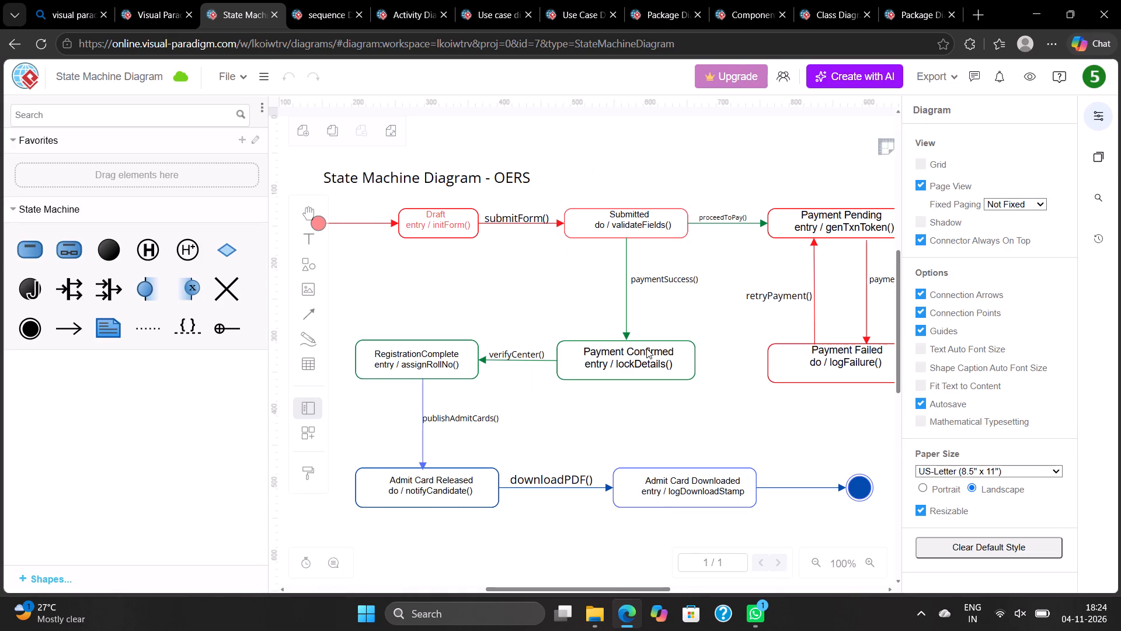
Widen the State Machine Diagram - OERS title box rightward to make room for a longer title.
{"action": "left_click", "coordinate": [525, 177]}
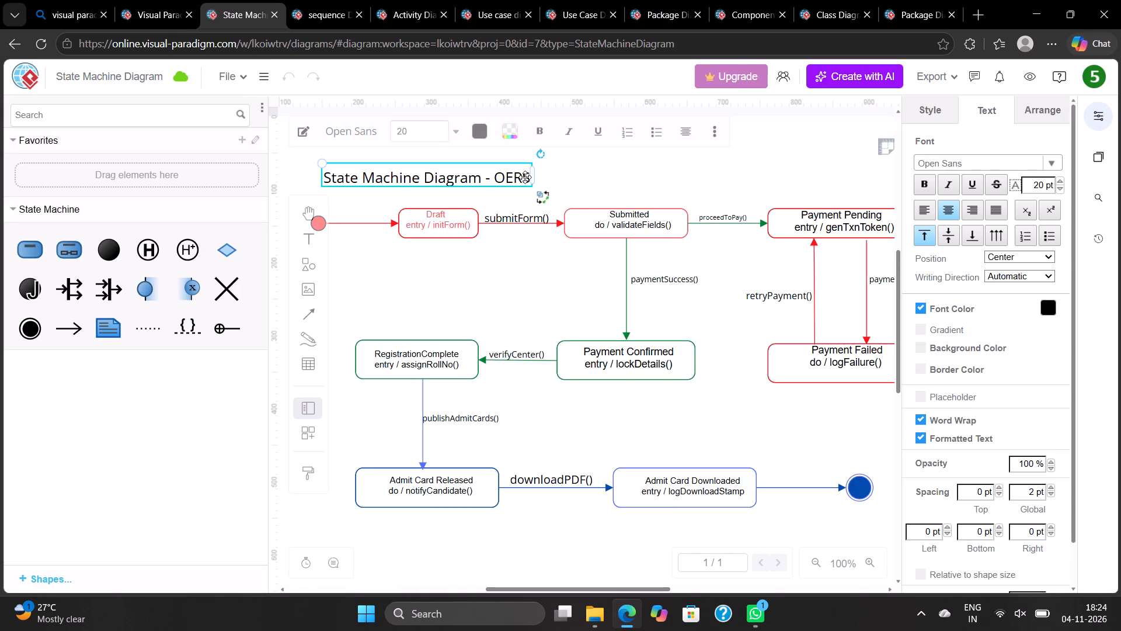
{"action": "left_click_drag", "start_coordinate": [532, 174], "coordinate": [781, 166]}
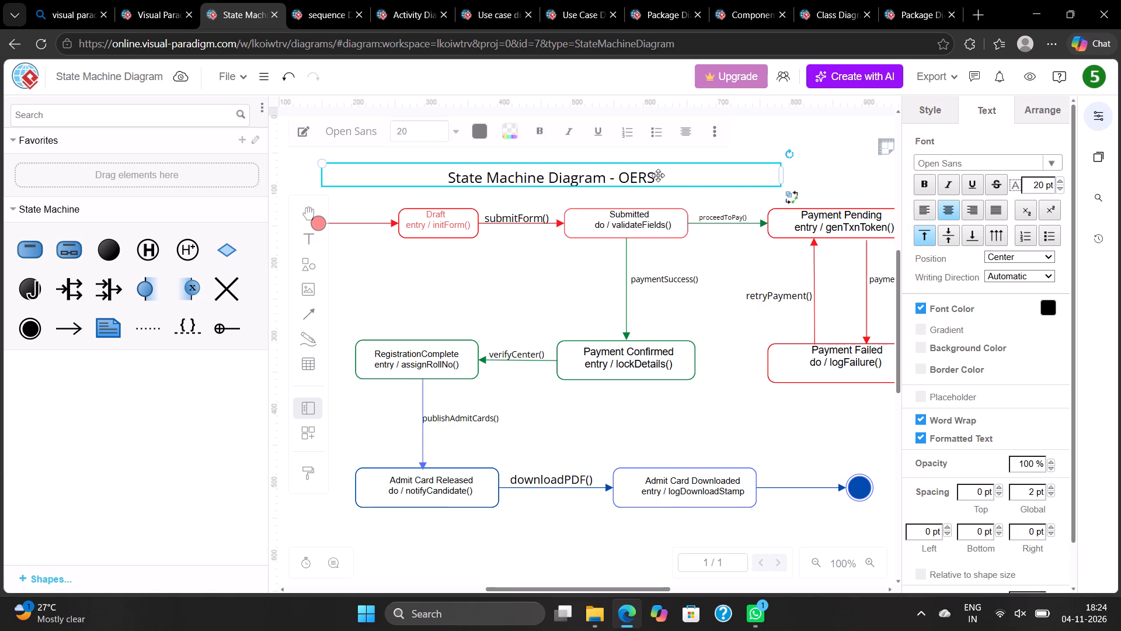
Change the diagram title to "Online Exam Registration System - State Machine Diagram".
{"action": "left_click", "coordinate": [658, 175]}
{"action": "double_click", "coordinate": [658, 175]}
{"action": "double_click", "coordinate": [656, 177]}
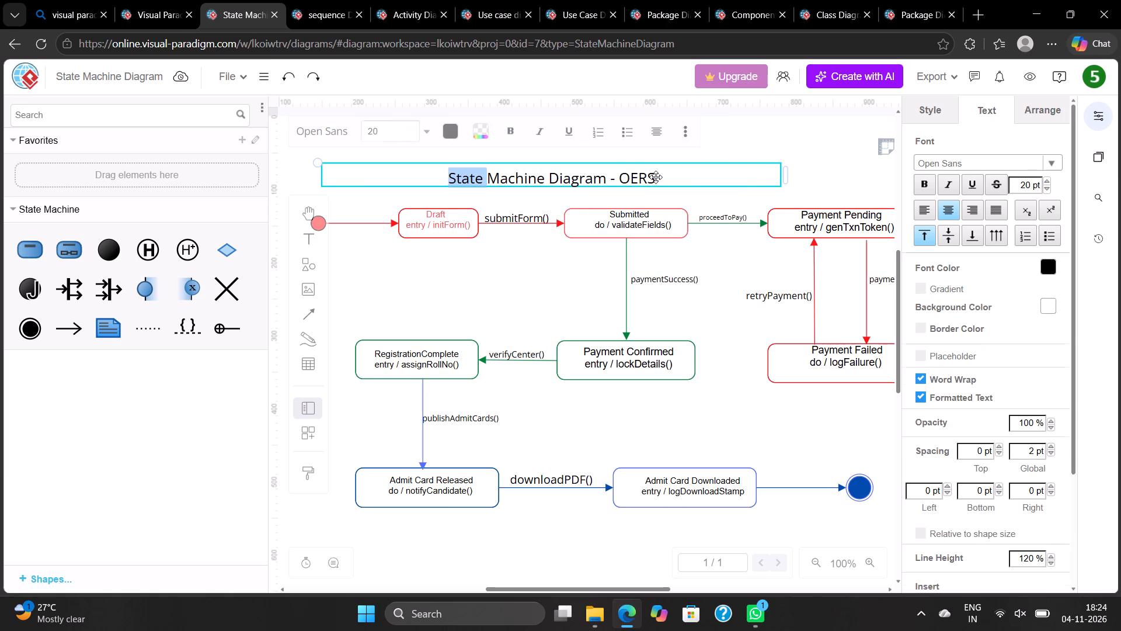
{"action": "left_click", "coordinate": [653, 179]}
{"action": "key", "text": "BackSpace"}
{"action": "key", "text": "BackSpace"}
{"action": "key", "text": "BackSpace"}
{"action": "key", "text": "BackSpace"}
{"action": "key", "text": "BackSpace"}
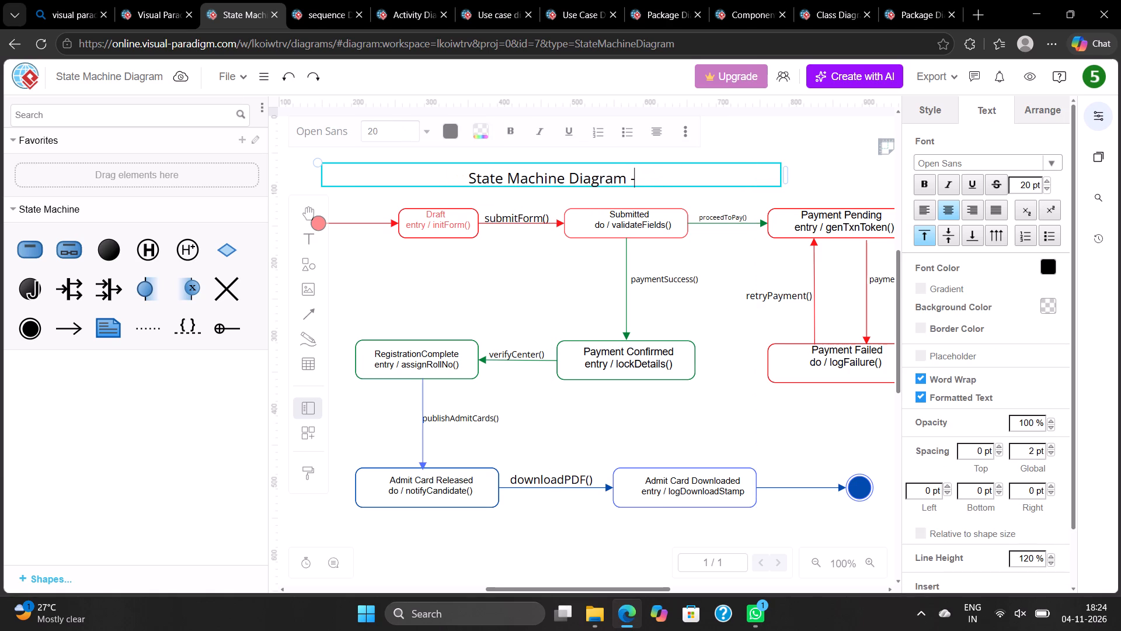
{"action": "key", "text": "BackSpace"}
{"action": "key", "text": "Left"}
{"action": "key", "text": "Left"}
{"action": "key", "text": "Left"}
{"action": "key", "text": "Left"}
{"action": "key", "text": "Left"}
{"action": "key", "text": "Left"}
{"action": "key", "text": "Left"}
{"action": "key", "text": "Left"}
{"action": "key", "text": "Left"}
{"action": "key", "text": "Left"}
{"action": "key", "text": "Left"}
{"action": "key", "text": "Left"}
{"action": "key", "text": "Left"}
{"action": "key", "text": "Left"}
{"action": "key", "text": "Left"}
{"action": "key", "text": "Left"}
{"action": "key", "text": "Left"}
{"action": "key", "text": "Left"}
{"action": "key", "text": "Left"}
{"action": "key", "text": "Left"}
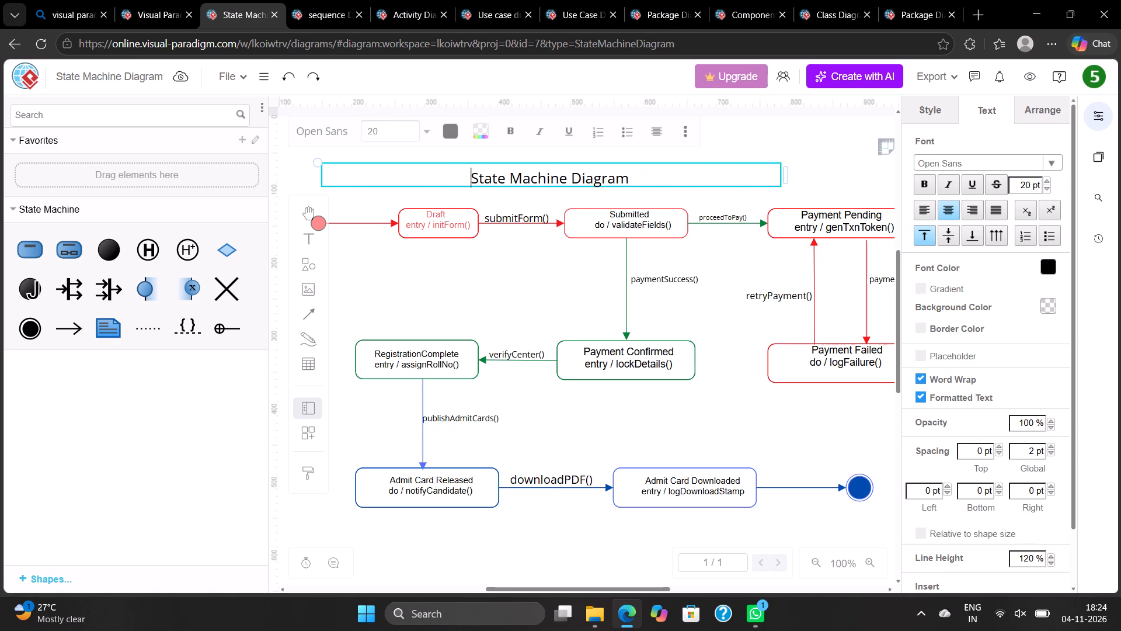
{"action": "type", "text": "Online Exam"}
{"action": "key", "text": "space"}
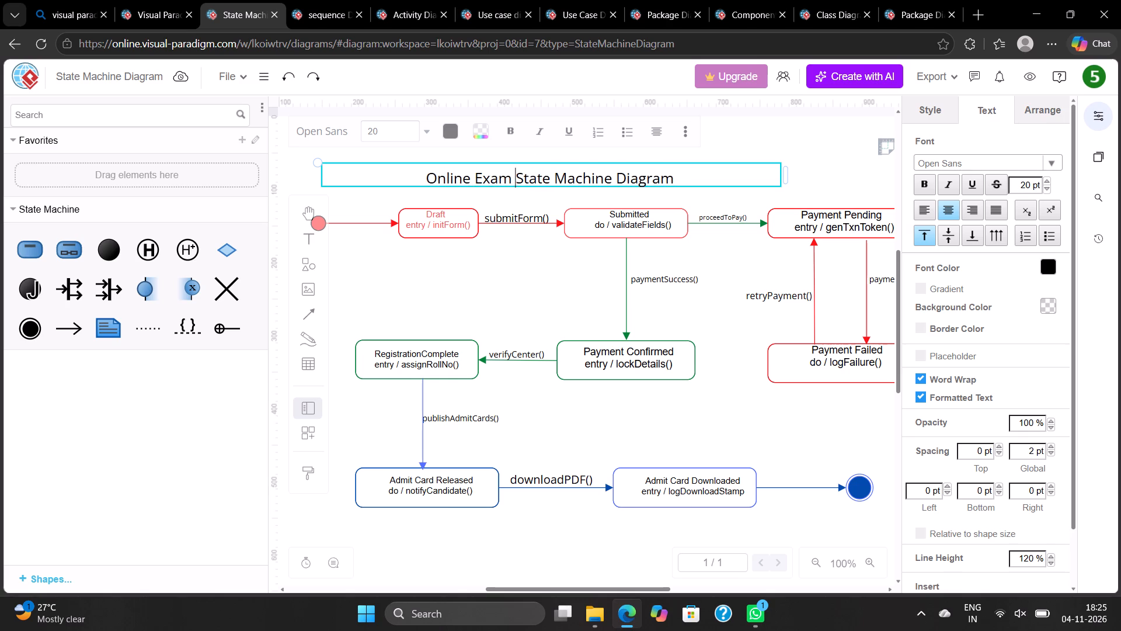
{"action": "type", "text": "Regis"}
{"action": "type", "text": "tration"}
{"action": "key", "text": "space"}
{"action": "type", "text": "System"}
{"action": "key", "text": "space"}
{"action": "type", "text": "-"}
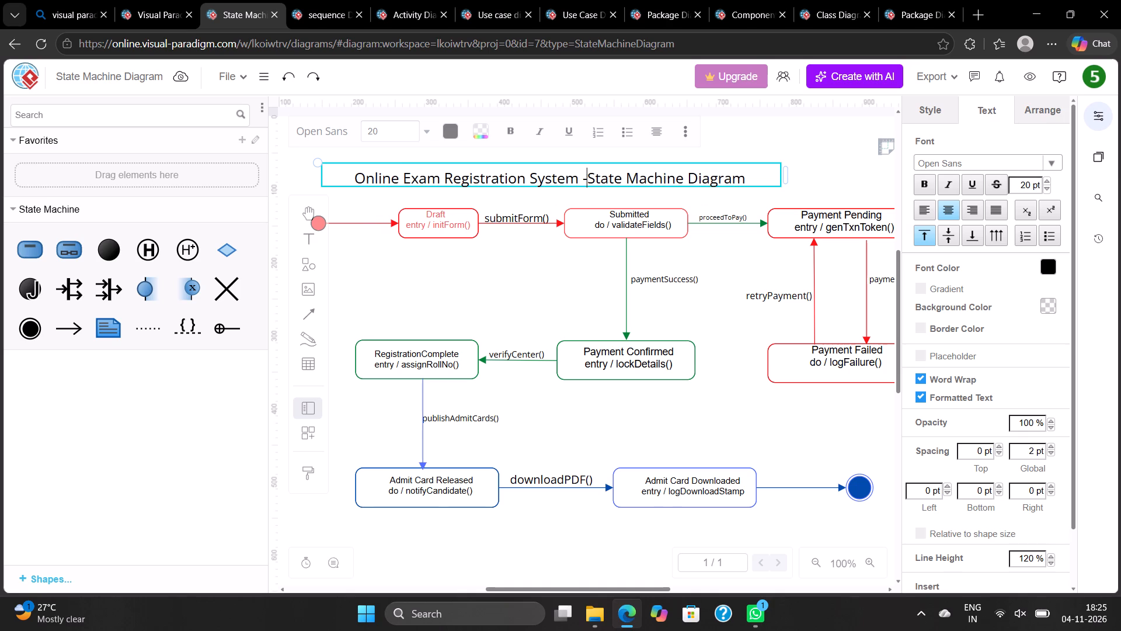
{"action": "key", "text": "space"}
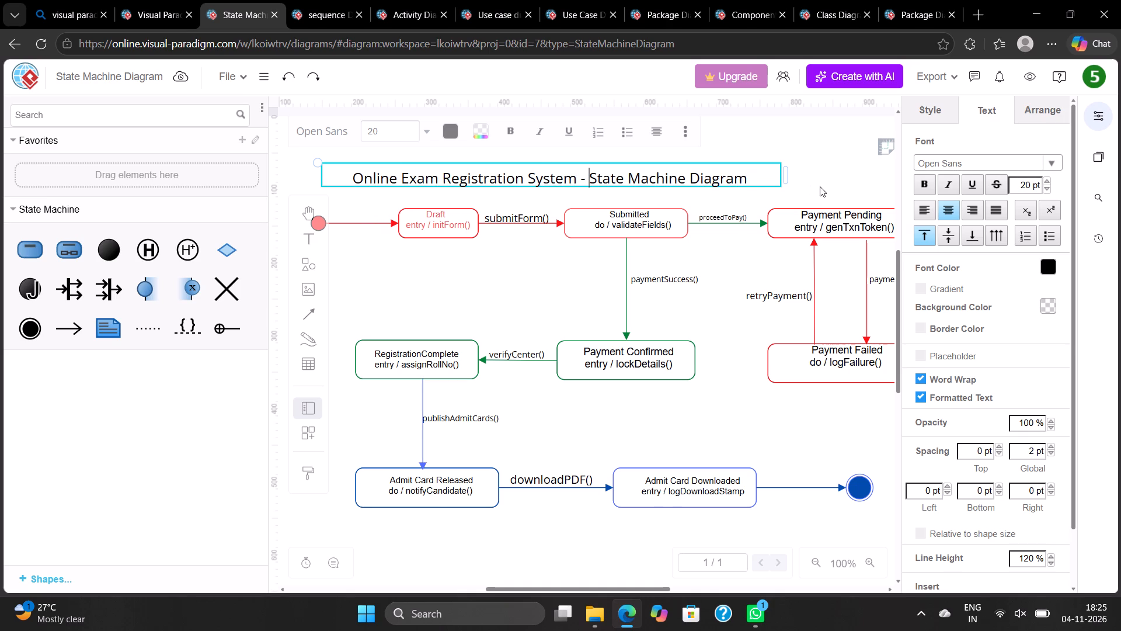
{"action": "left_click", "coordinate": [820, 186]}
Add the page number 8 as a text label beyond the final state, near the page's lower right corner.
{"action": "scroll", "coordinate": [763, 212], "scroll_direction": "left", "scroll_amount": 2}
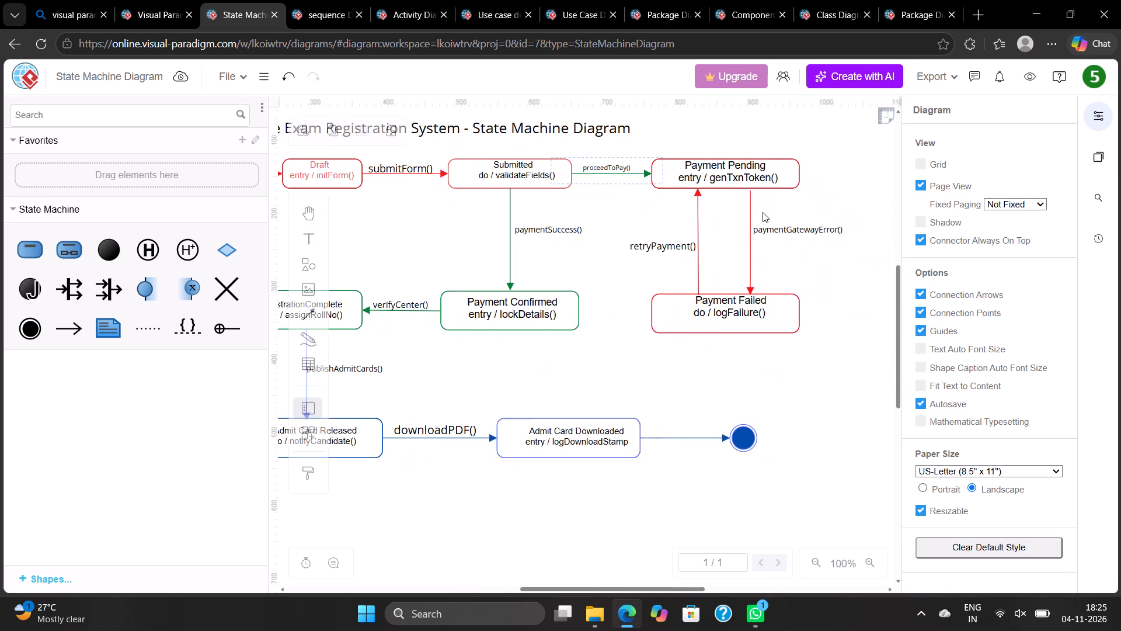
{"action": "scroll", "coordinate": [763, 212], "scroll_direction": "left", "scroll_amount": 1}
{"action": "double_click", "coordinate": [785, 440]}
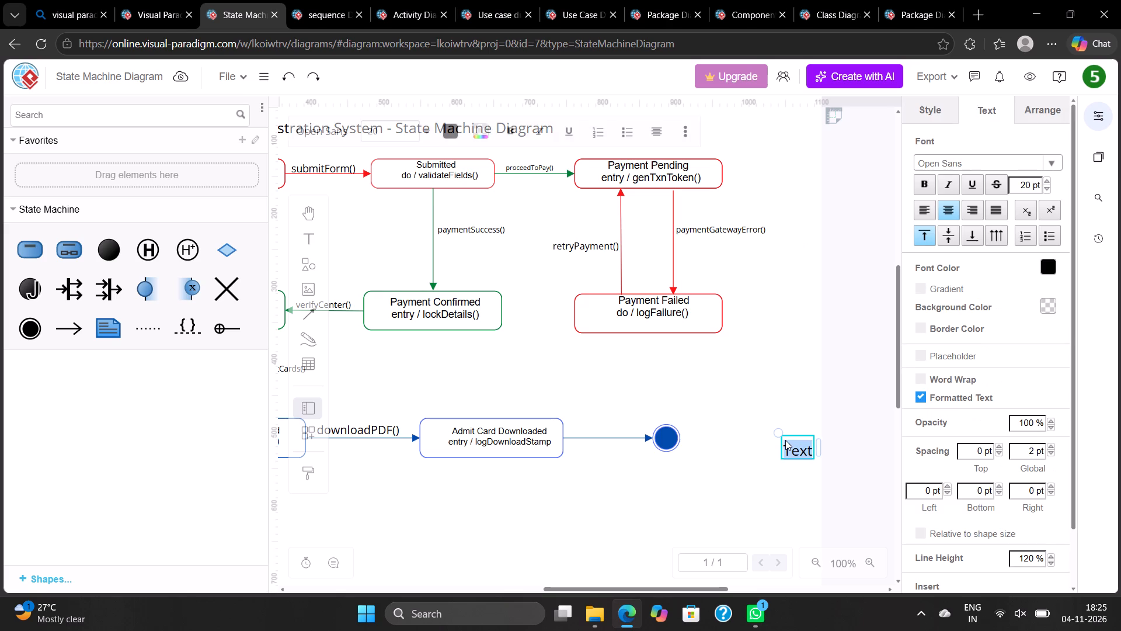
{"action": "key", "text": "BackSpace"}
{"action": "key", "text": "7"}
{"action": "key", "text": "BackSpace"}
{"action": "key", "text": "8"}
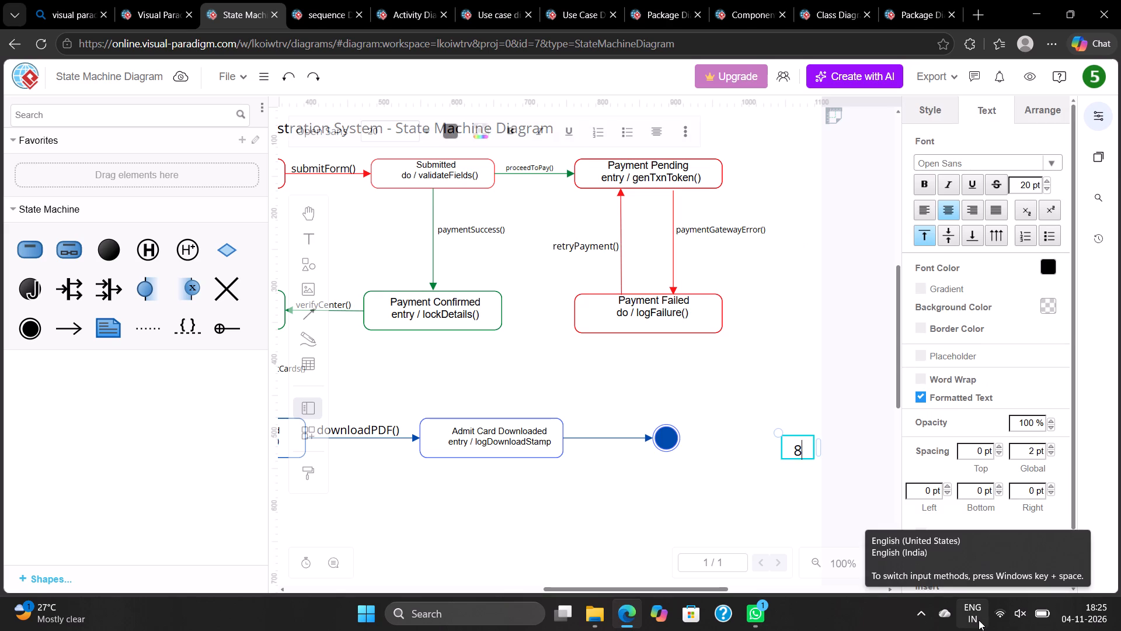
{"action": "left_click", "coordinate": [850, 433]}
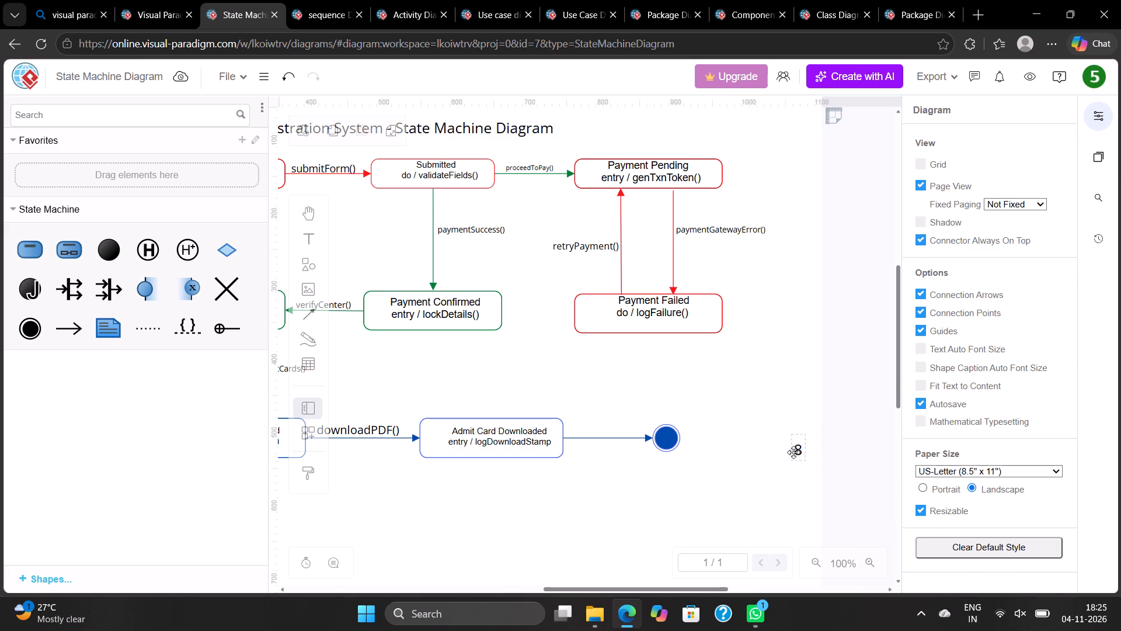
{"action": "left_click_drag", "start_coordinate": [793, 452], "coordinate": [807, 471]}
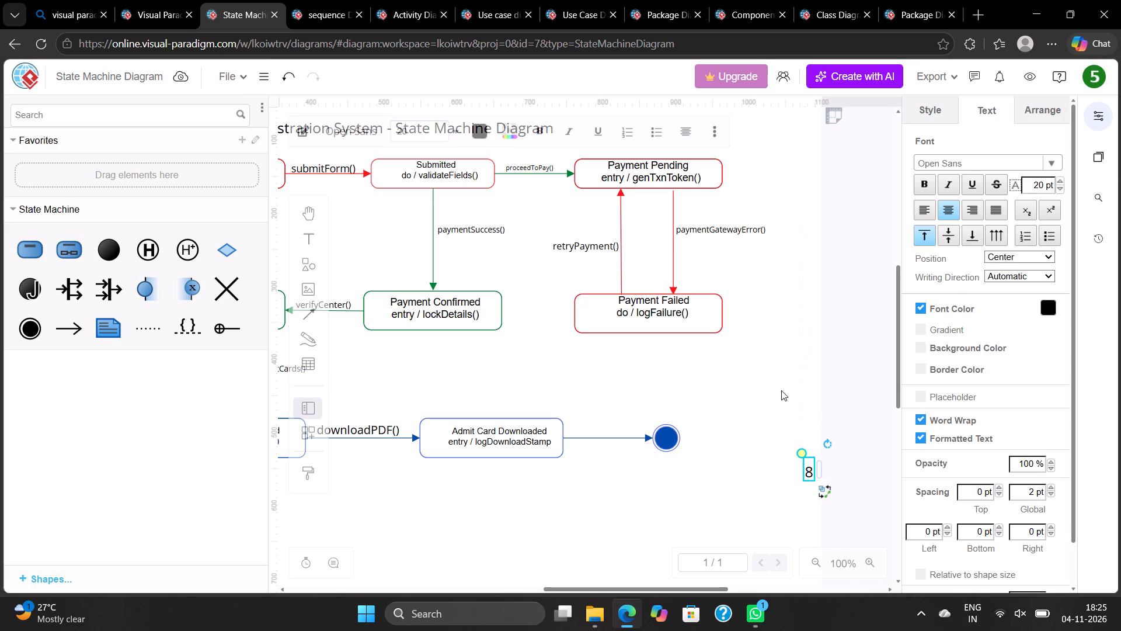
{"action": "left_click", "coordinate": [781, 390]}
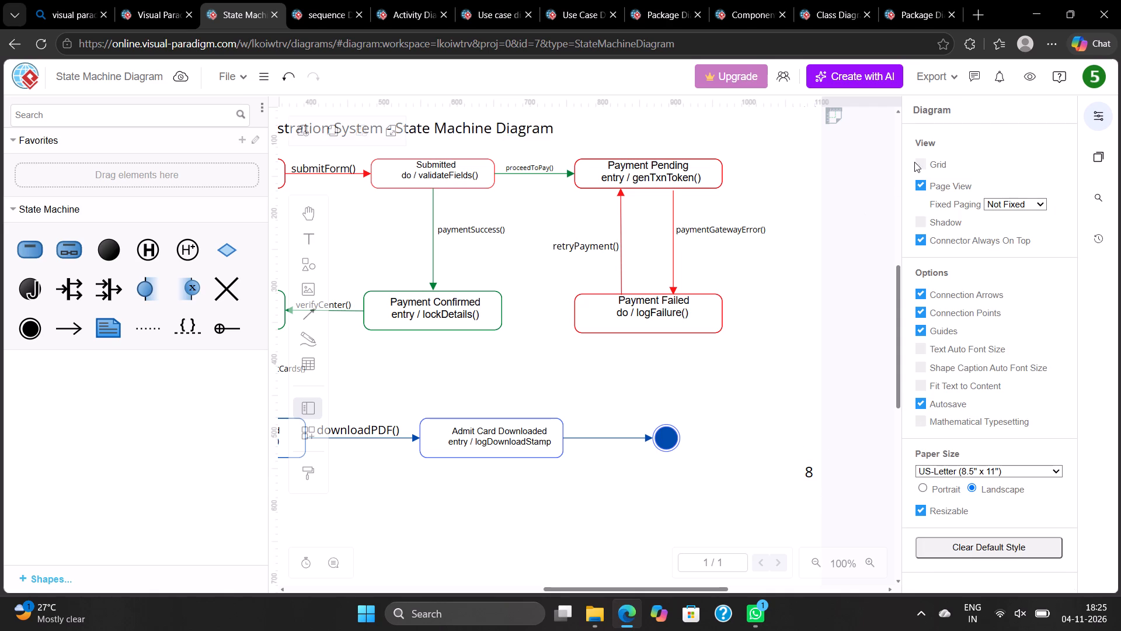
Export the State Machine Diagram as a PNG with a border width of 100.
{"action": "left_click", "coordinate": [948, 82]}
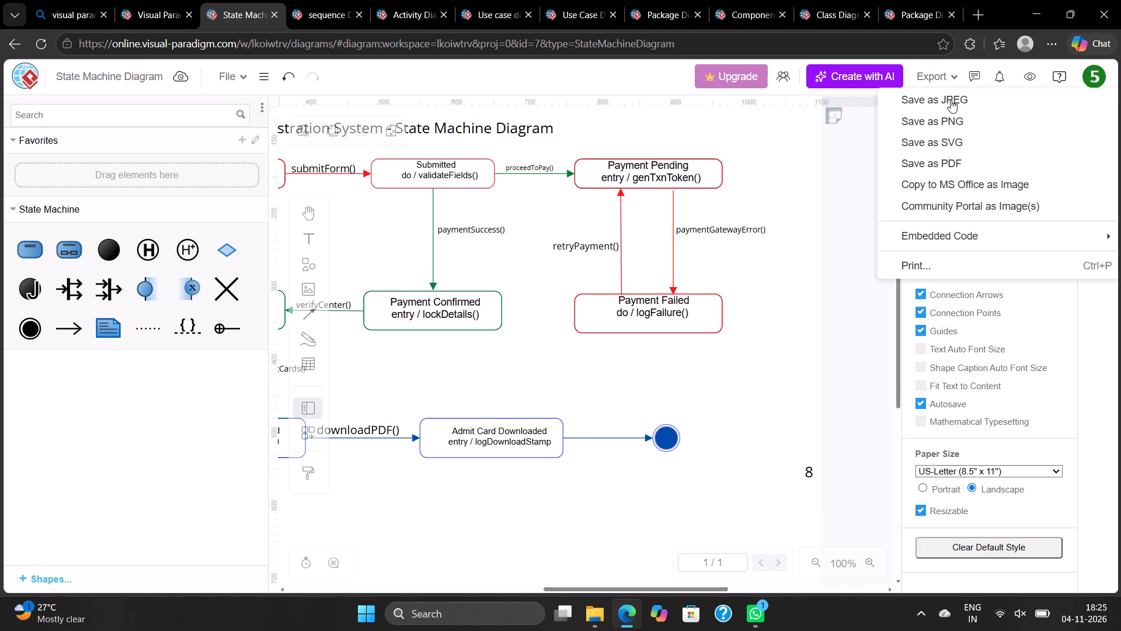
{"action": "left_click", "coordinate": [955, 117]}
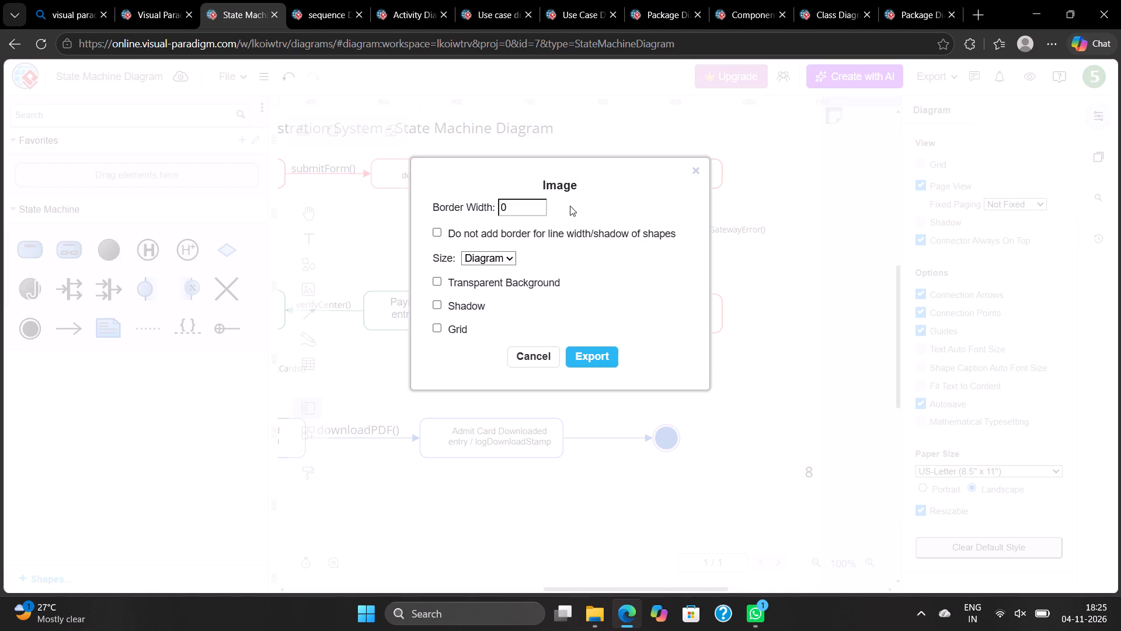
{"action": "left_click", "coordinate": [536, 206]}
{"action": "key", "text": "BackSpace"}
{"action": "type", "text": "100"}
{"action": "left_click", "coordinate": [583, 365]}
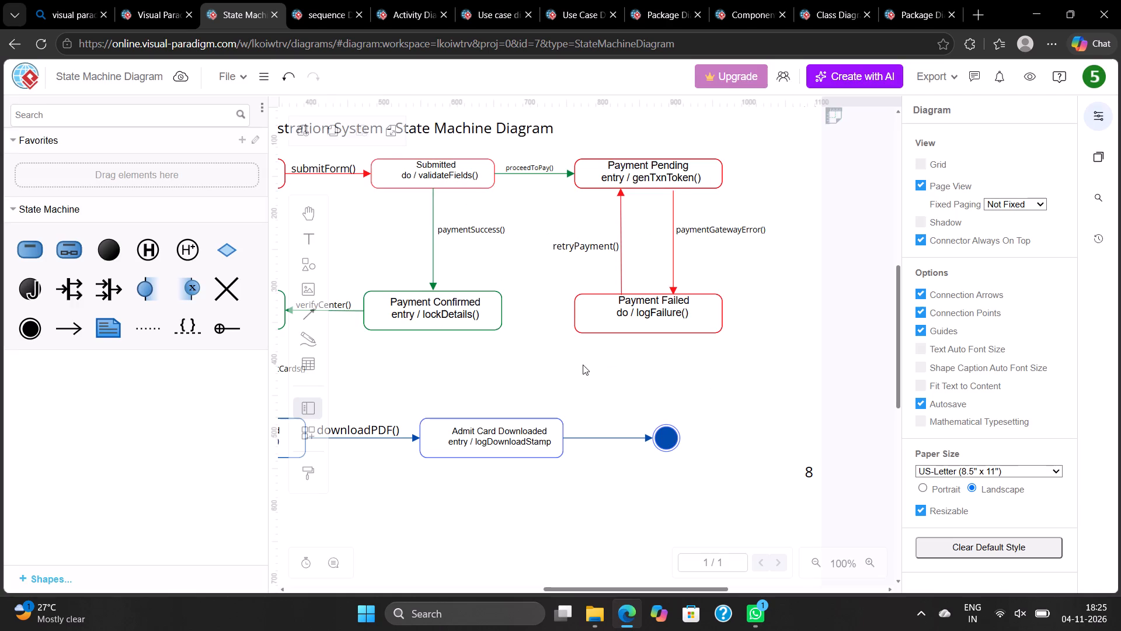
{"action": "left_click", "coordinate": [632, 362]}
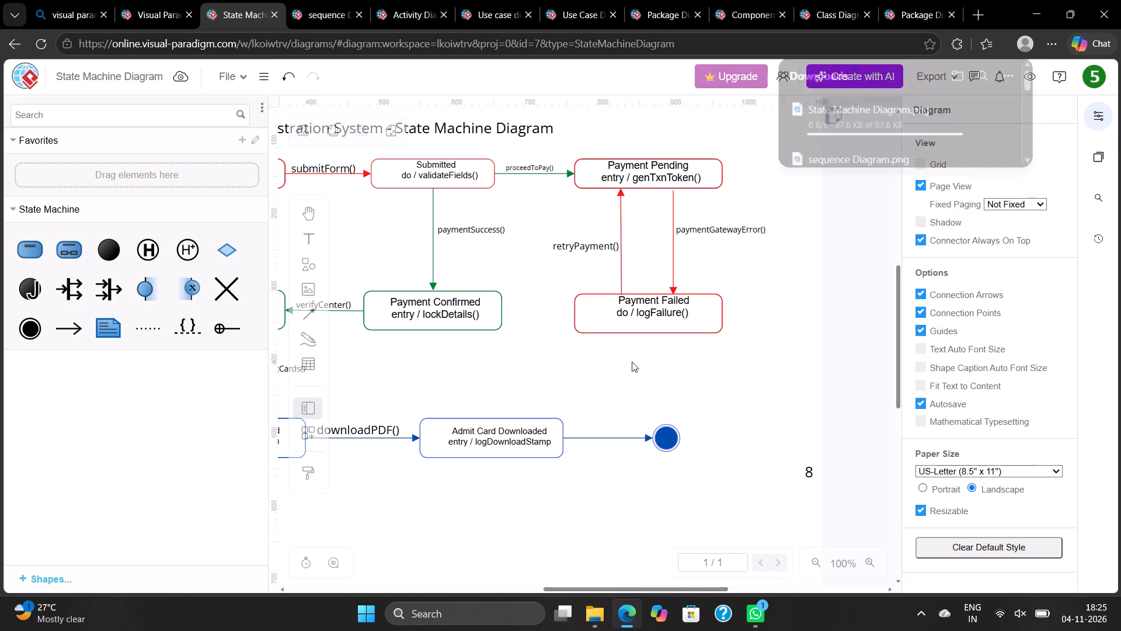
Open the downloaded State Machine Diagram.png, check its title, layout and page number, and close the viewer.
{"action": "left_click", "coordinate": [830, 125]}
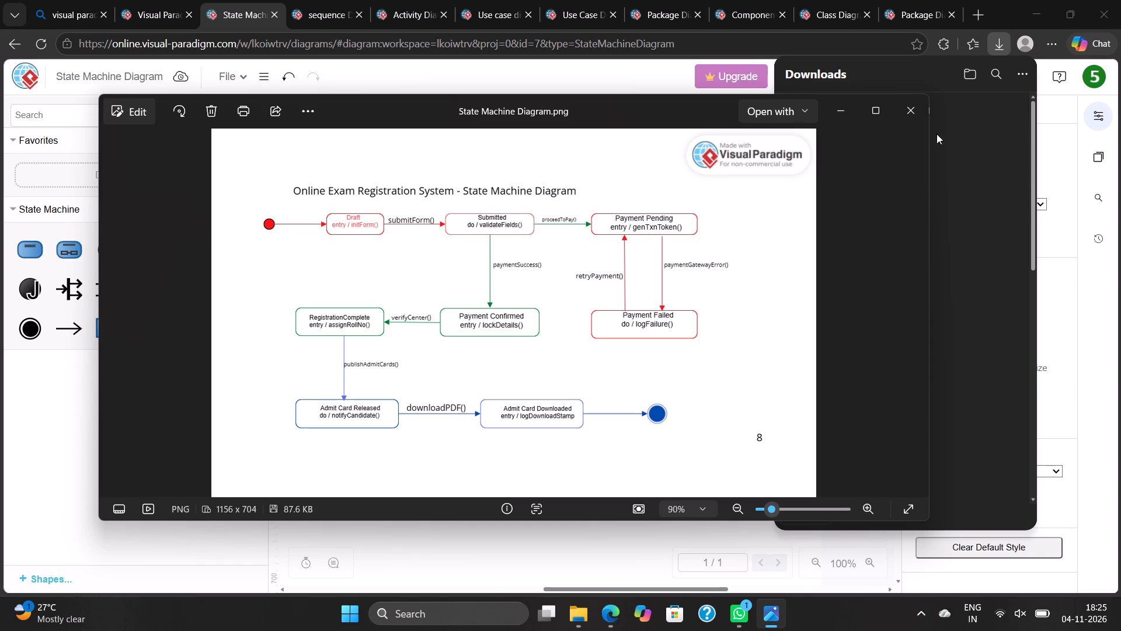
{"action": "left_click", "coordinate": [910, 110]}
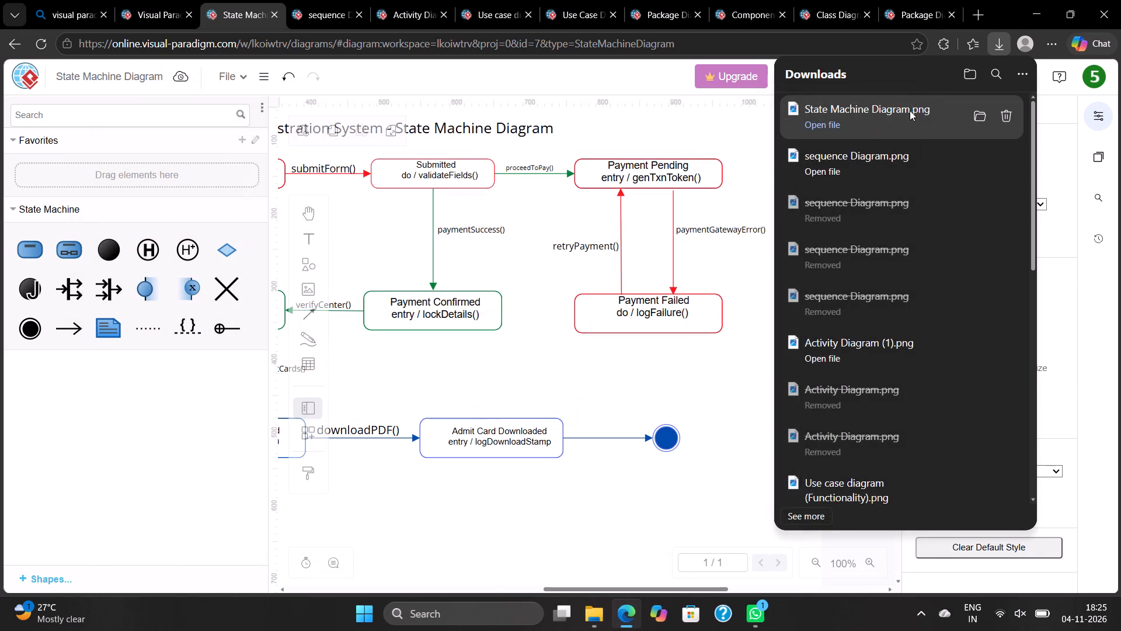
Apply preset colour styles to the first row of states: Draft pink, Submitted amber and Payment Pending pink.
{"action": "scroll", "coordinate": [615, 168], "scroll_direction": "right", "scroll_amount": 2}
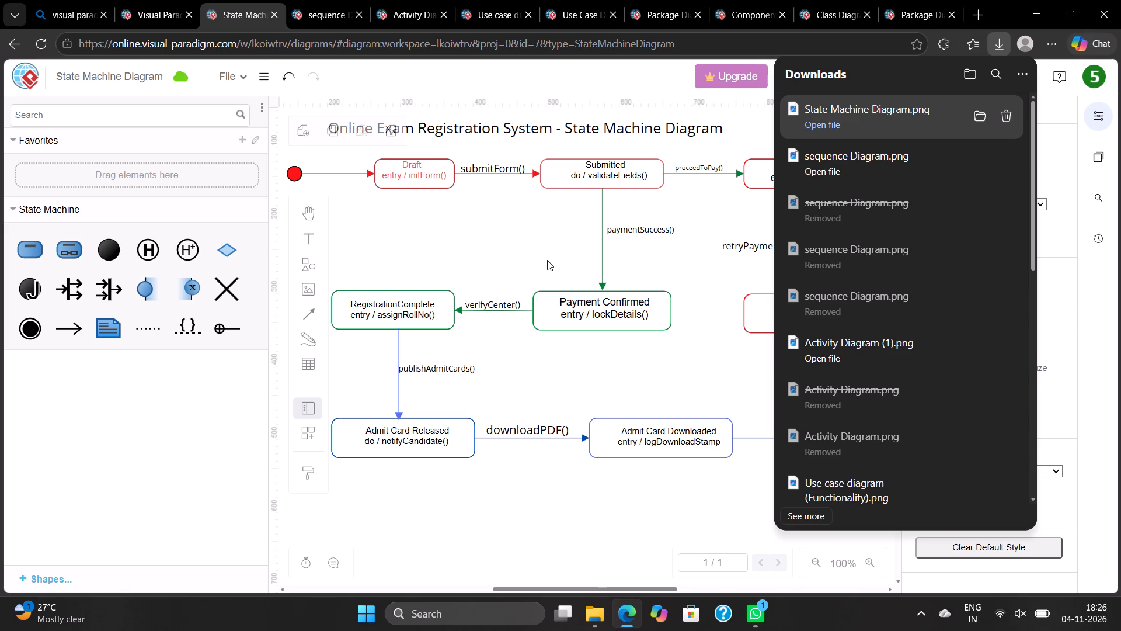
{"action": "left_click", "coordinate": [419, 175]}
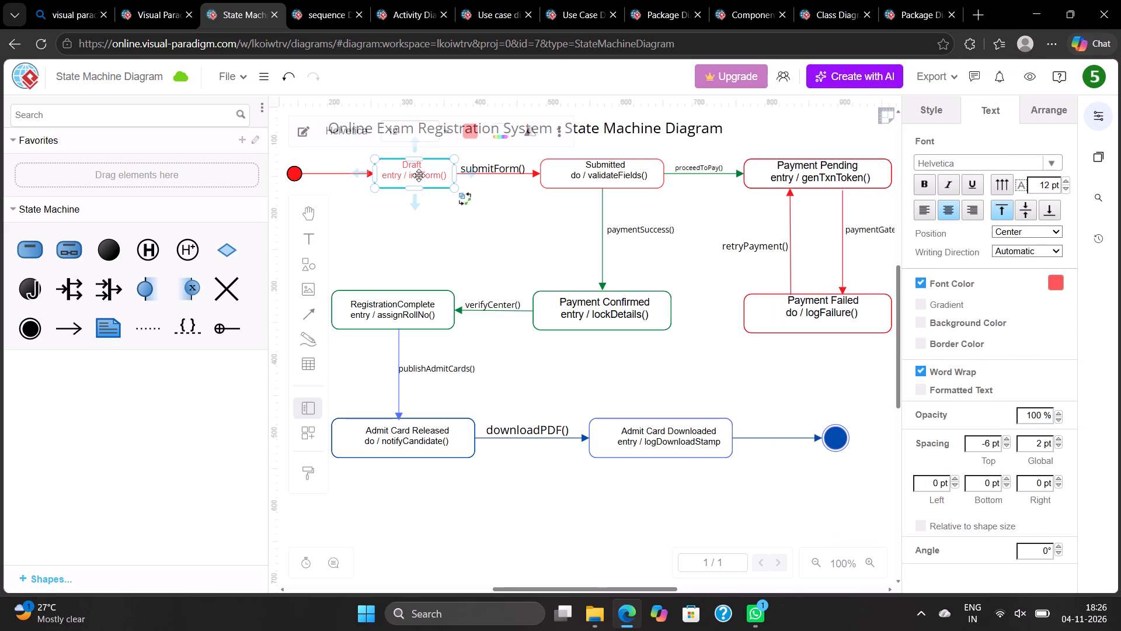
{"action": "left_click", "coordinate": [946, 110]}
{"action": "left_click", "coordinate": [980, 275]}
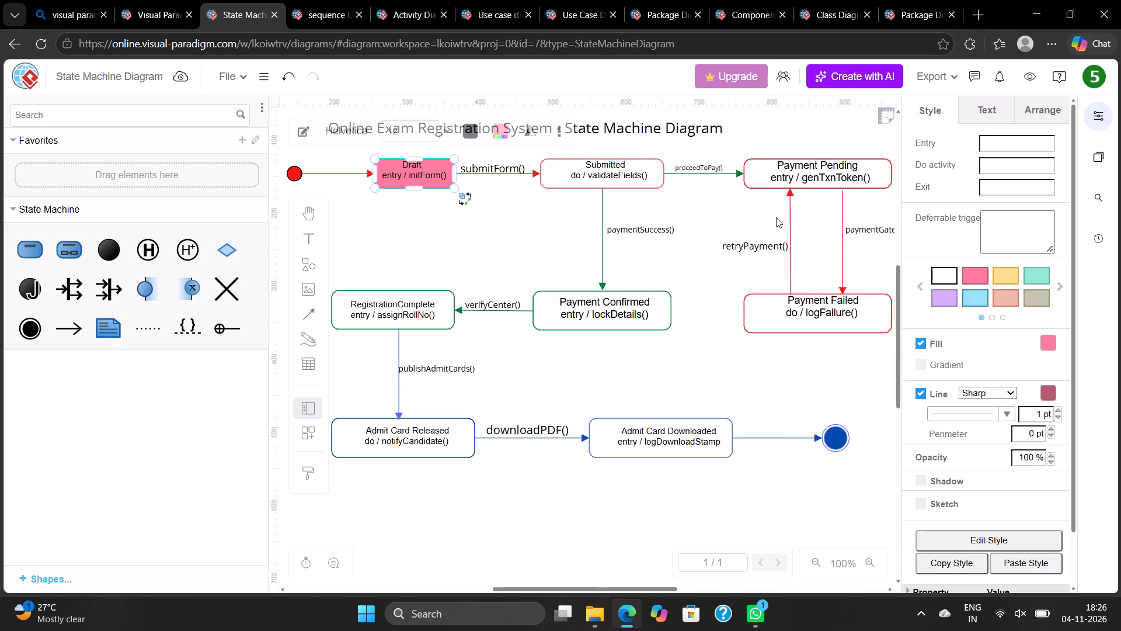
{"action": "left_click", "coordinate": [633, 169]}
{"action": "left_click", "coordinate": [994, 272]}
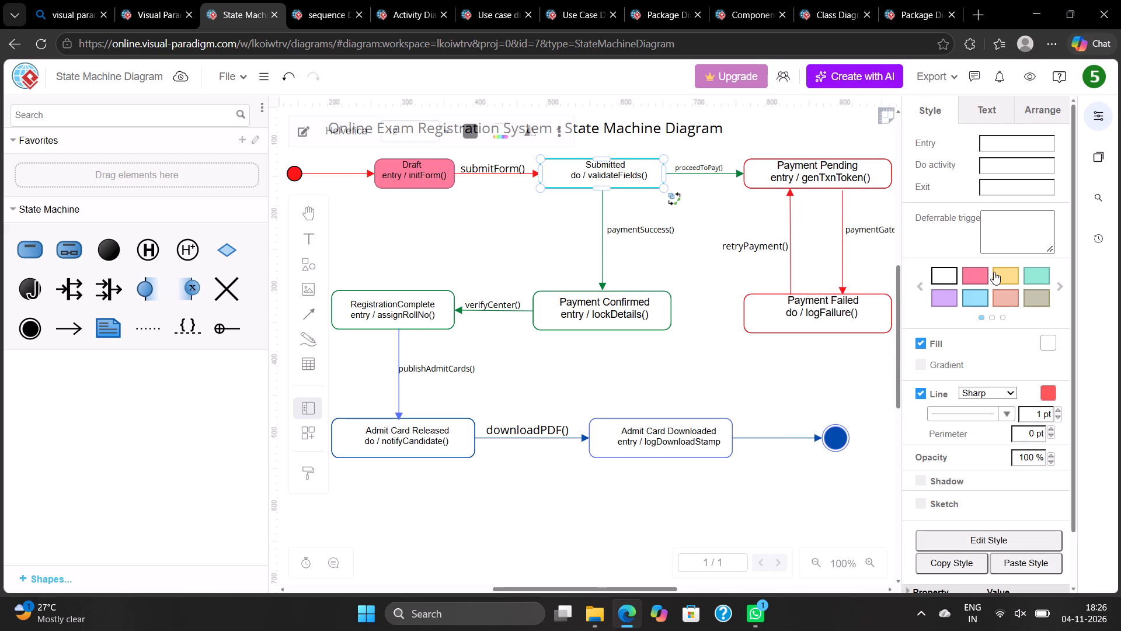
{"action": "left_click", "coordinate": [839, 169]}
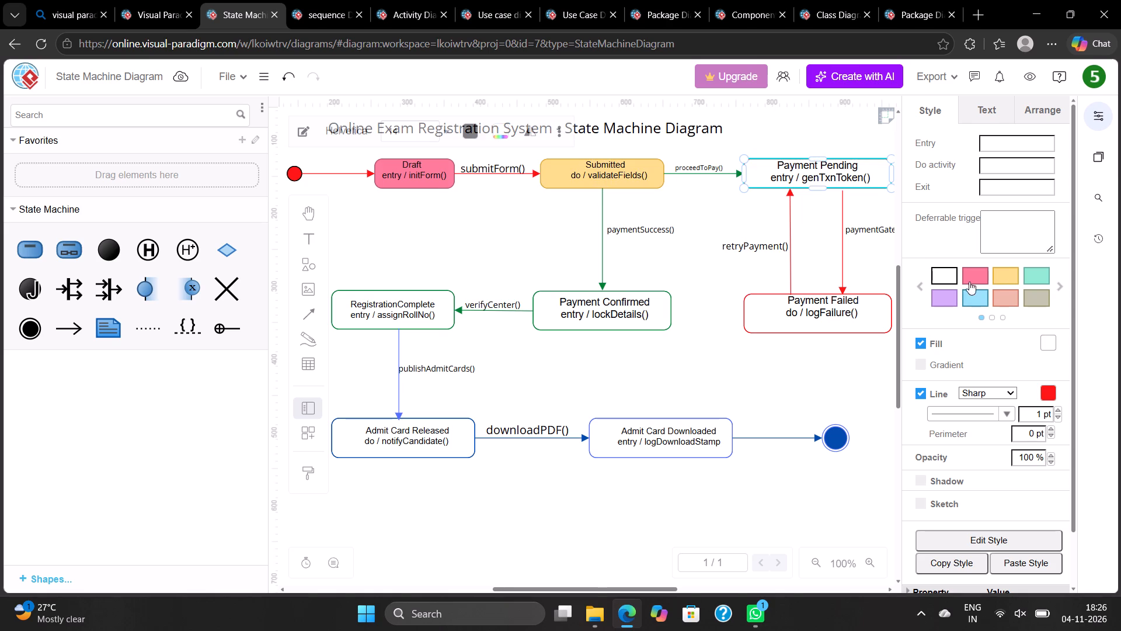
{"action": "left_click", "coordinate": [969, 278]}
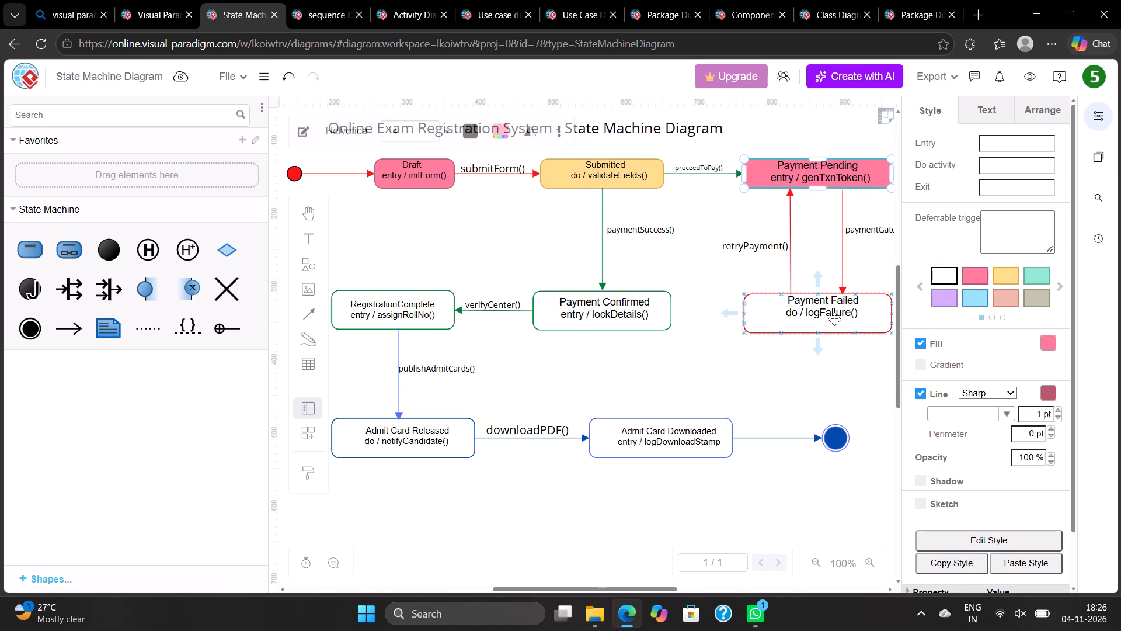
Apply preset colour styles to the middle row: light purple for Payment Failed and light blue for Payment Confirmed.
{"action": "left_click", "coordinate": [834, 319]}
{"action": "left_click", "coordinate": [948, 304]}
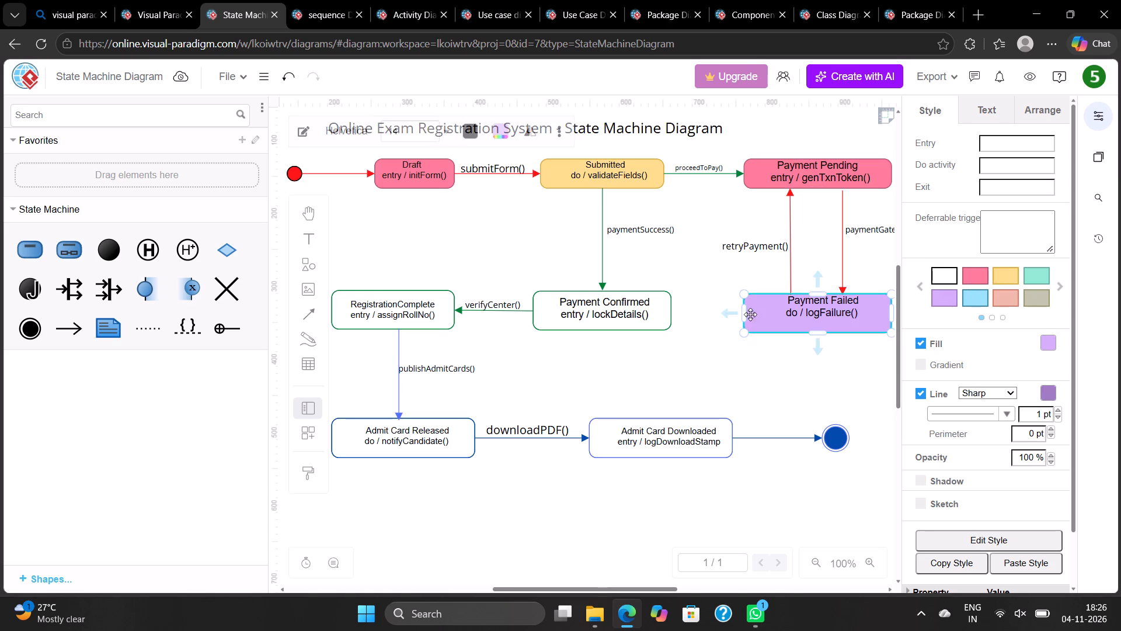
{"action": "left_click", "coordinate": [653, 307]}
{"action": "left_click", "coordinate": [984, 291]}
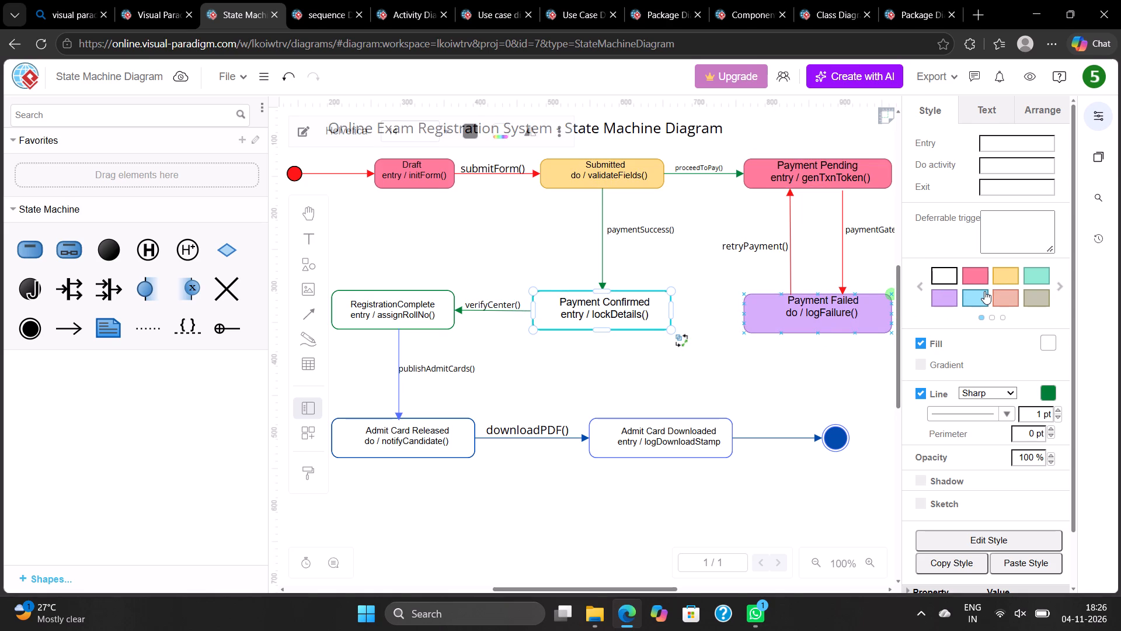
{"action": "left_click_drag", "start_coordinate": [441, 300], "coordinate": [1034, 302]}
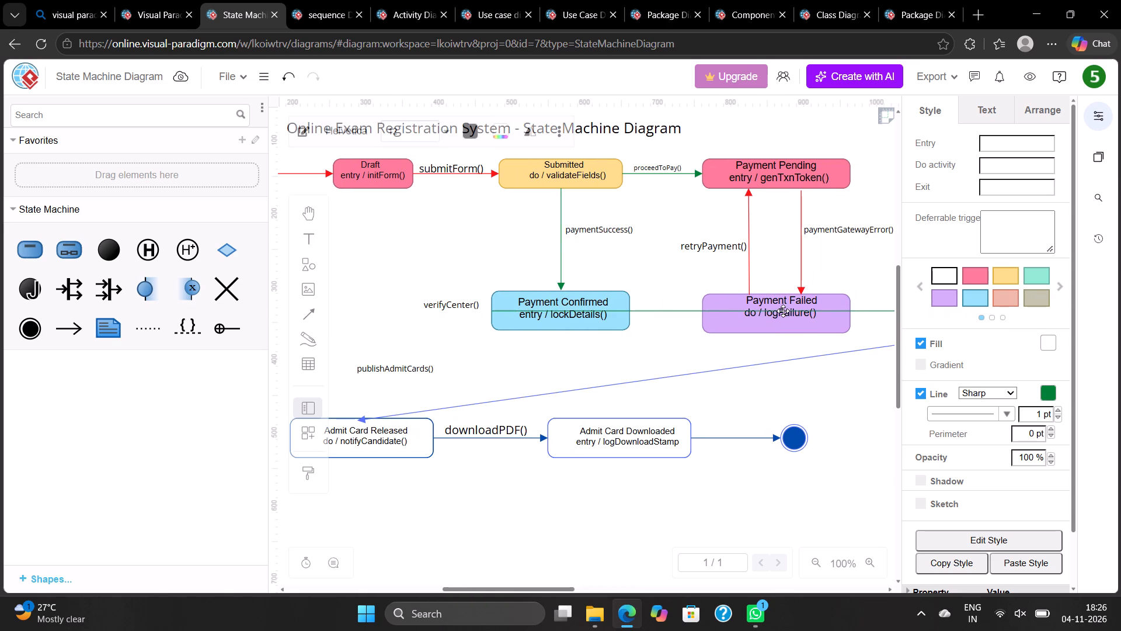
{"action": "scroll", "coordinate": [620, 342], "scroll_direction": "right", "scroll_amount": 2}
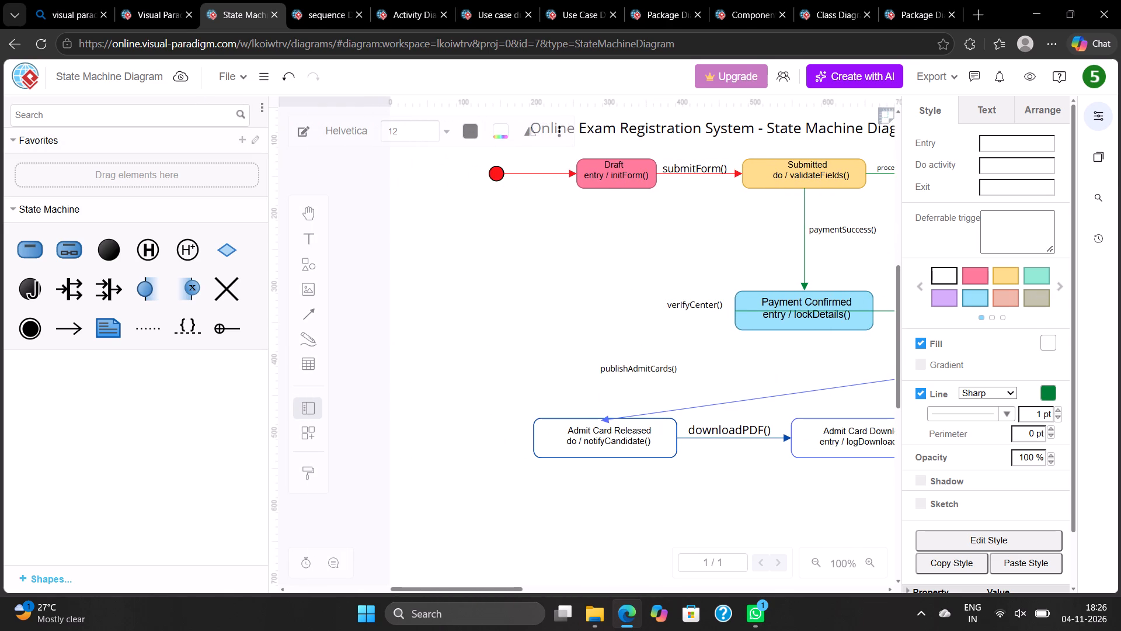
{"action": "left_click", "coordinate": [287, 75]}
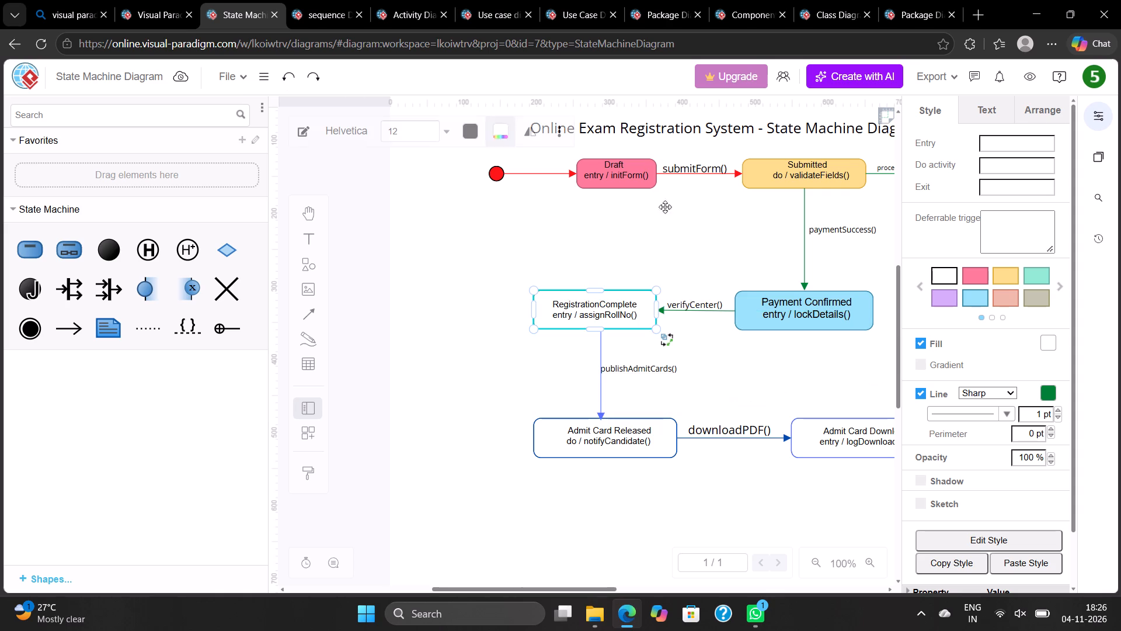
Apply preset colour styles to the remaining states: RegistrationComplete mint green, Admit Card Released light purple and Admit Card Downloaded yellow.
{"action": "left_click", "coordinate": [1041, 265]}
{"action": "left_click", "coordinate": [1028, 278]}
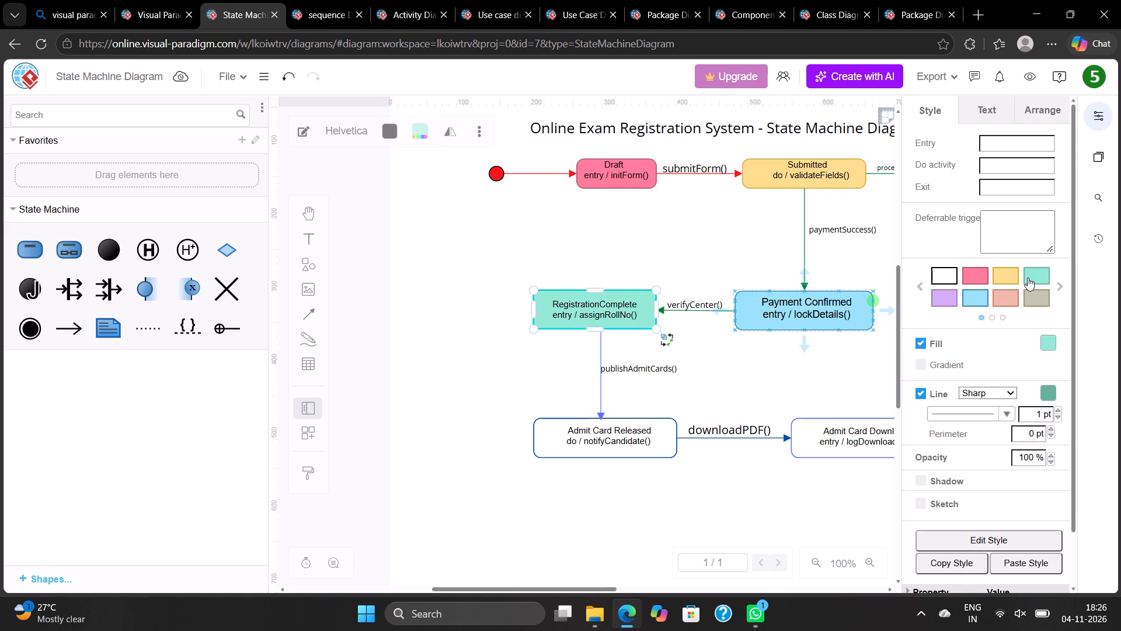
{"action": "left_click", "coordinate": [641, 456]}
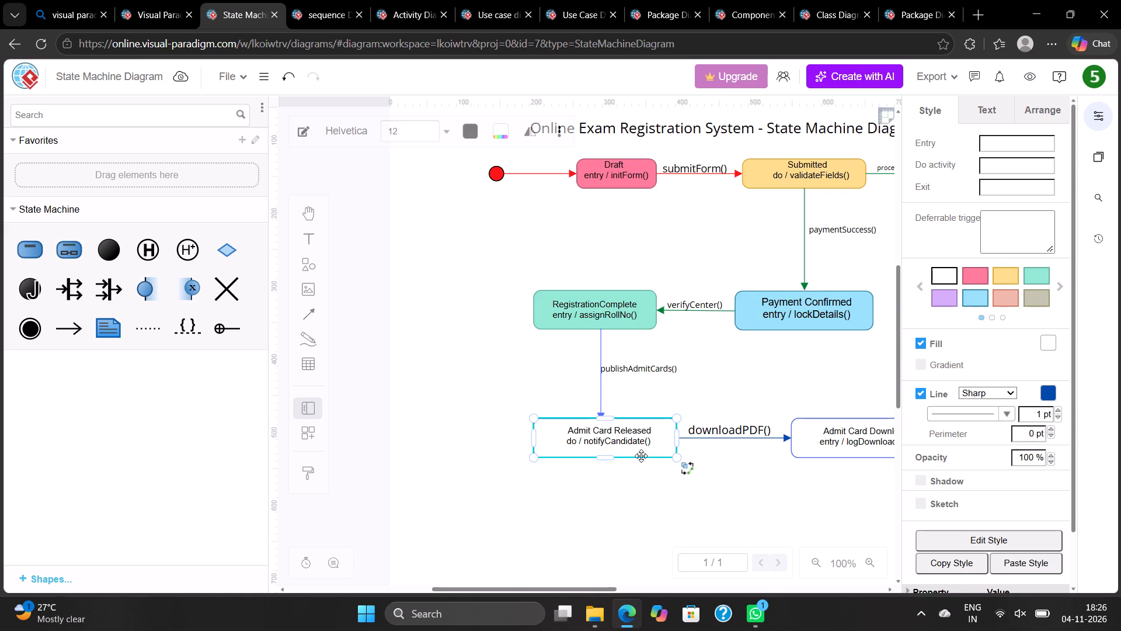
{"action": "left_click", "coordinate": [648, 439]}
{"action": "left_click", "coordinate": [1061, 294]}
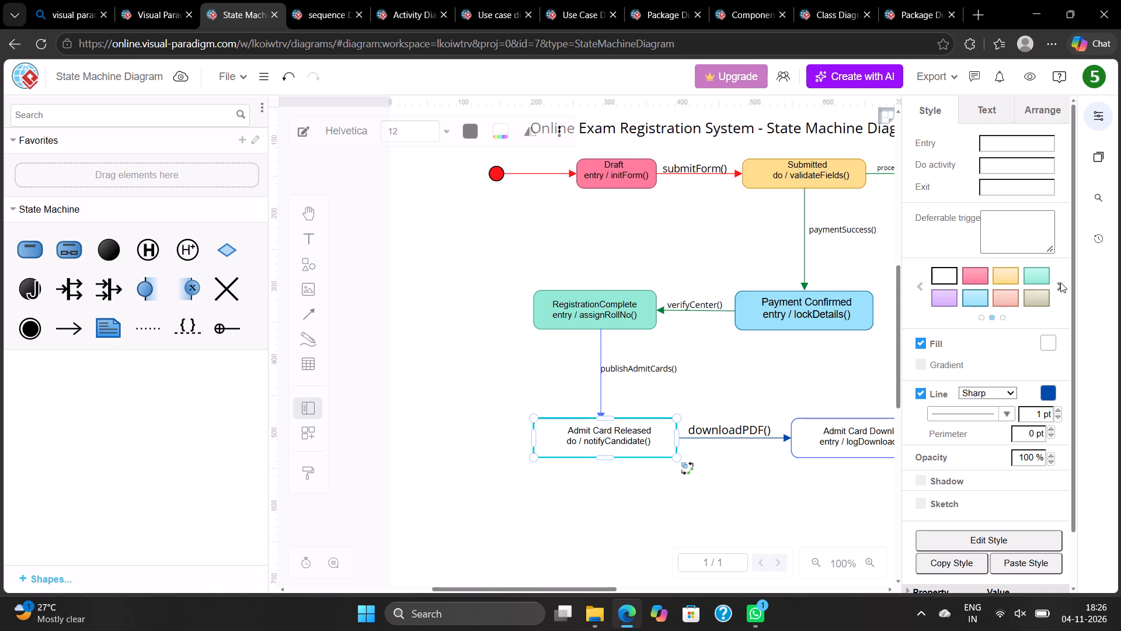
{"action": "left_click", "coordinate": [1060, 282]}
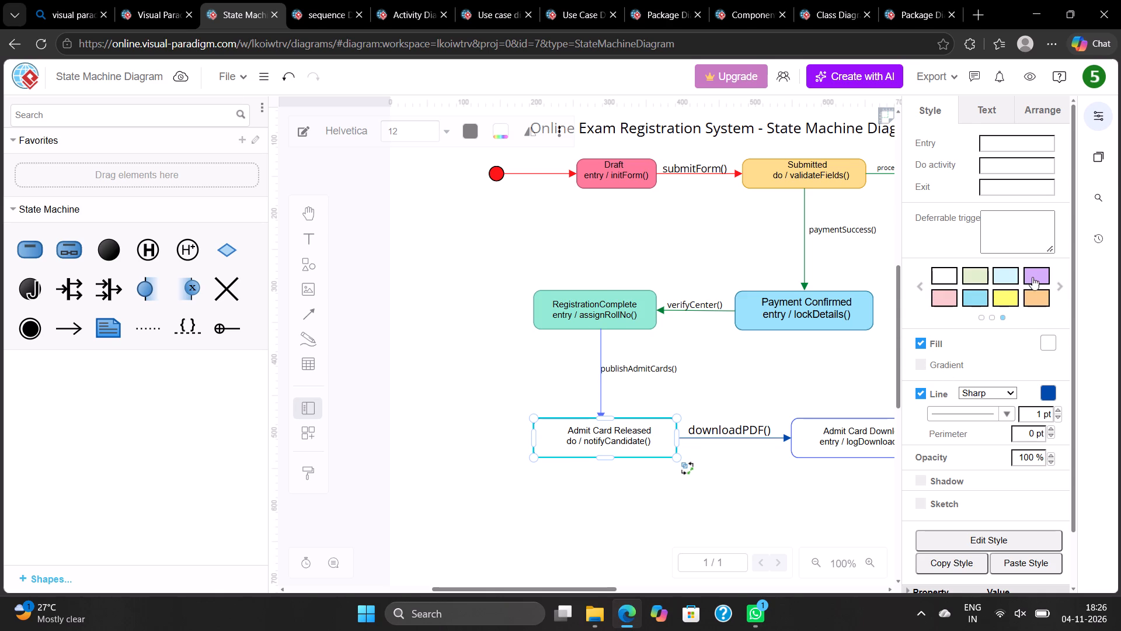
{"action": "left_click", "coordinate": [1033, 276]}
{"action": "left_click", "coordinate": [858, 432]}
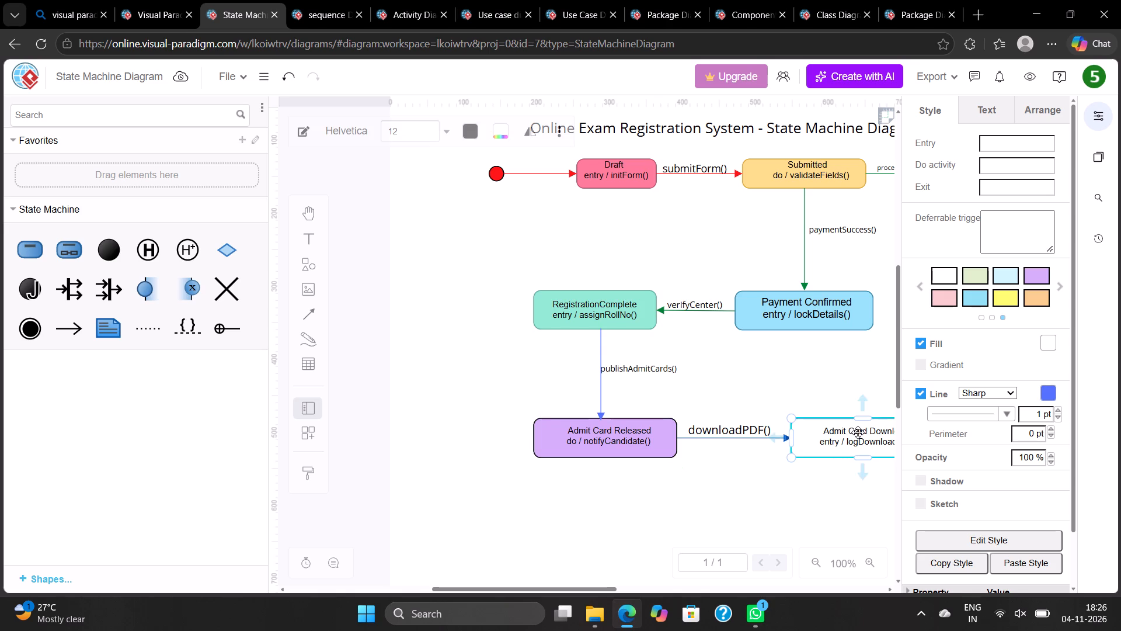
{"action": "left_click", "coordinate": [1015, 295]}
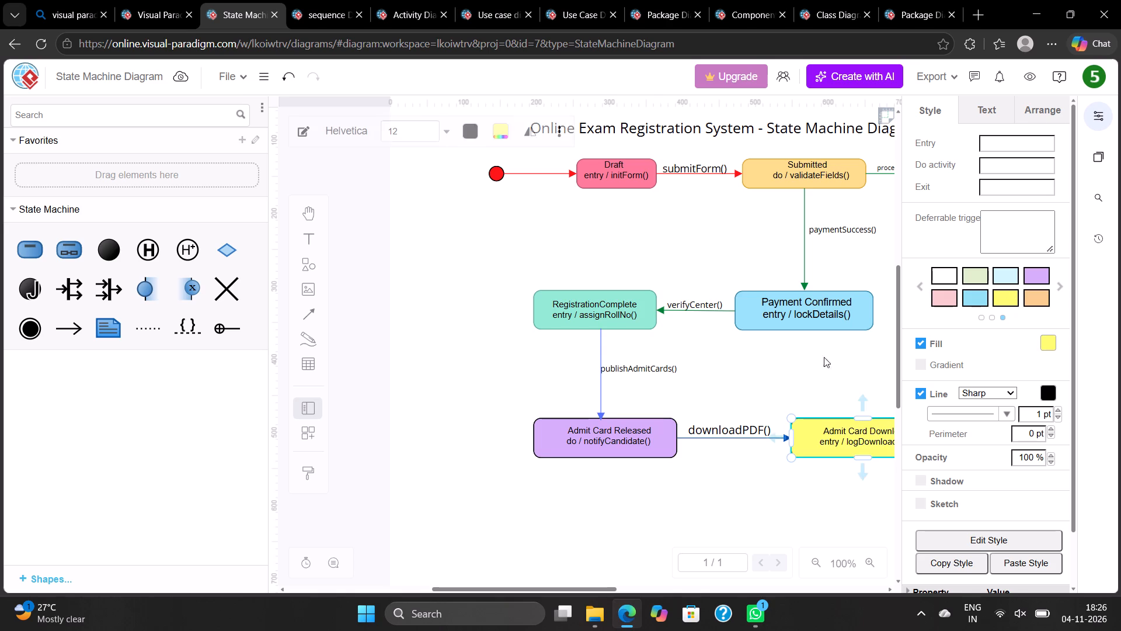
Export the recoloured state machine diagram as a PNG image and download it.
{"action": "scroll", "coordinate": [813, 360], "scroll_direction": "left", "scroll_amount": 2}
{"action": "scroll", "coordinate": [768, 391], "scroll_direction": "up", "scroll_amount": 1}
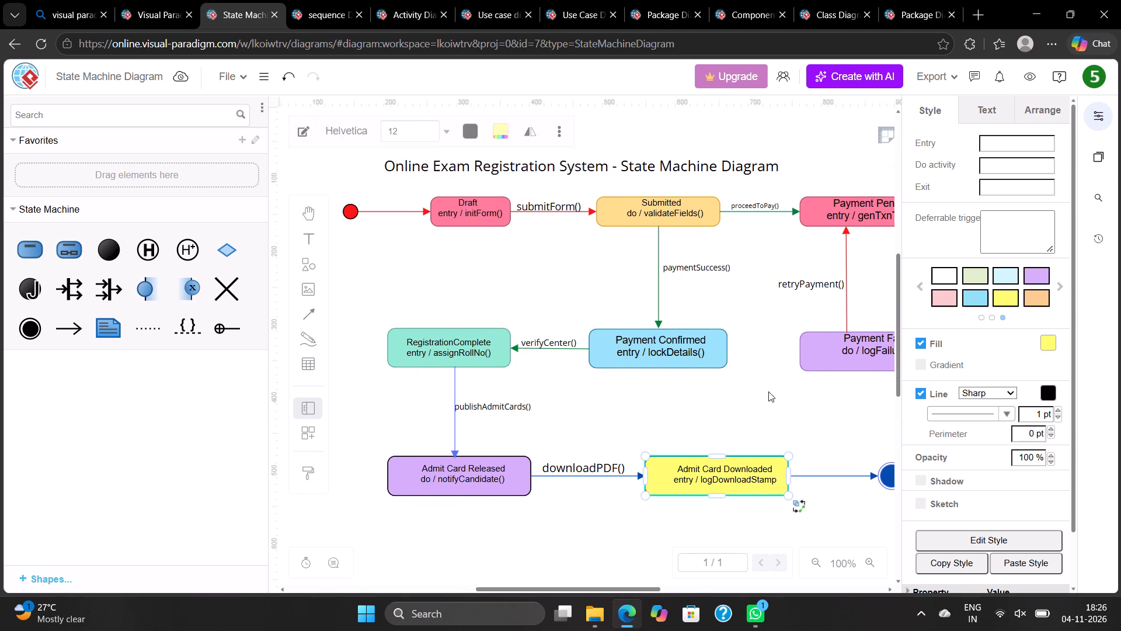
{"action": "scroll", "coordinate": [768, 391], "scroll_direction": "up", "scroll_amount": 1}
{"action": "left_click", "coordinate": [941, 74]}
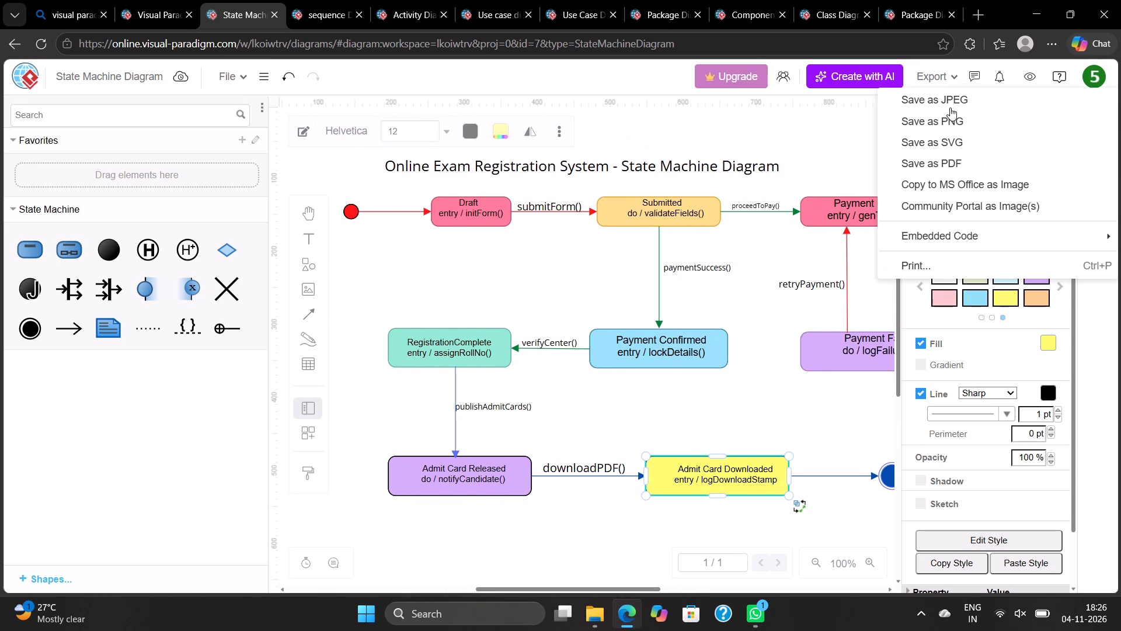
{"action": "left_click", "coordinate": [951, 117]}
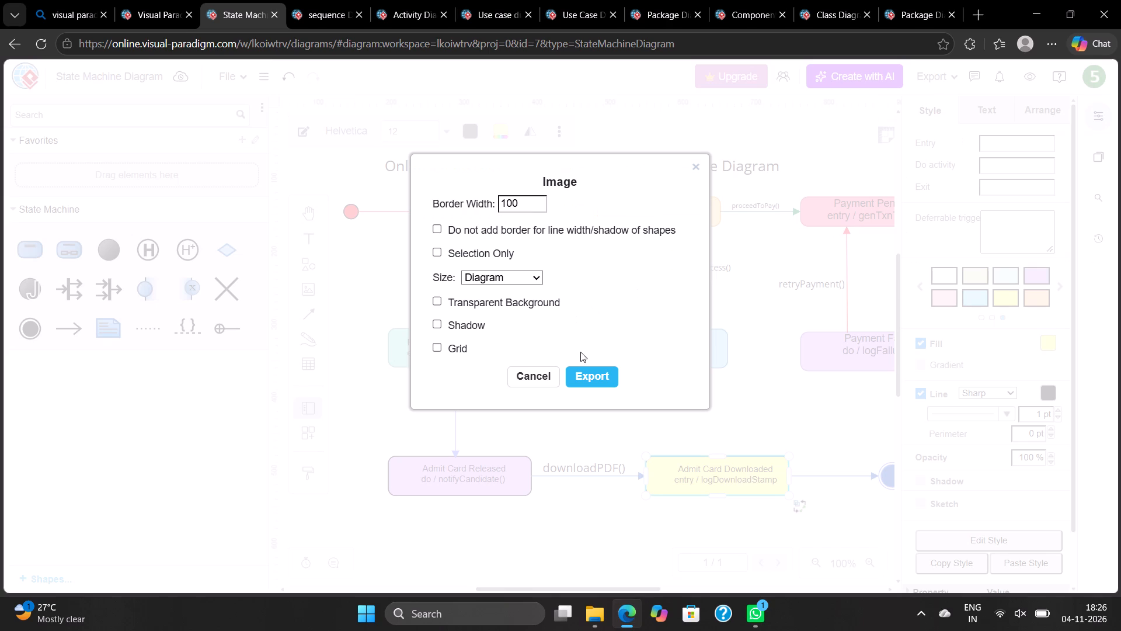
{"action": "left_click", "coordinate": [581, 382]}
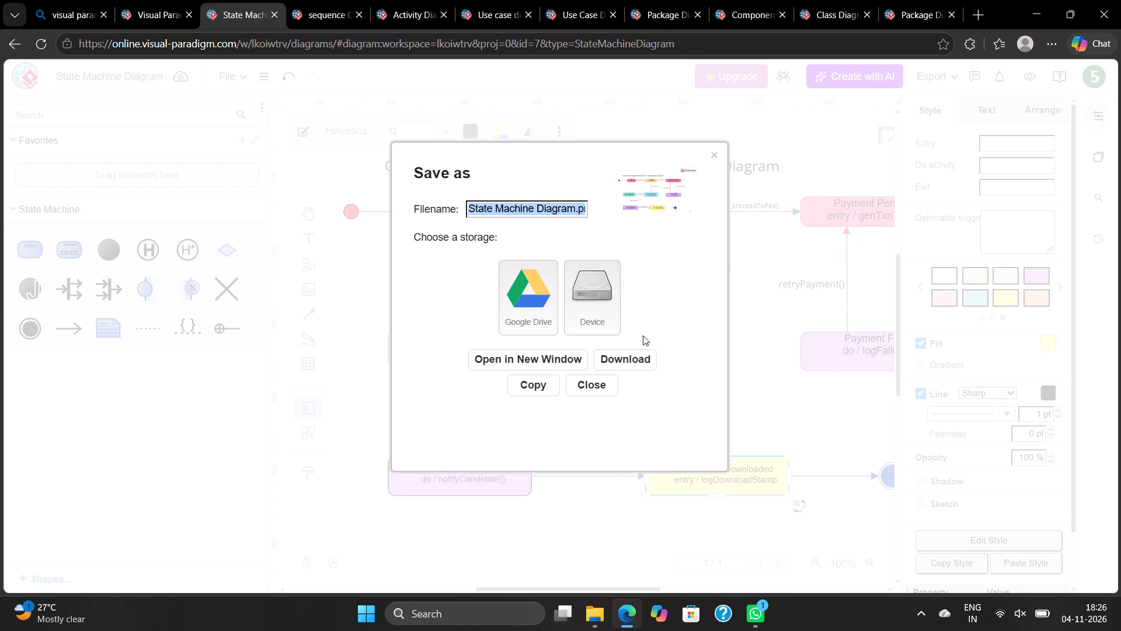
{"action": "left_click", "coordinate": [624, 359]}
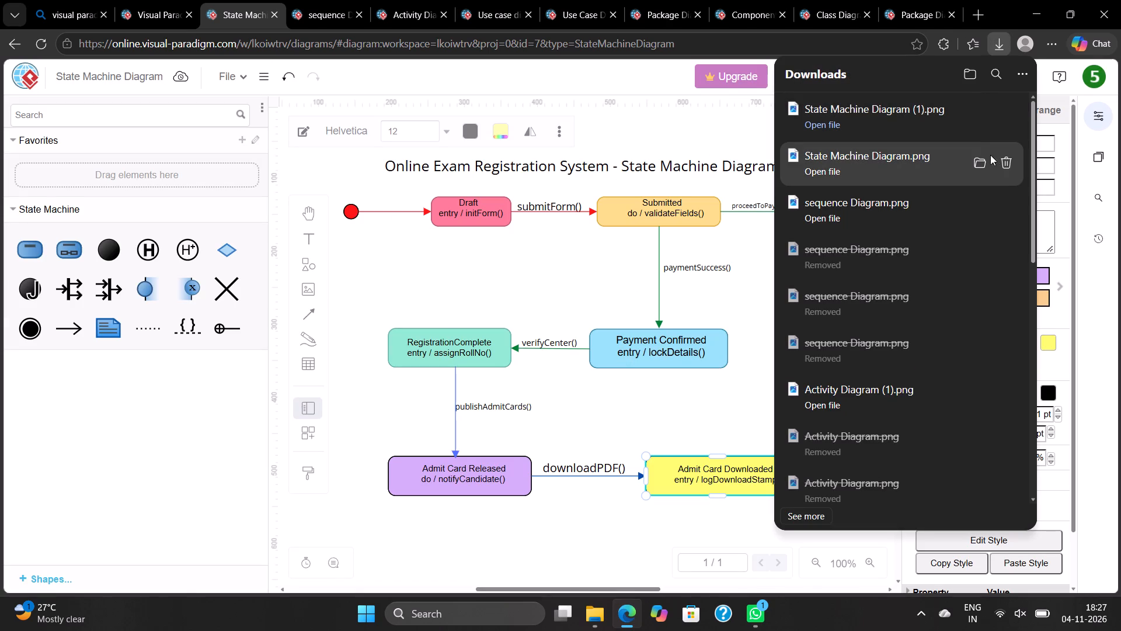
Delete the outdated State Machine Diagram.png from the browser's downloads.
{"action": "left_click", "coordinate": [1005, 160]}
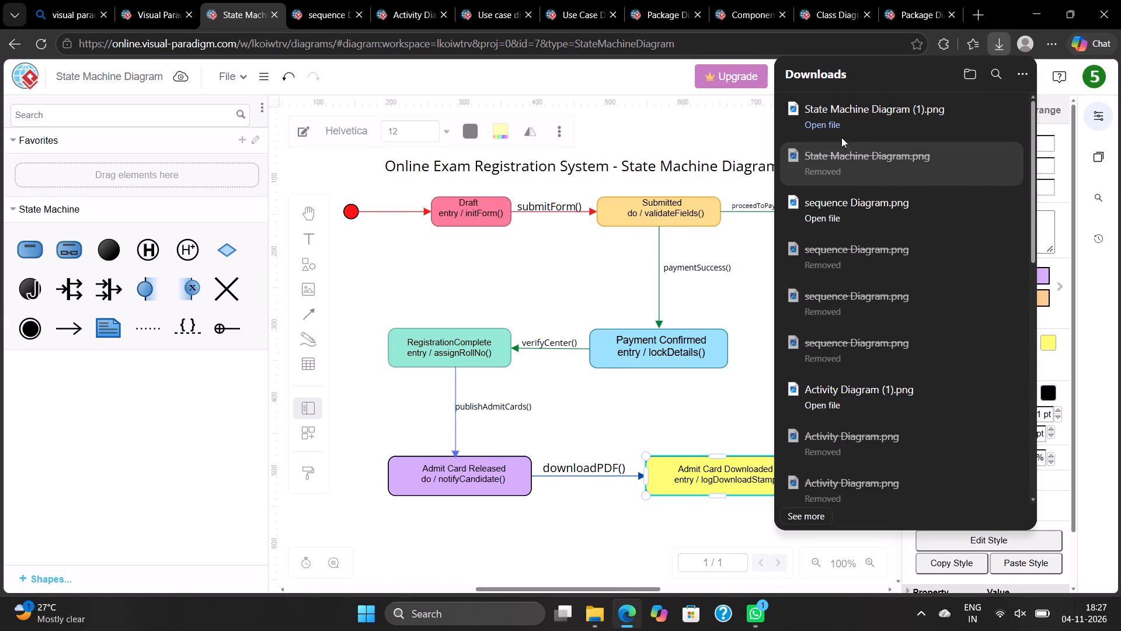
Open the newly downloaded state machine PNG, check its colours, title and page number, and close the viewer and downloads list.
{"action": "left_click", "coordinate": [820, 123]}
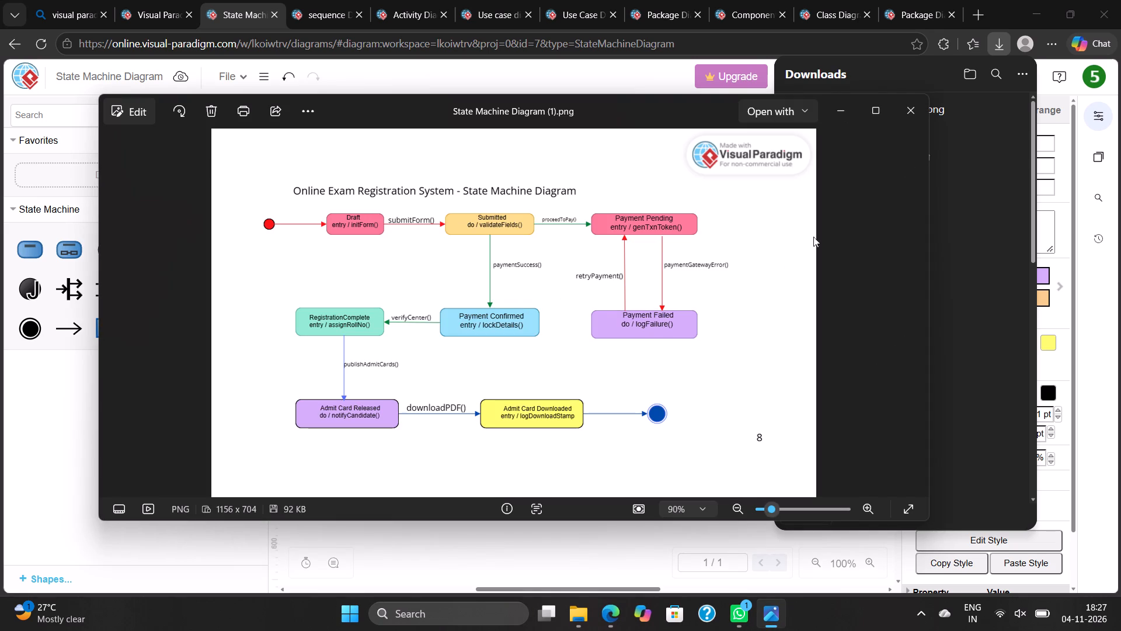
{"action": "left_click", "coordinate": [904, 109]}
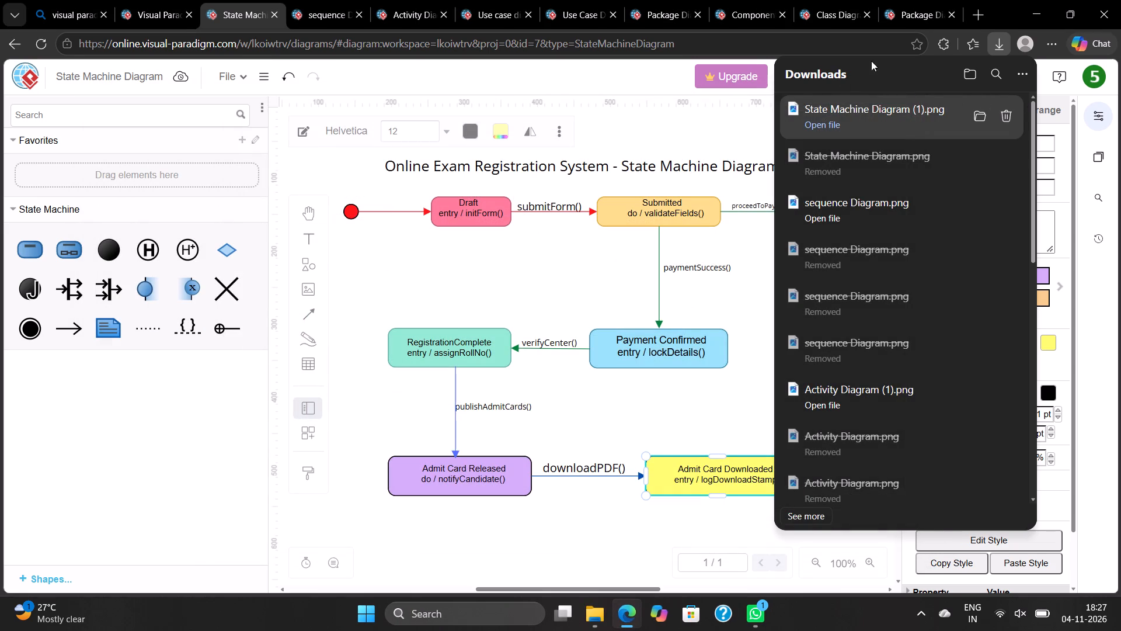
{"action": "left_click", "coordinate": [764, 96]}
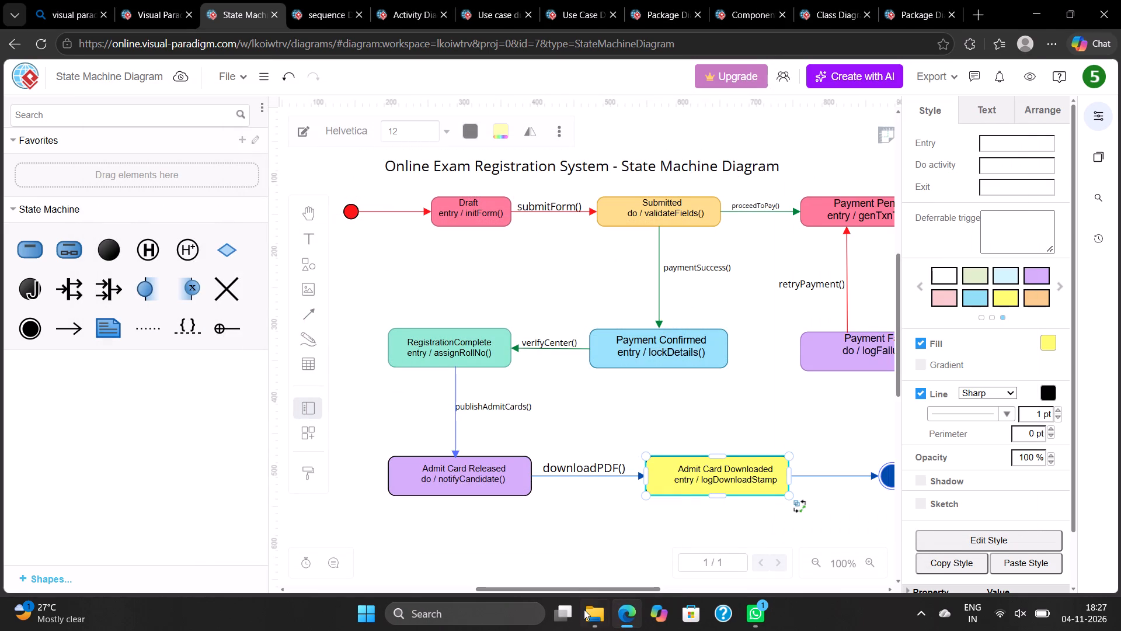
Switch to the Downloads folder in File Explorer and review the Class, Component, Package and Use Case diagram PNGs one by one.
{"action": "left_click", "coordinate": [596, 541]}
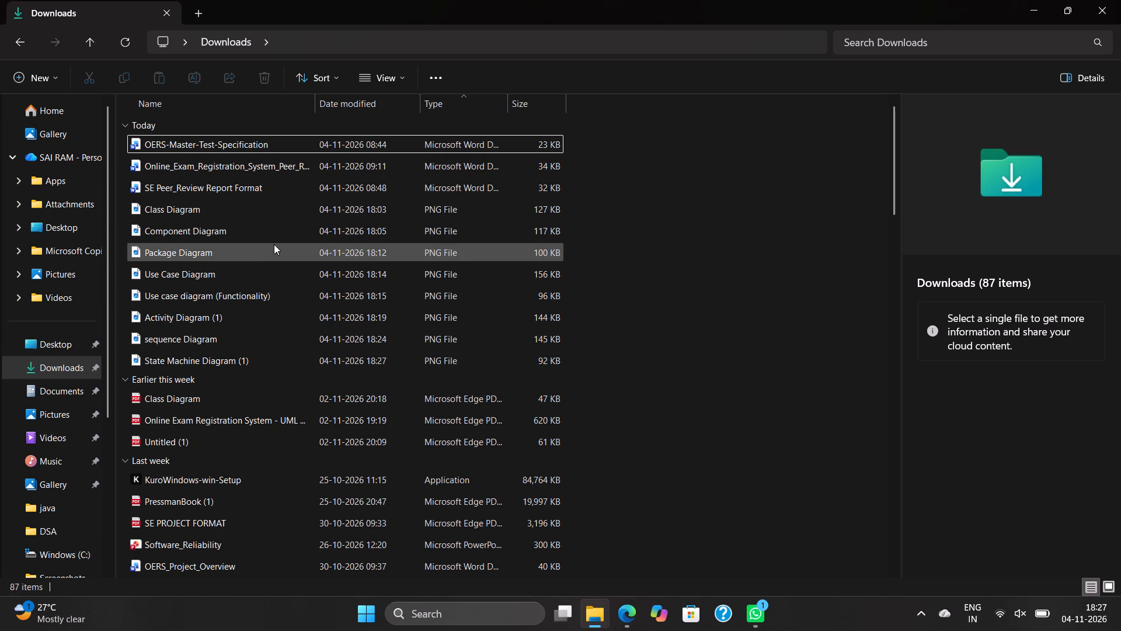
{"action": "double_click", "coordinate": [266, 207]}
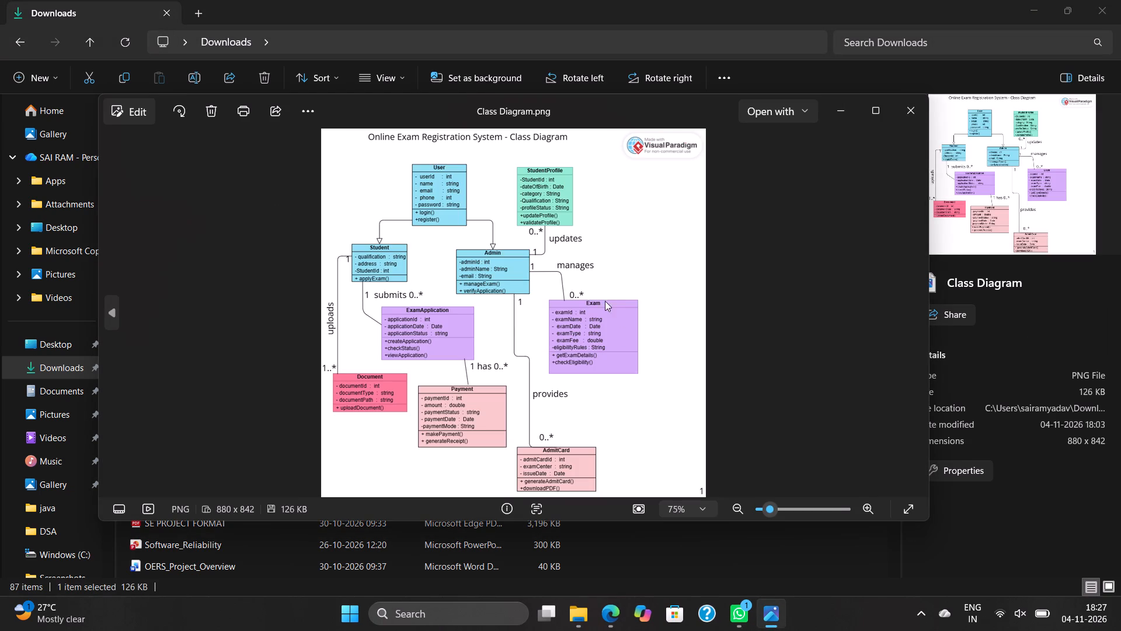
{"action": "left_click", "coordinate": [906, 109]}
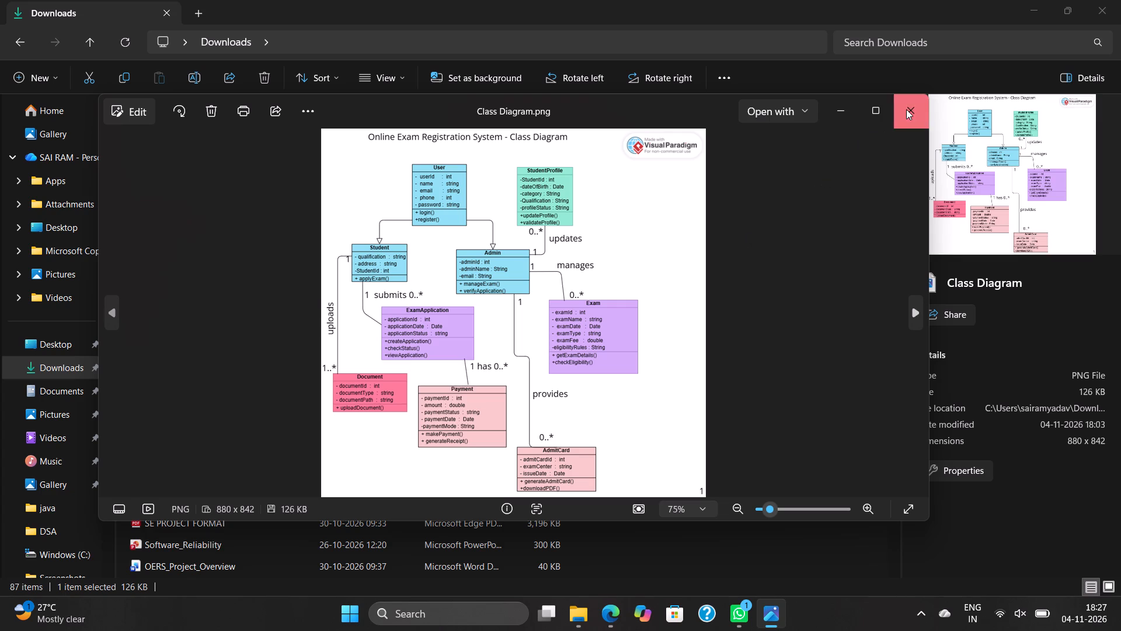
{"action": "double_click", "coordinate": [284, 228]}
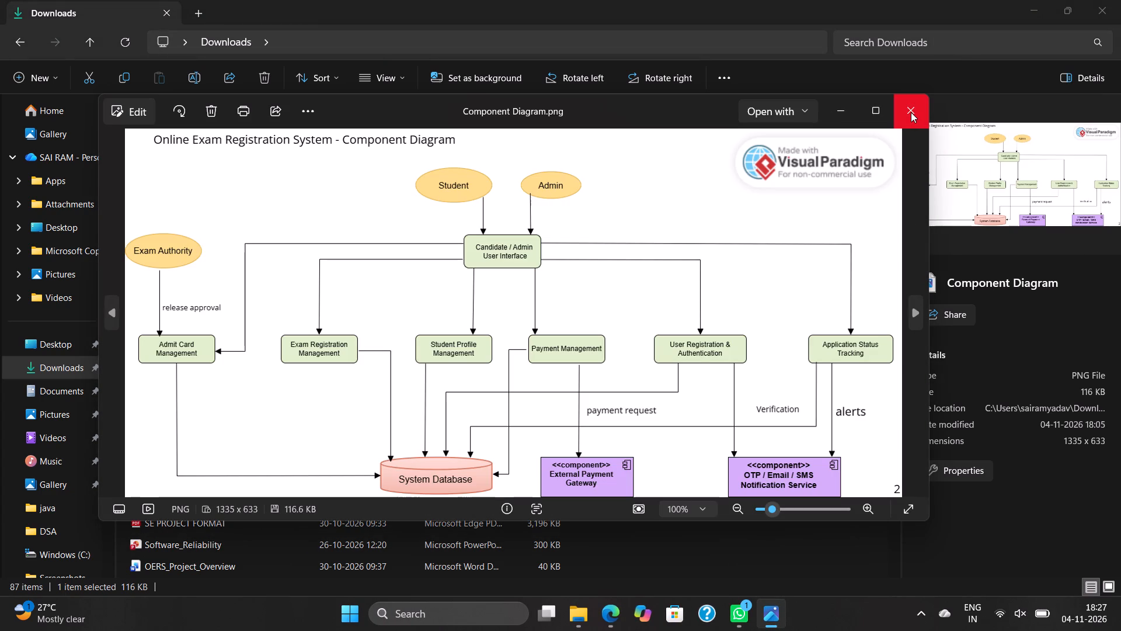
{"action": "left_click", "coordinate": [911, 112]}
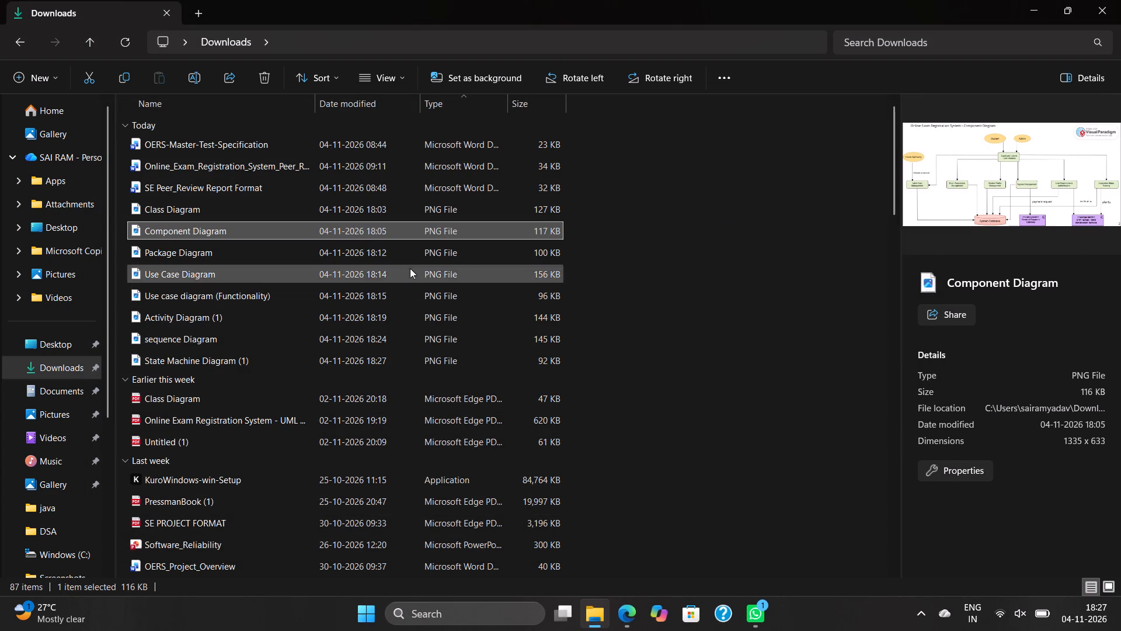
{"action": "left_click_drag", "start_coordinate": [405, 262], "coordinate": [402, 249]}
{"action": "double_click", "coordinate": [402, 249]}
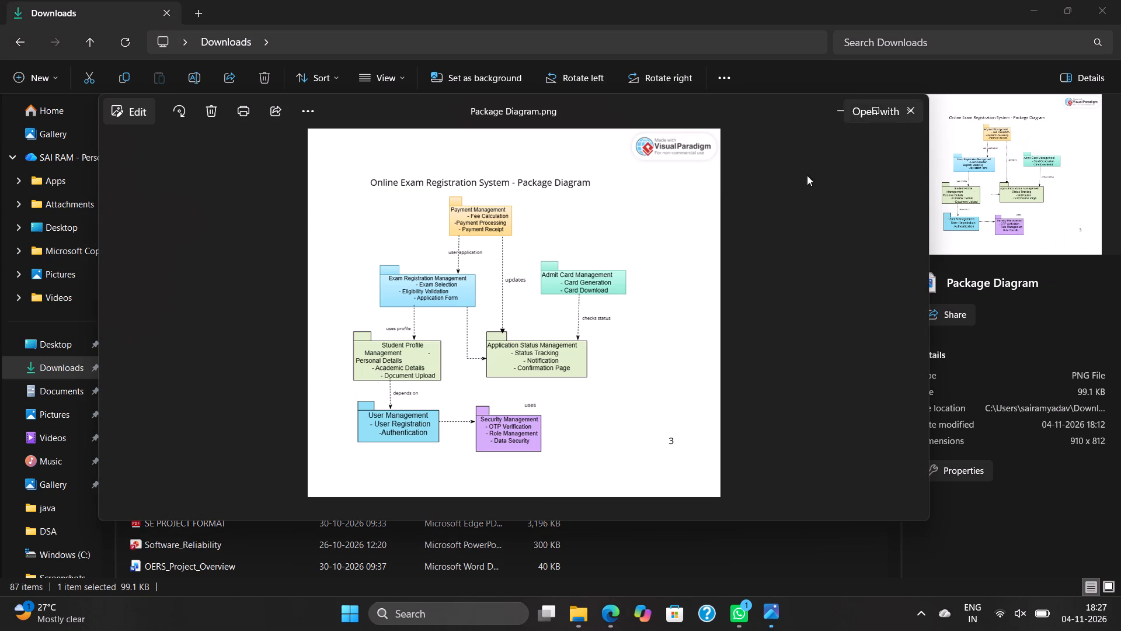
{"action": "left_click", "coordinate": [924, 114]}
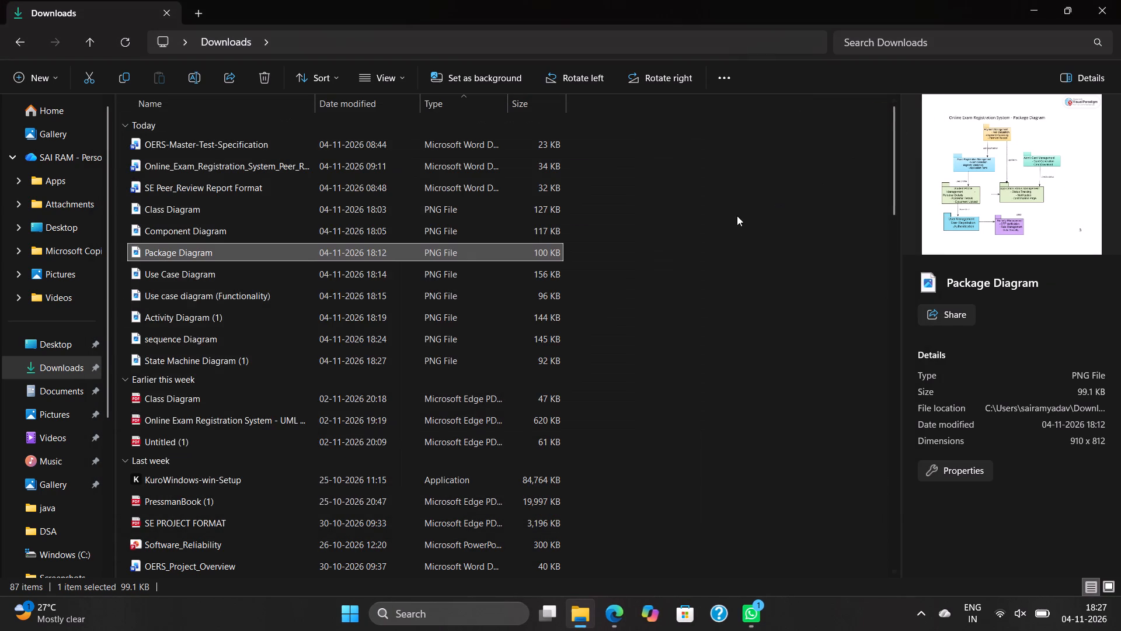
{"action": "double_click", "coordinate": [367, 274]}
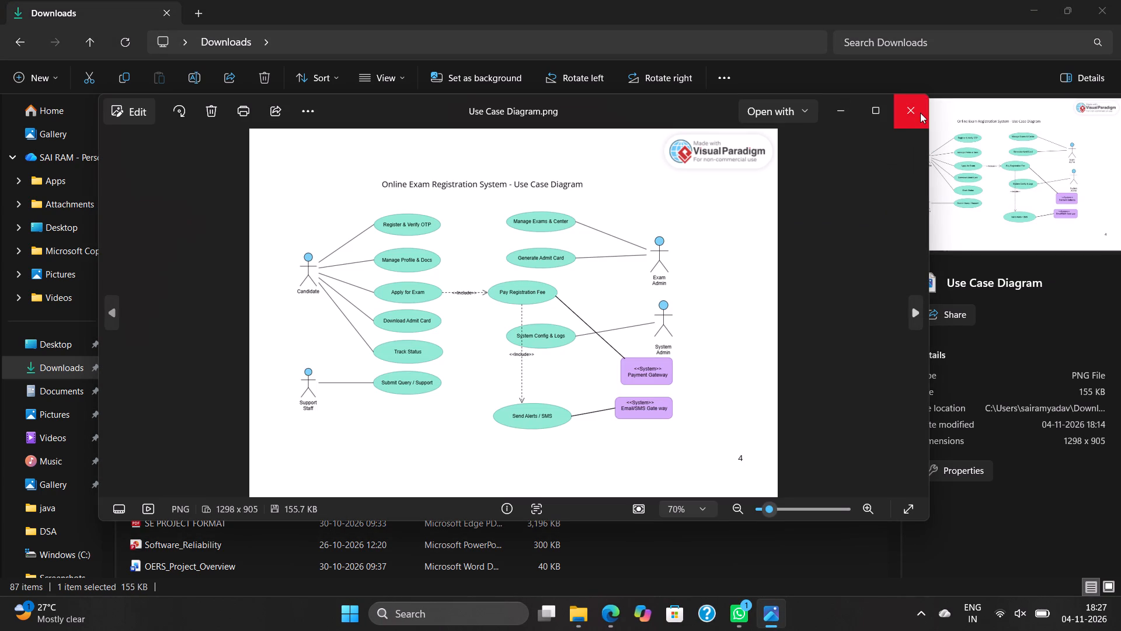
{"action": "left_click", "coordinate": [920, 113]}
Review the Use case diagram (Functionality), Activity, sequence and State Machine diagram PNGs one by one, closing the viewer after each.
{"action": "double_click", "coordinate": [312, 301]}
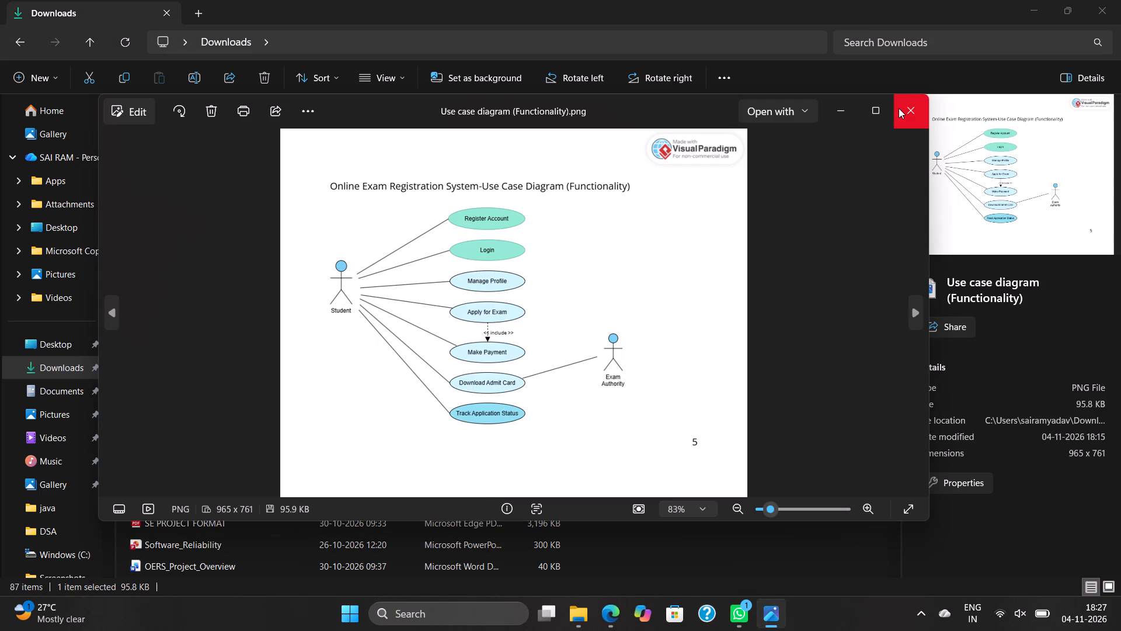
{"action": "left_click", "coordinate": [899, 108]}
{"action": "double_click", "coordinate": [350, 321]}
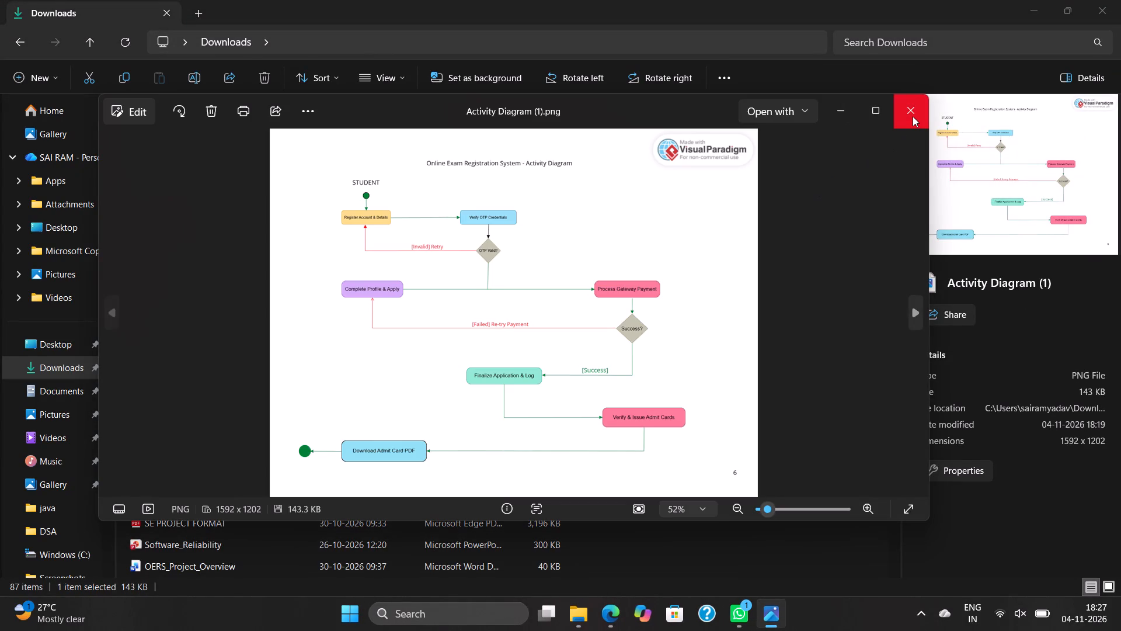
{"action": "left_click", "coordinate": [913, 116]}
{"action": "double_click", "coordinate": [365, 341]}
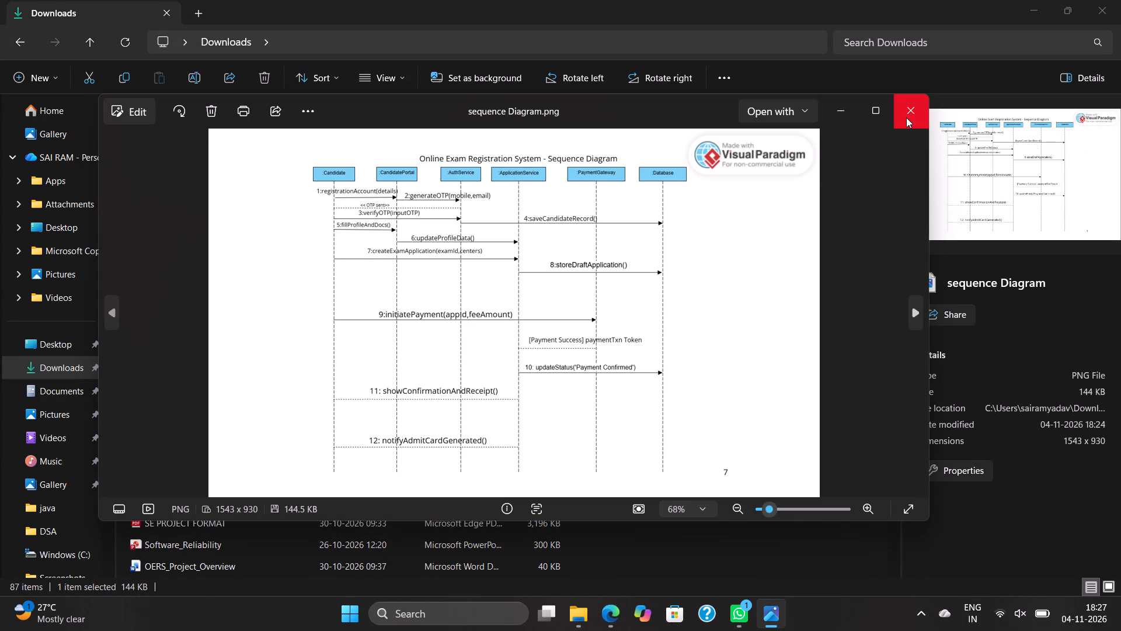
{"action": "left_click", "coordinate": [906, 117]}
{"action": "double_click", "coordinate": [413, 359]}
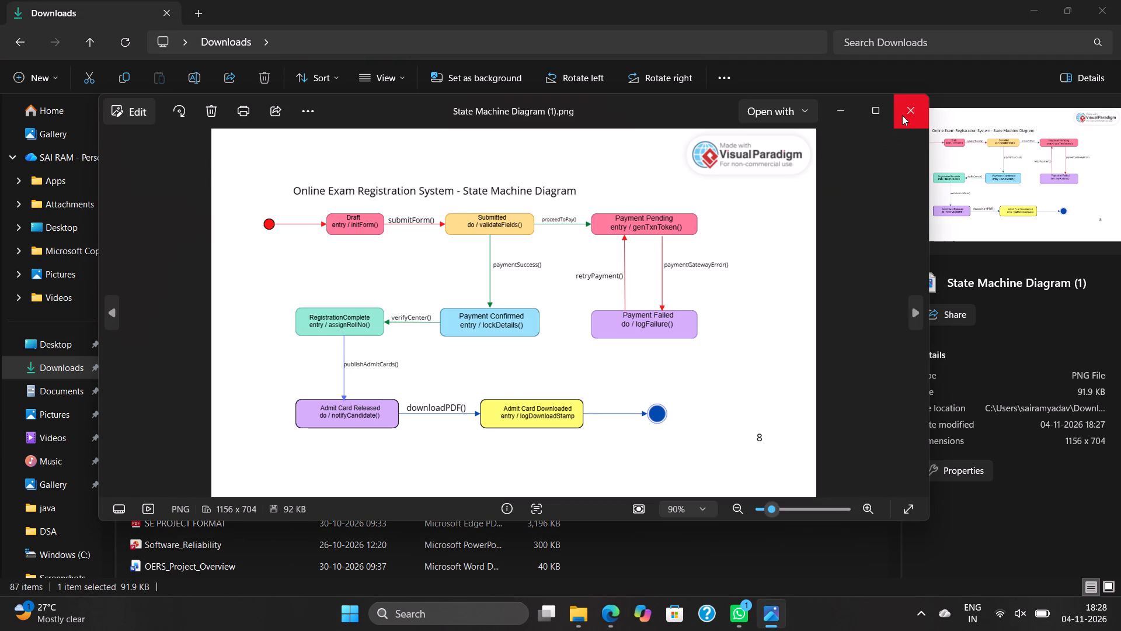
{"action": "left_click", "coordinate": [902, 115]}
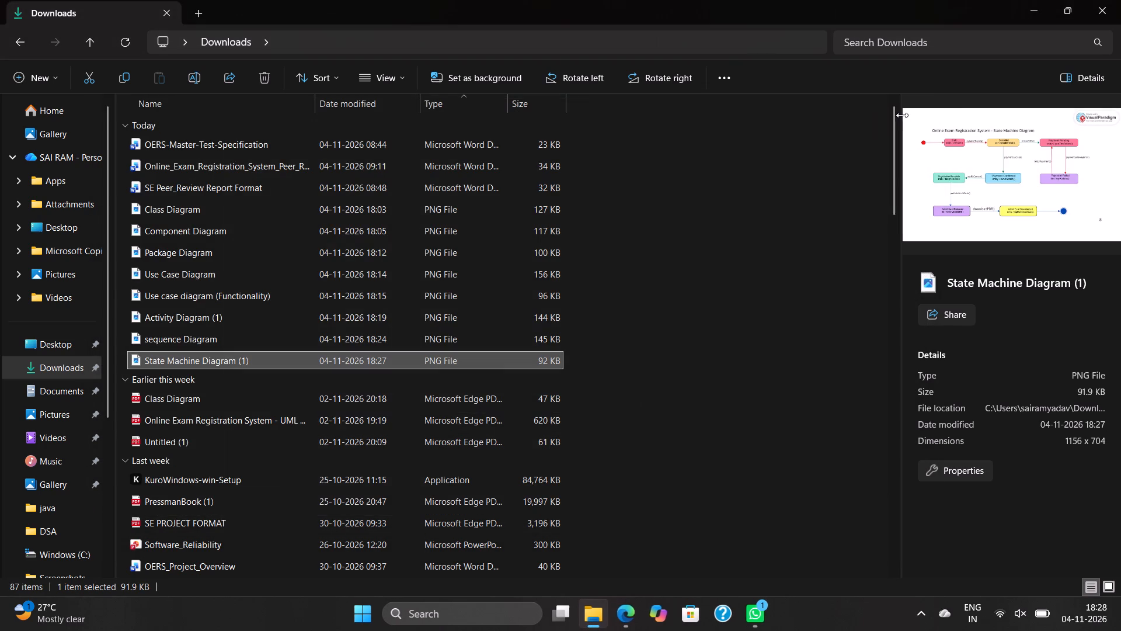